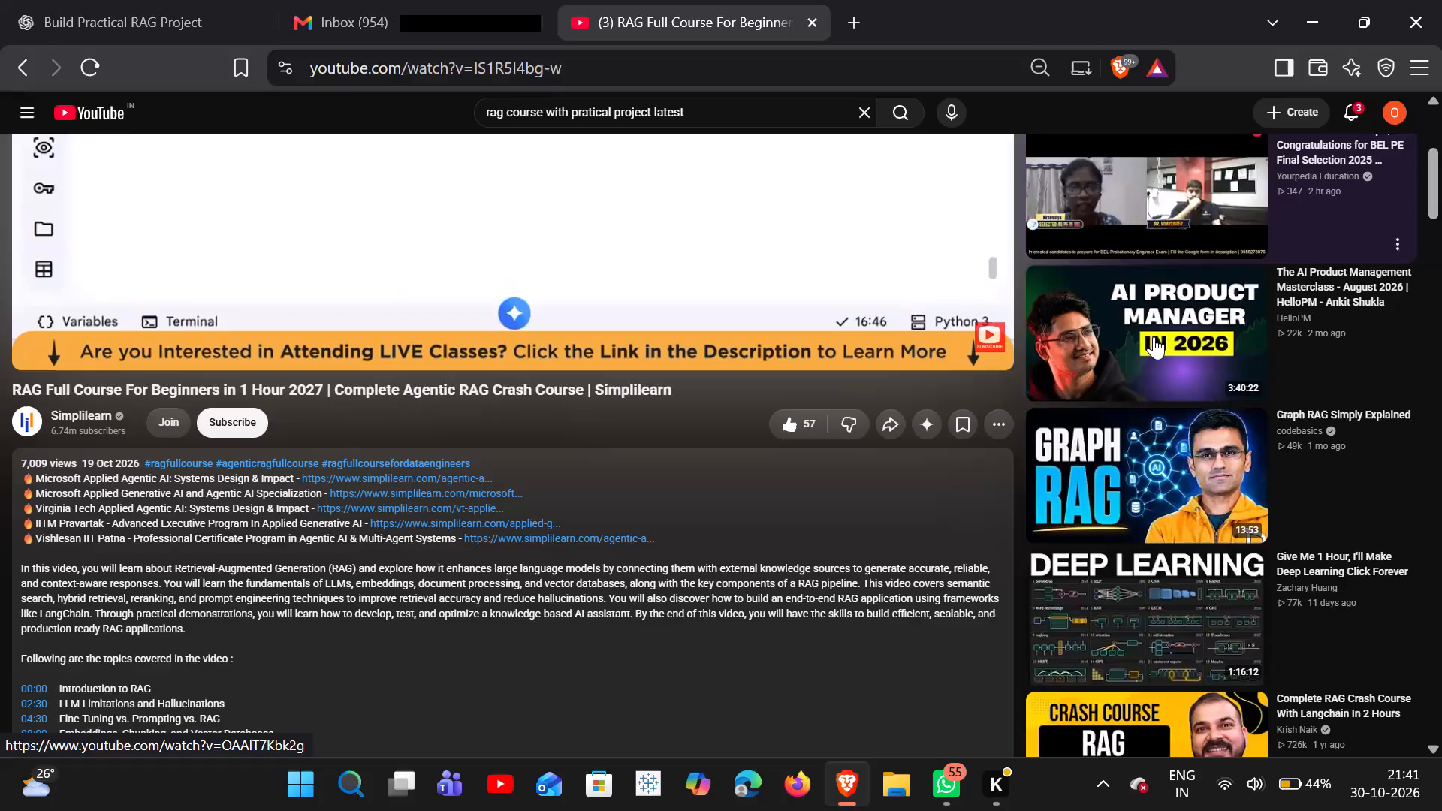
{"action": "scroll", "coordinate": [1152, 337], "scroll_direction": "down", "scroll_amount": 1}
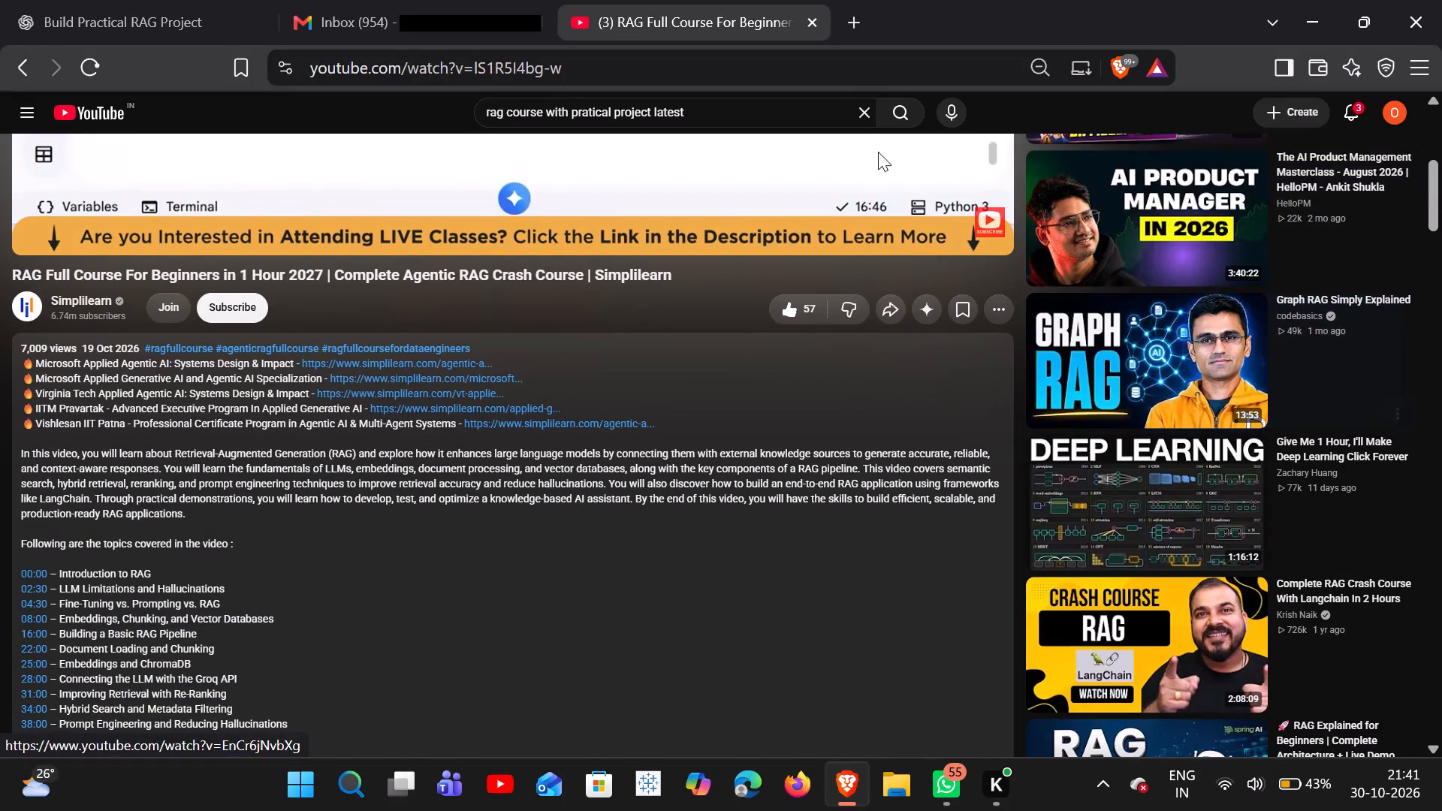
Open the Canva India website (canva.in) in a new browser tab.
{"action": "left_click", "coordinate": [855, 29]}
{"action": "key", "text": "c"}
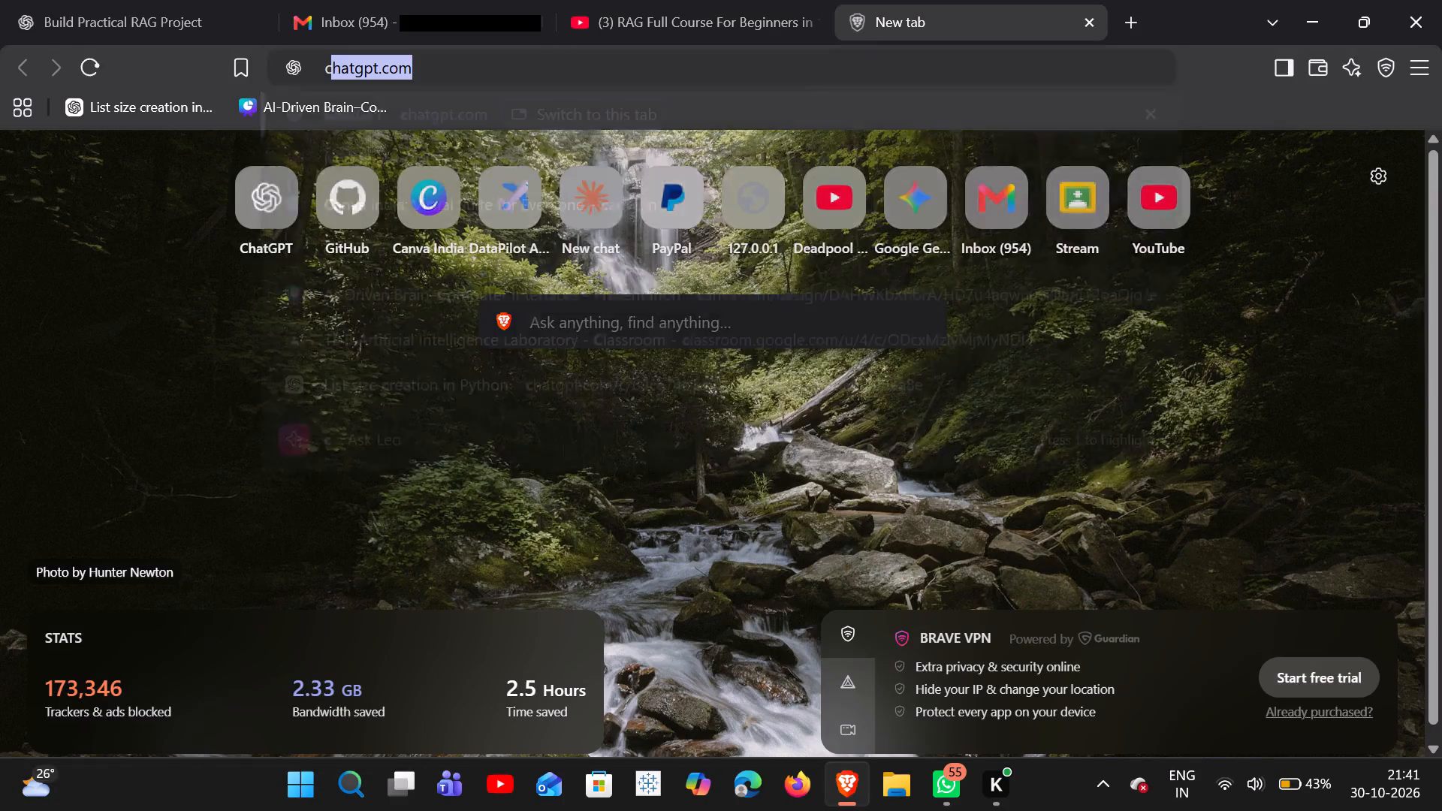
{"action": "type", "text": "anv"}
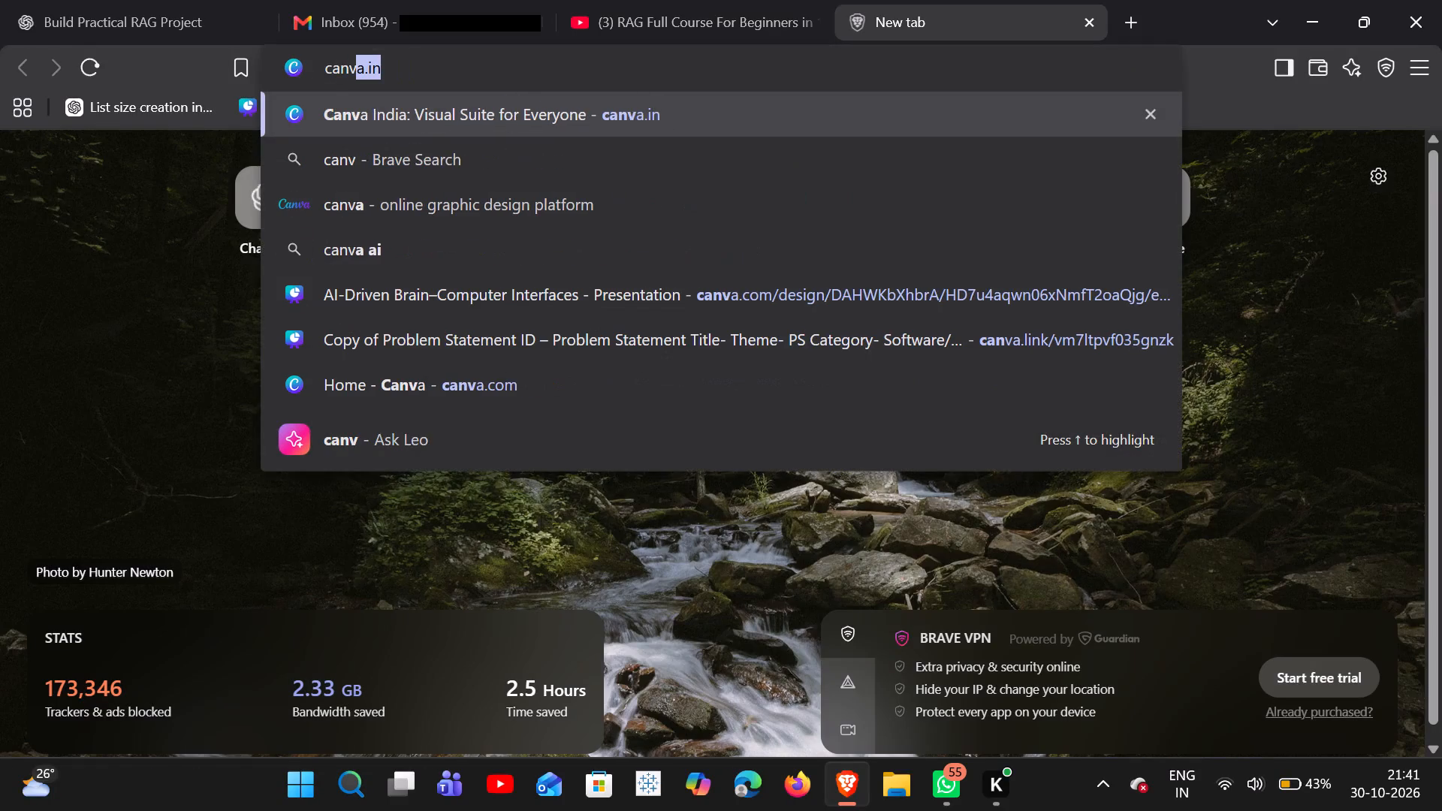
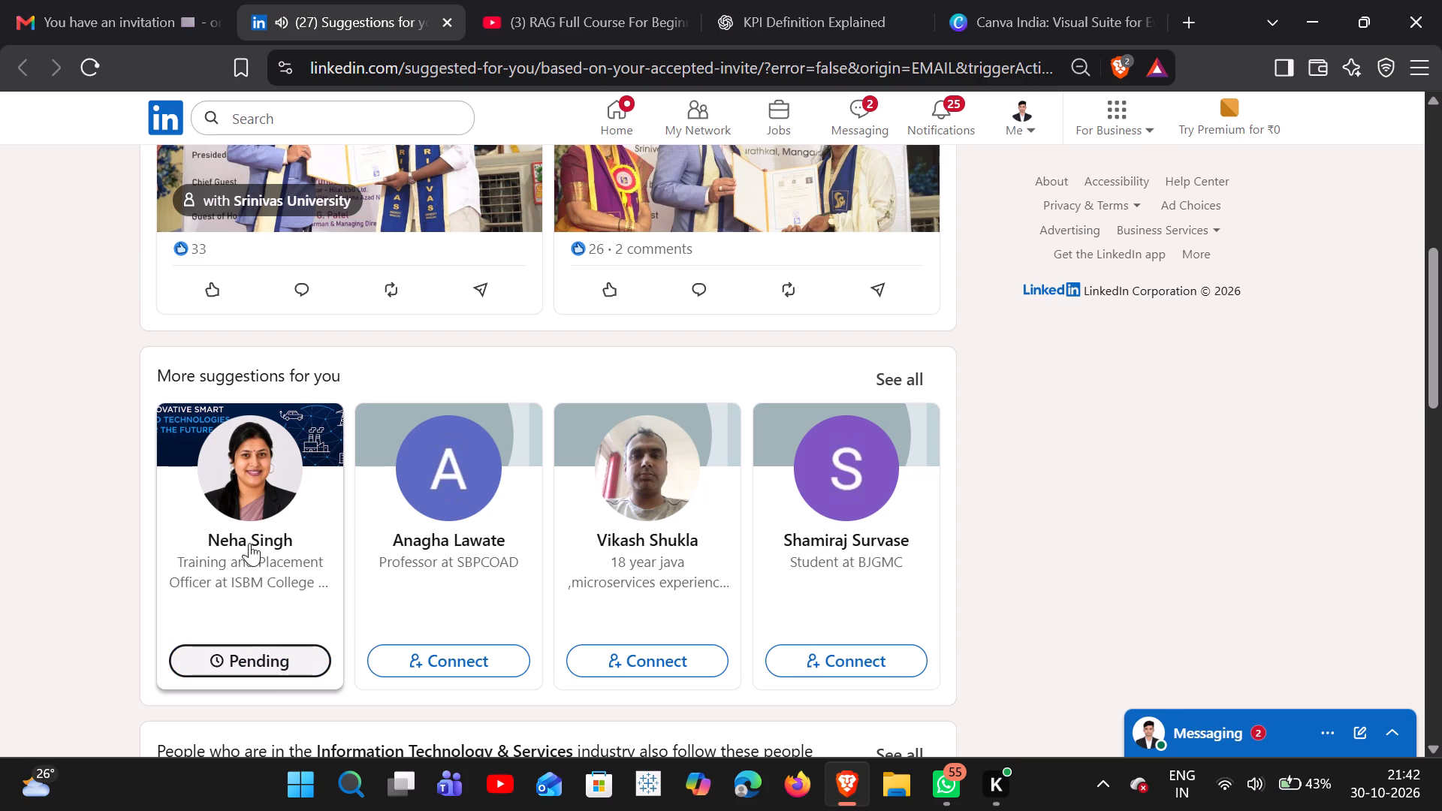
Look through the LinkedIn suggestions page, covering suggested connections, people to follow, groups and online events.
{"action": "scroll", "coordinate": [270, 535], "scroll_direction": "down", "scroll_amount": 3}
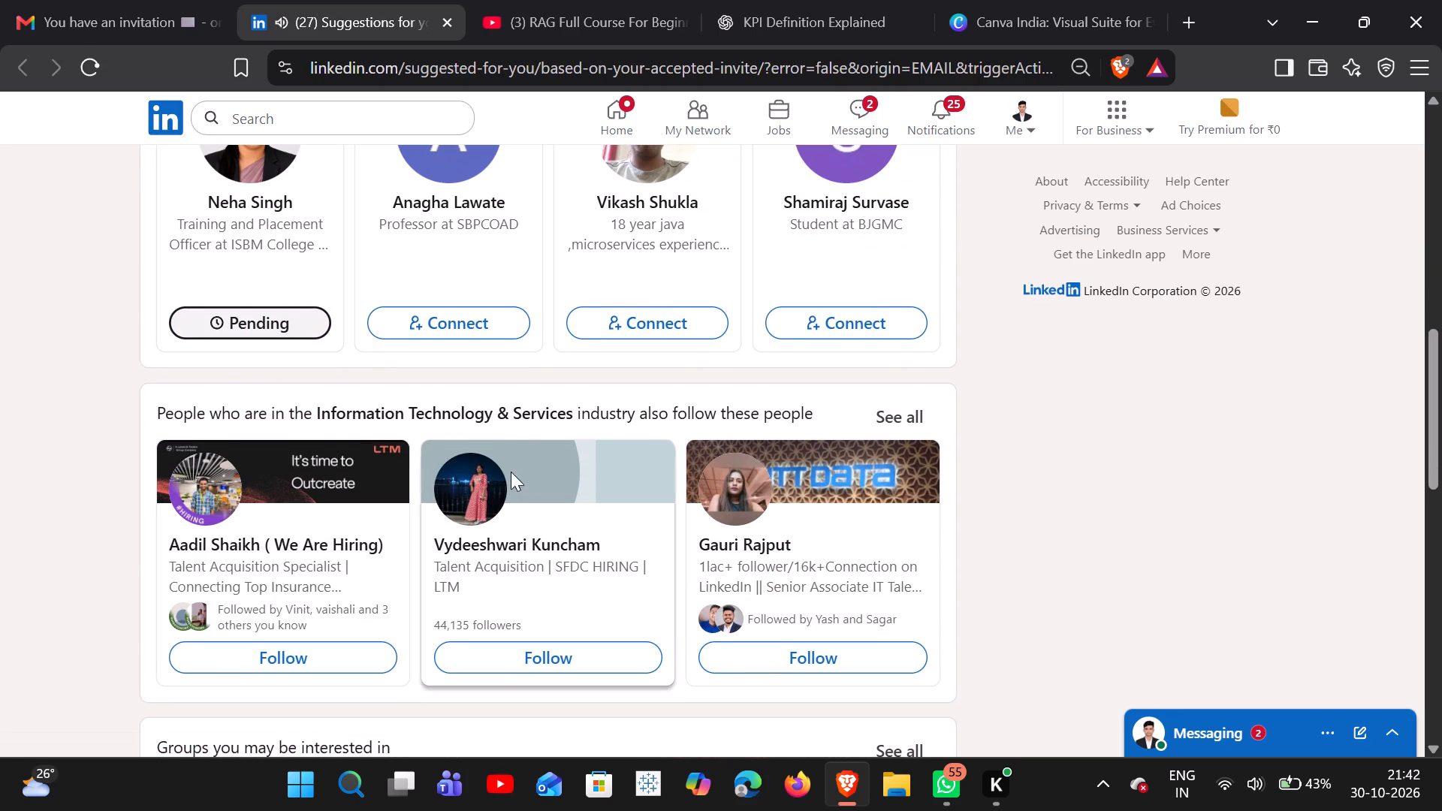
{"action": "scroll", "coordinate": [413, 538], "scroll_direction": "down", "scroll_amount": 5}
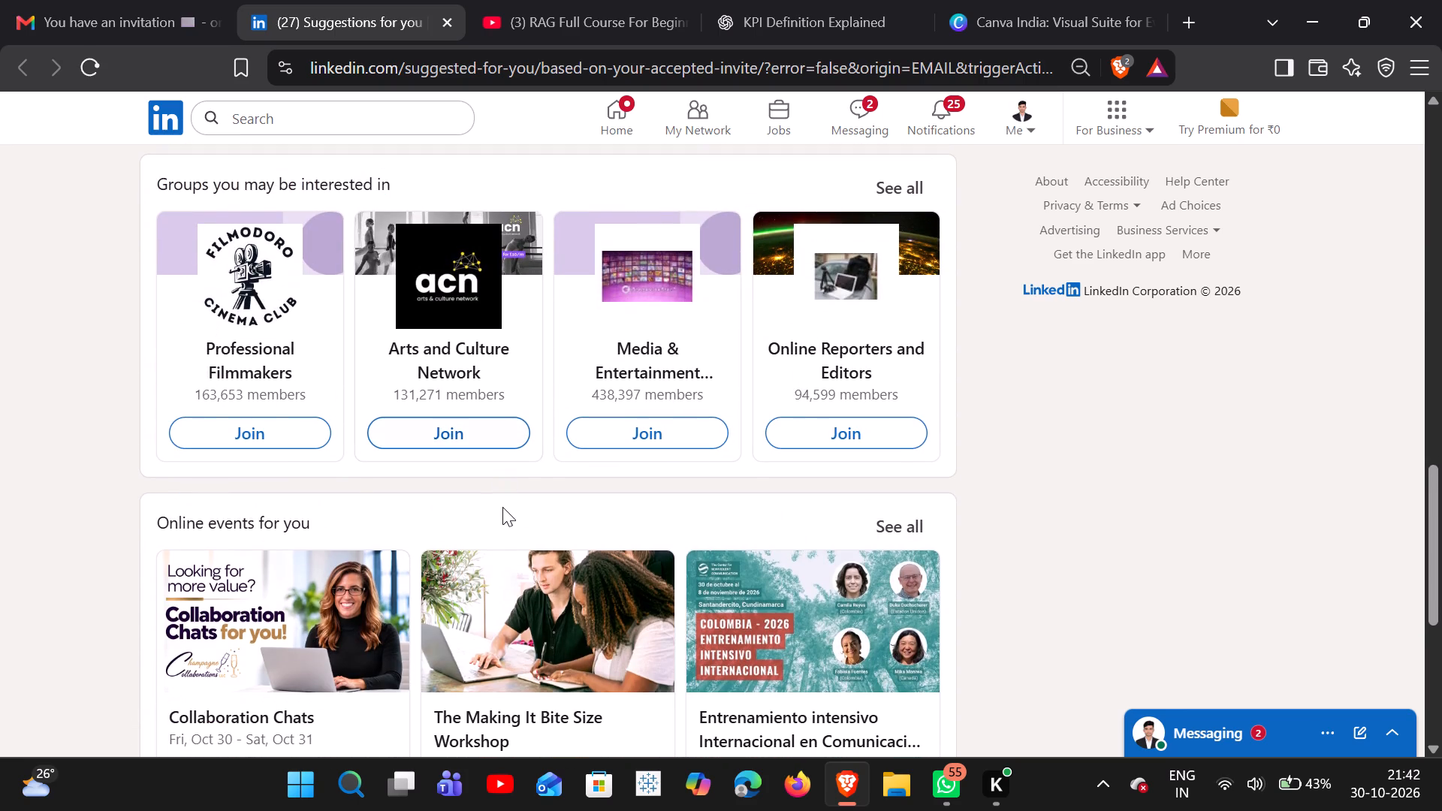
{"action": "scroll", "coordinate": [505, 505], "scroll_direction": "down", "scroll_amount": 4}
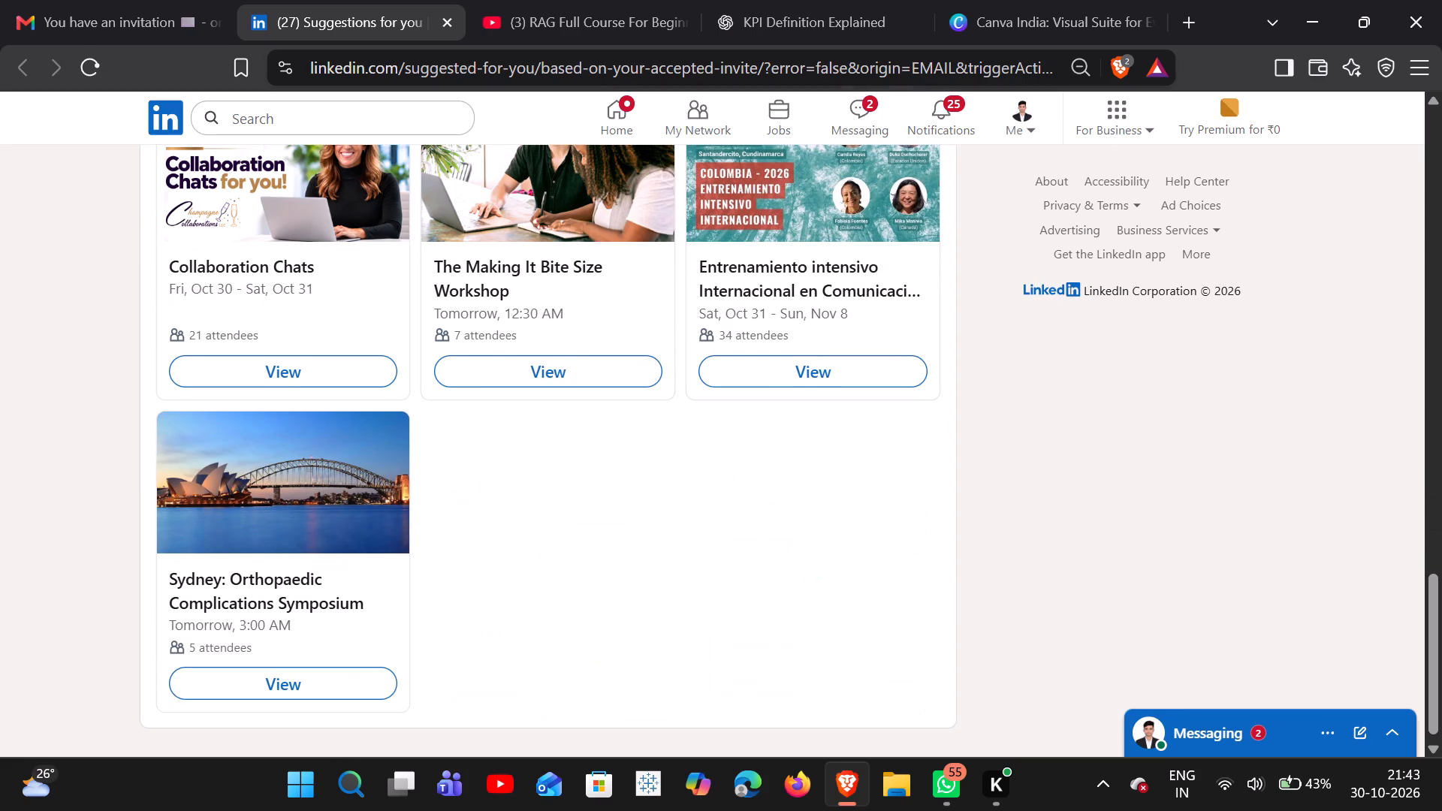
{"action": "scroll", "coordinate": [809, 300], "scroll_direction": "up", "scroll_amount": 9}
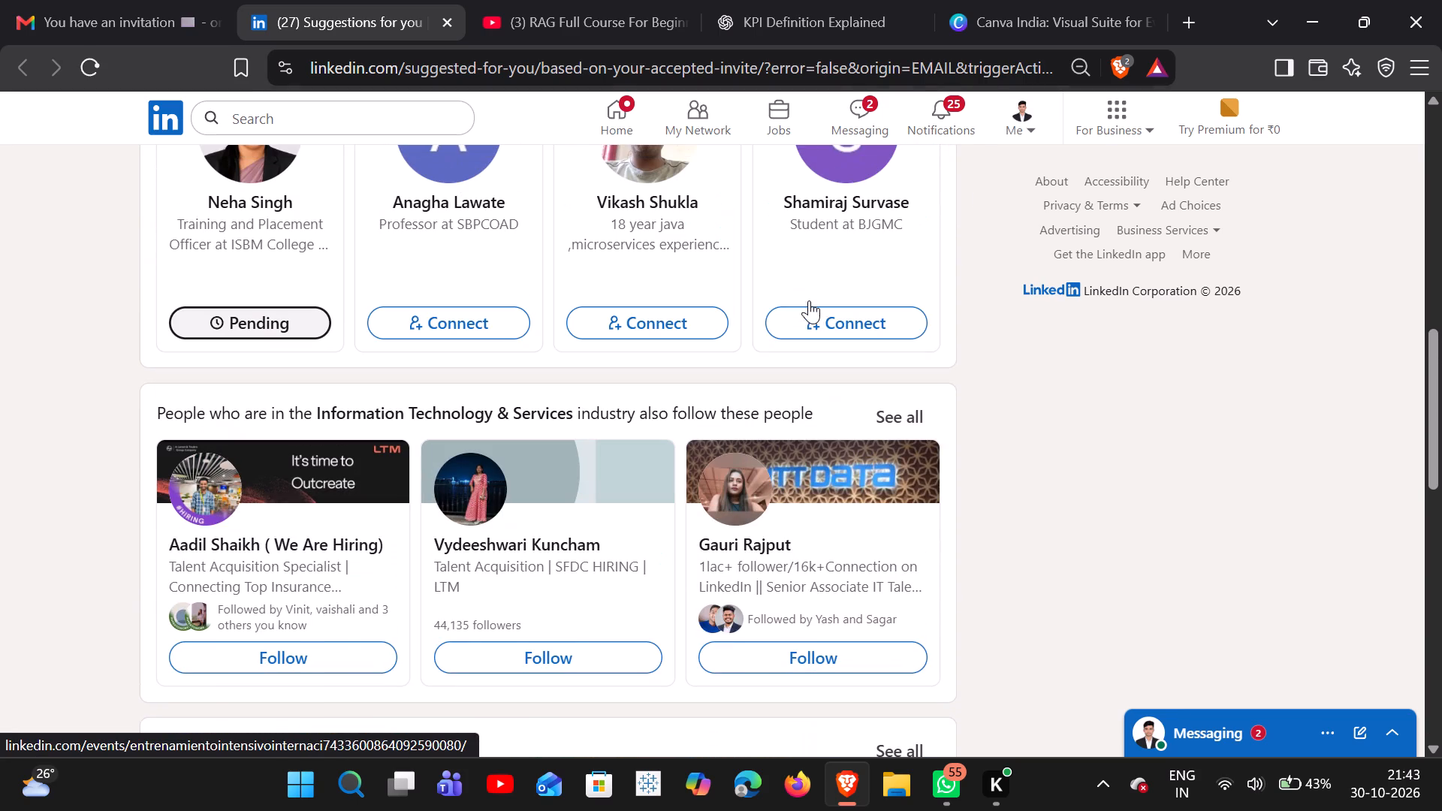
{"action": "scroll", "coordinate": [809, 300], "scroll_direction": "up", "scroll_amount": 6}
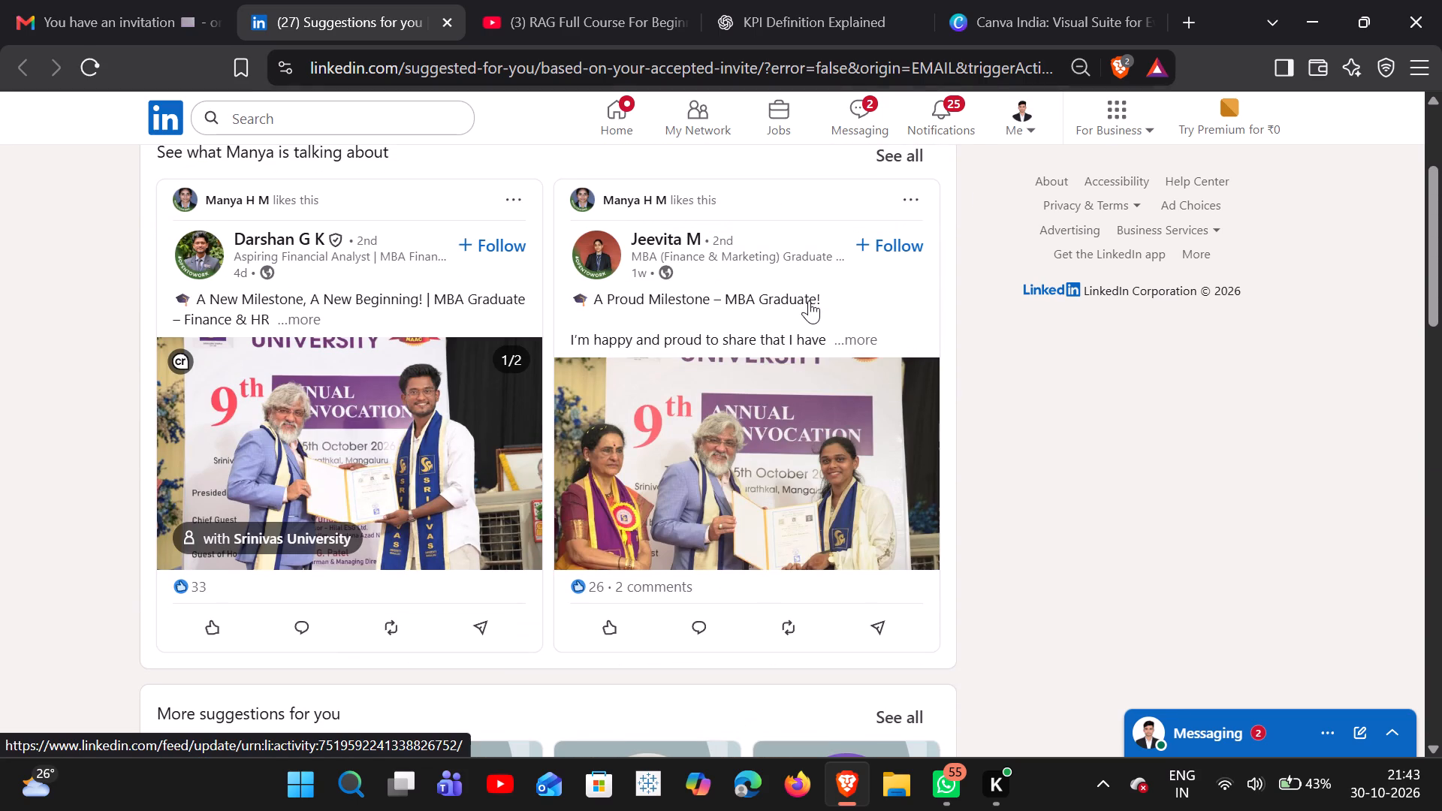
{"action": "scroll", "coordinate": [806, 300], "scroll_direction": "up", "scroll_amount": 3}
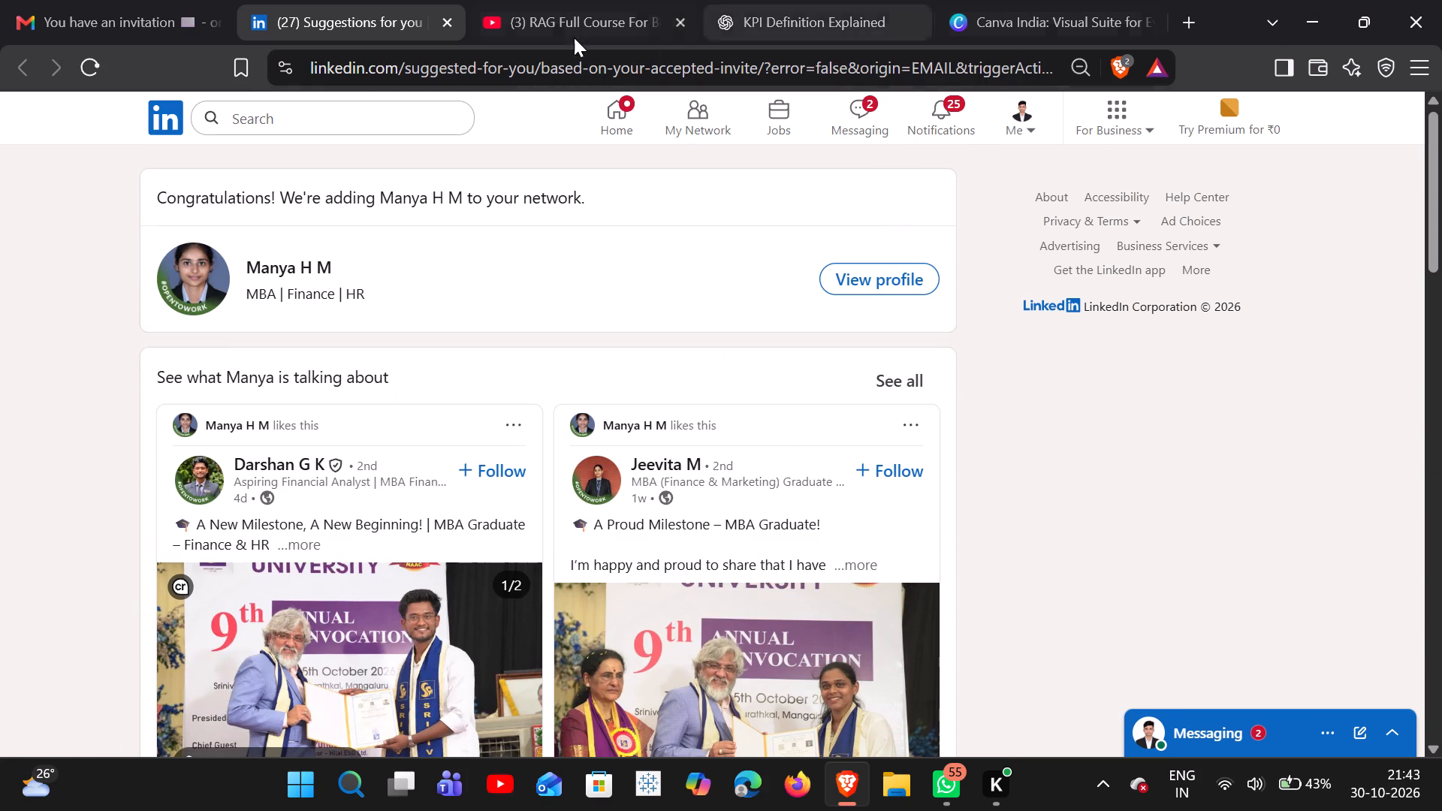
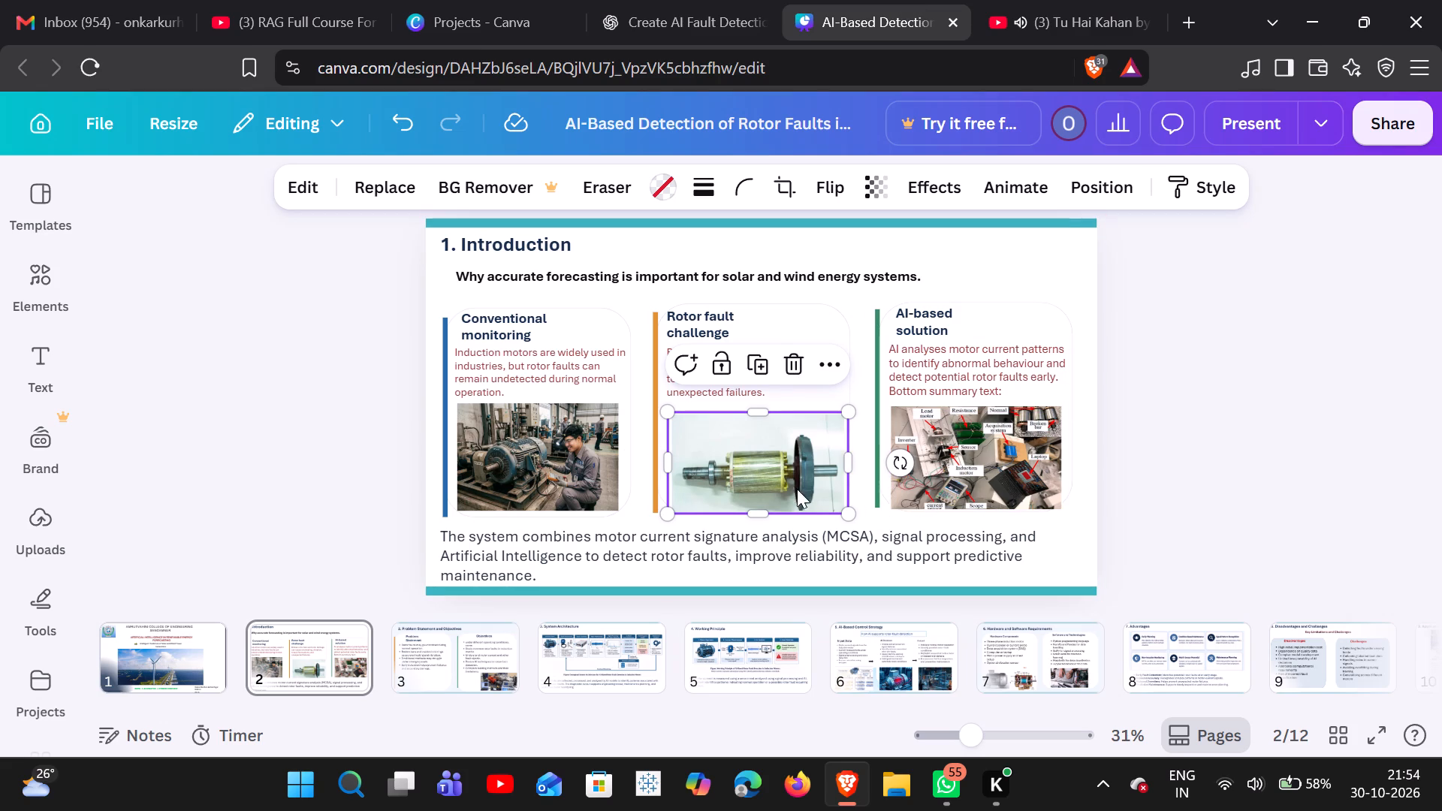
Delete the whole "Rotor fault challenge" column from slide 2, including its heading, description, image, frame, card and orange bar.
{"action": "left_click", "coordinate": [792, 371]}
{"action": "left_click", "coordinate": [783, 422]}
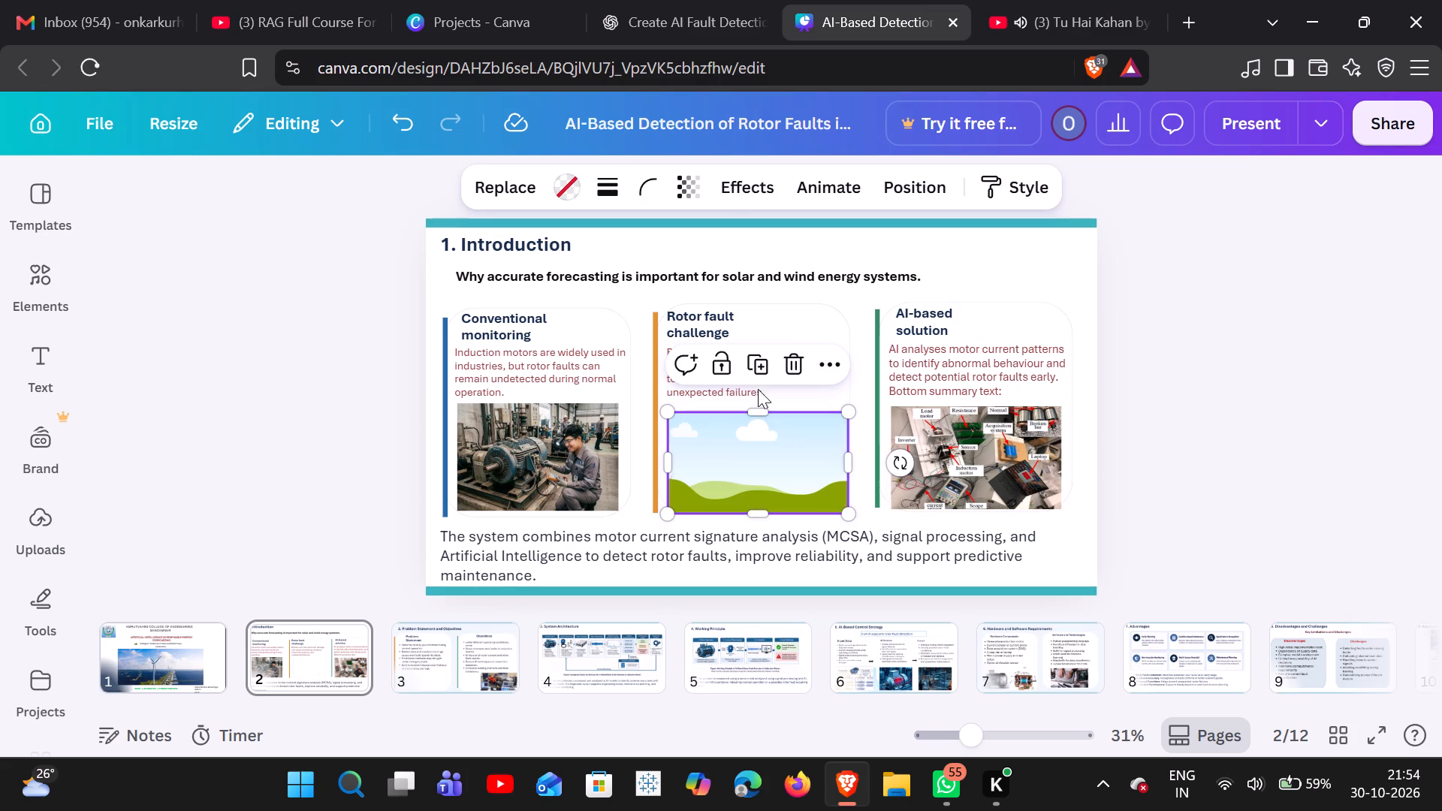
{"action": "left_click", "coordinate": [757, 316]}
{"action": "key", "text": "BackSpace"}
{"action": "left_click", "coordinate": [753, 351]}
{"action": "key", "text": "BackSpace"}
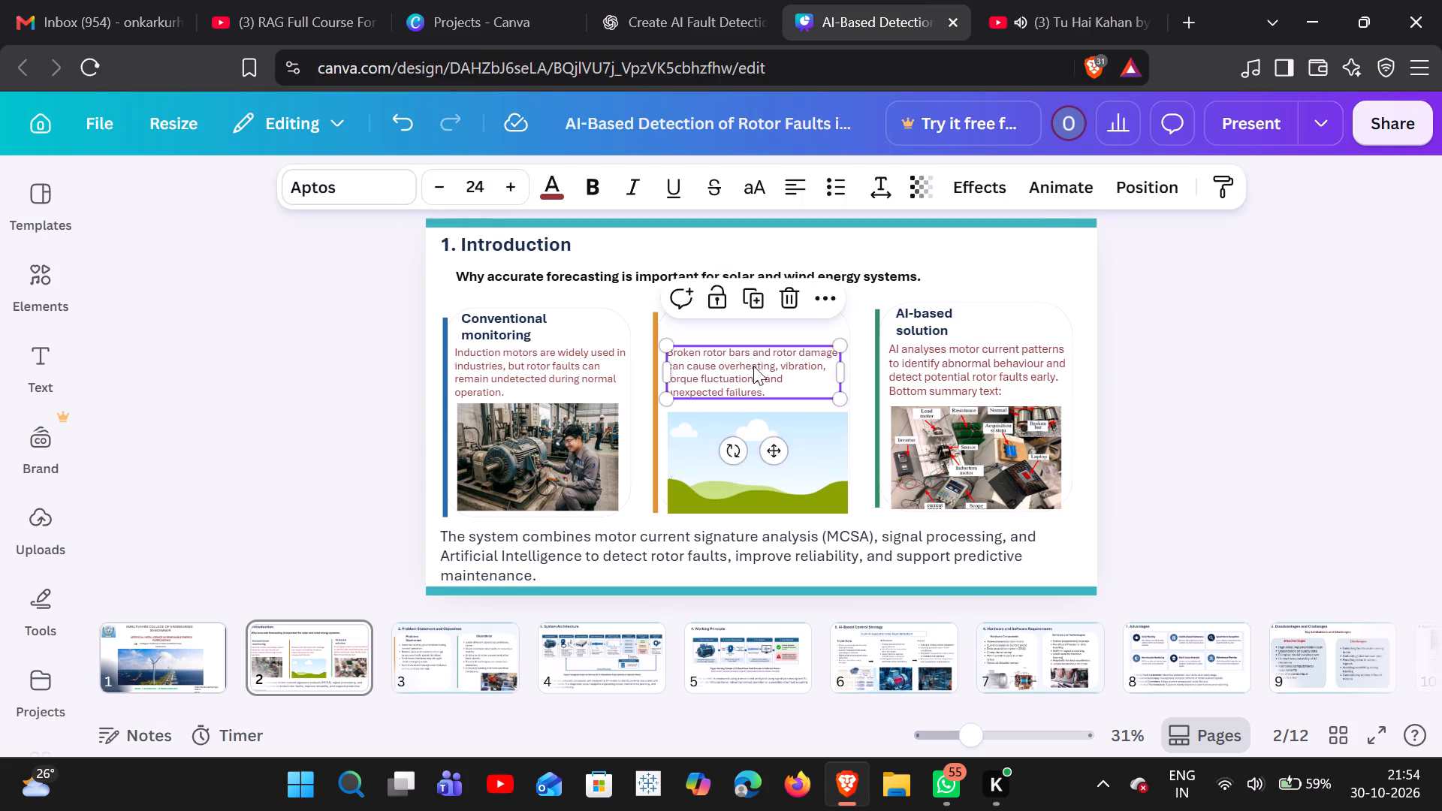
{"action": "left_click", "coordinate": [759, 440]}
{"action": "key", "text": "BackSpace"}
{"action": "left_click", "coordinate": [659, 357]}
{"action": "key", "text": "BackSpace"}
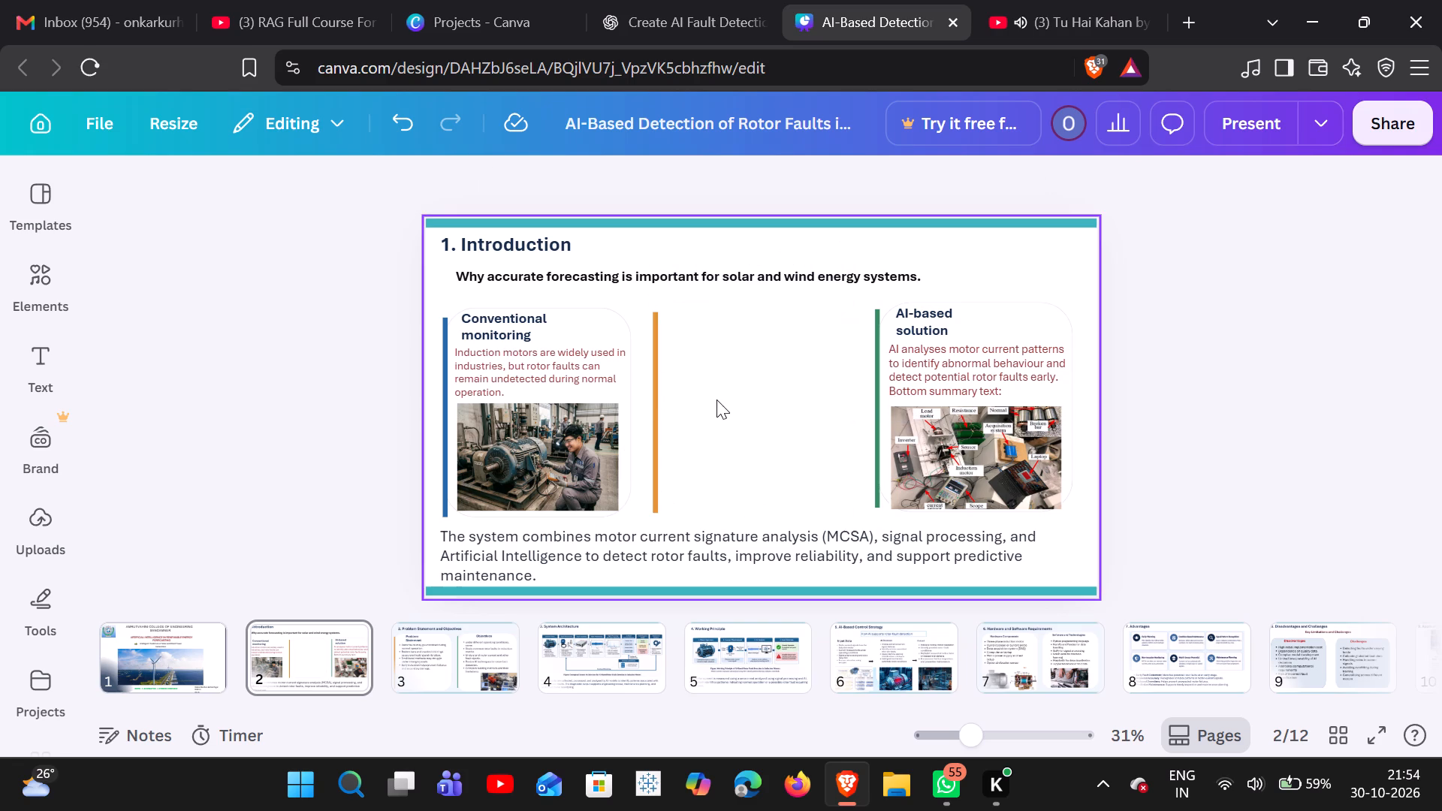
{"action": "left_click", "coordinate": [654, 388]}
{"action": "key", "text": "BackSpace"}
Paste the copied Introduction text onto slide 2, left-align it and format it as a bulleted list.
{"action": "left_click", "coordinate": [699, 372]}
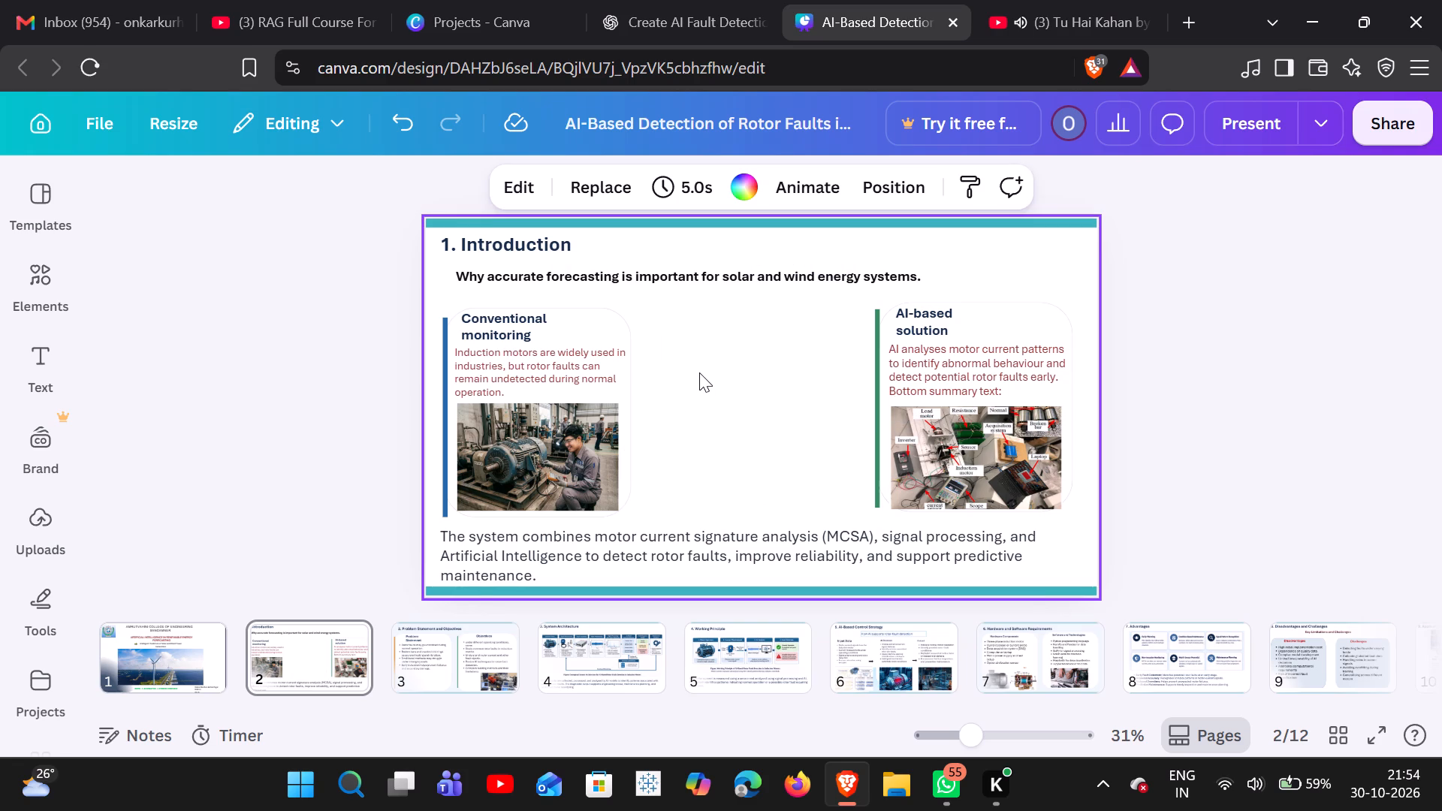
{"action": "key", "text": "ctrl+v"}
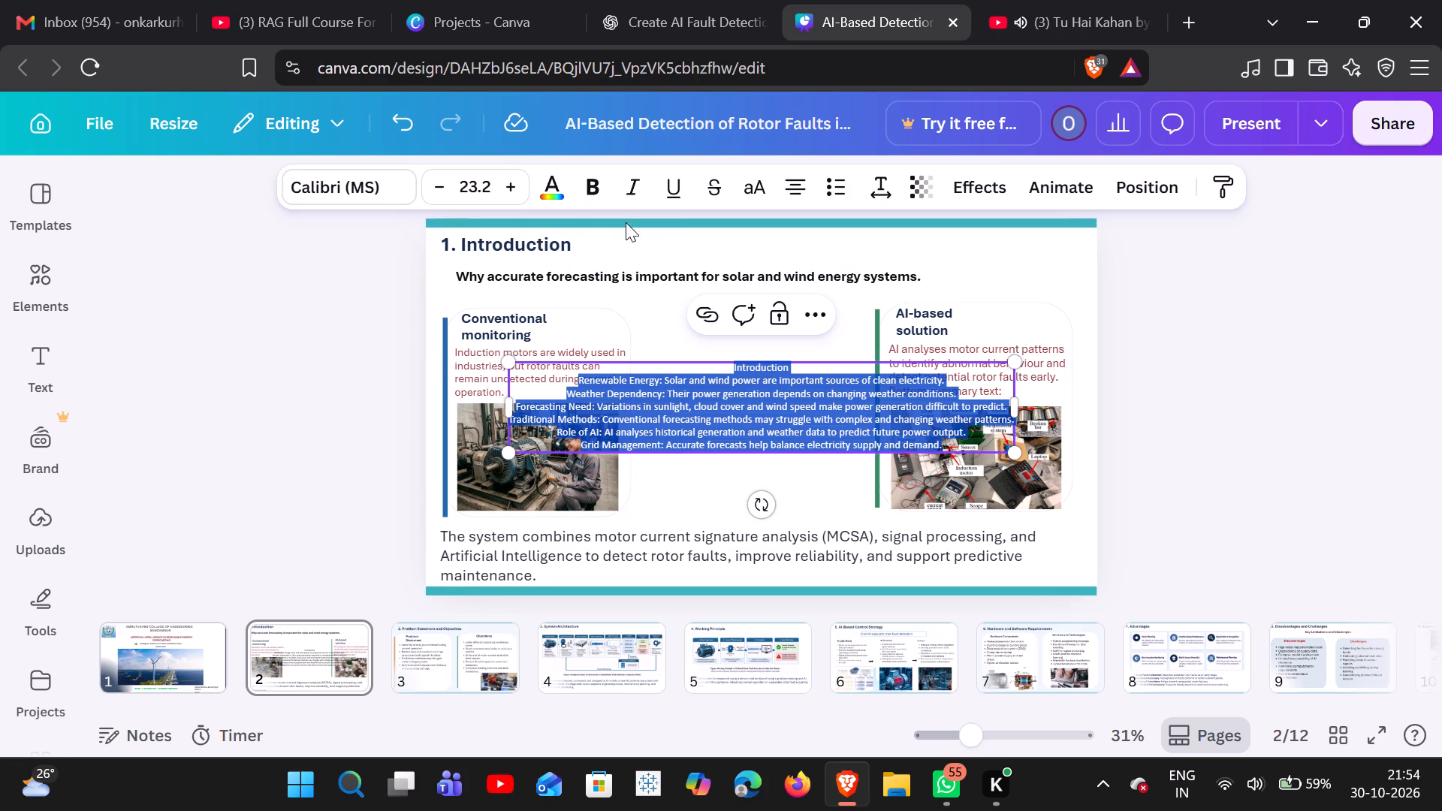
{"action": "left_click", "coordinate": [798, 194]}
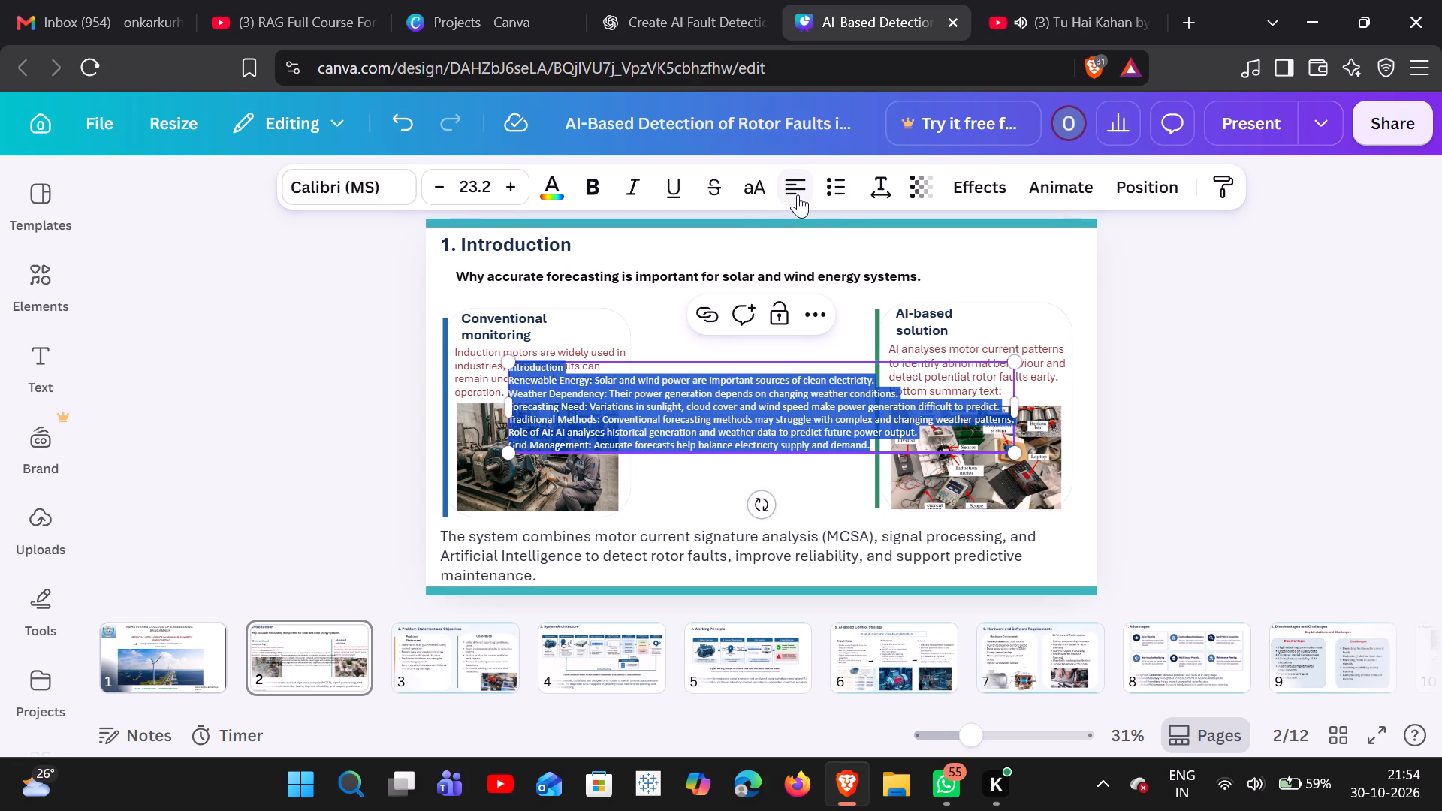
{"action": "left_click", "coordinate": [831, 191]}
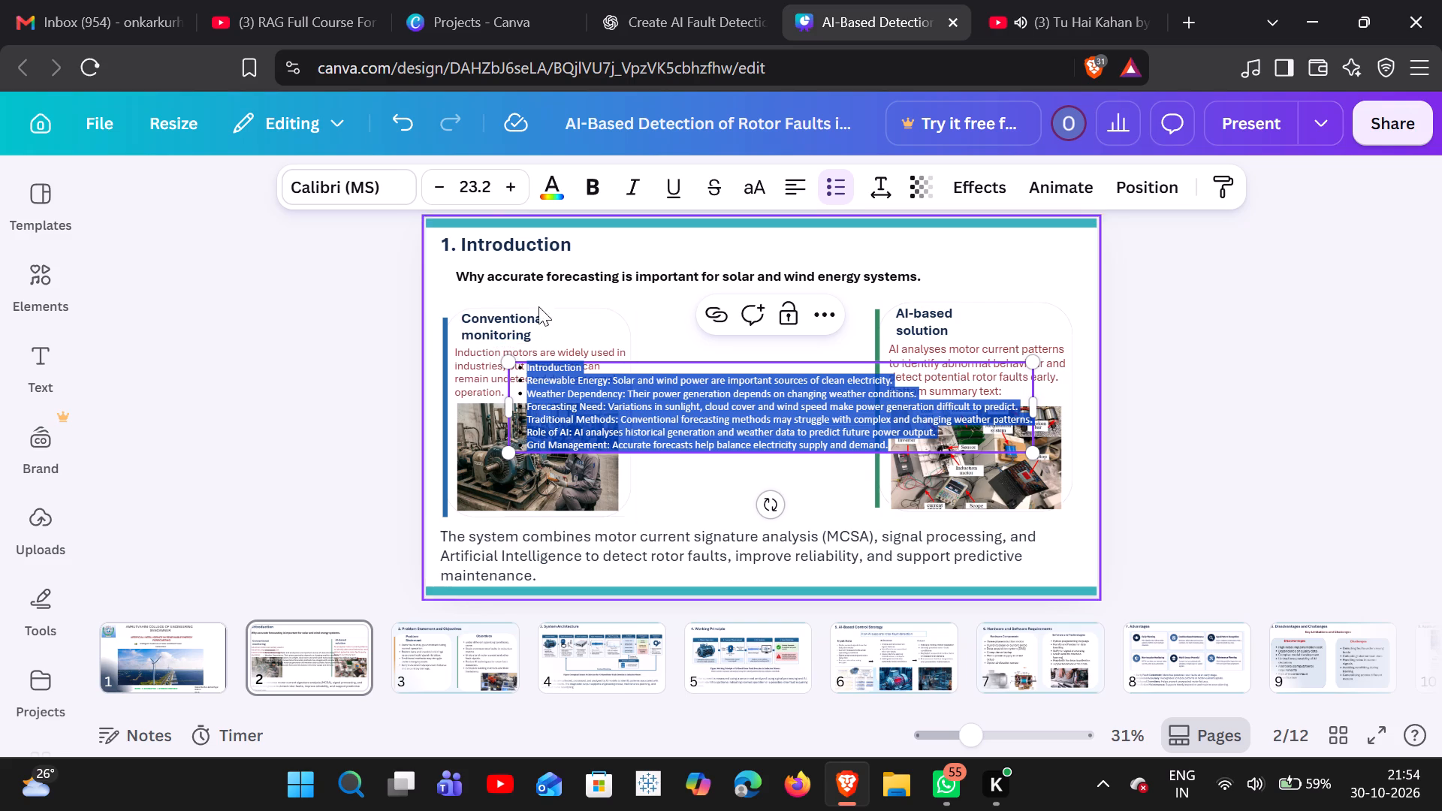
Delete the "Conventional monitoring" heading, its description, and the motor image with its frame from slide 2.
{"action": "left_click", "coordinate": [508, 327]}
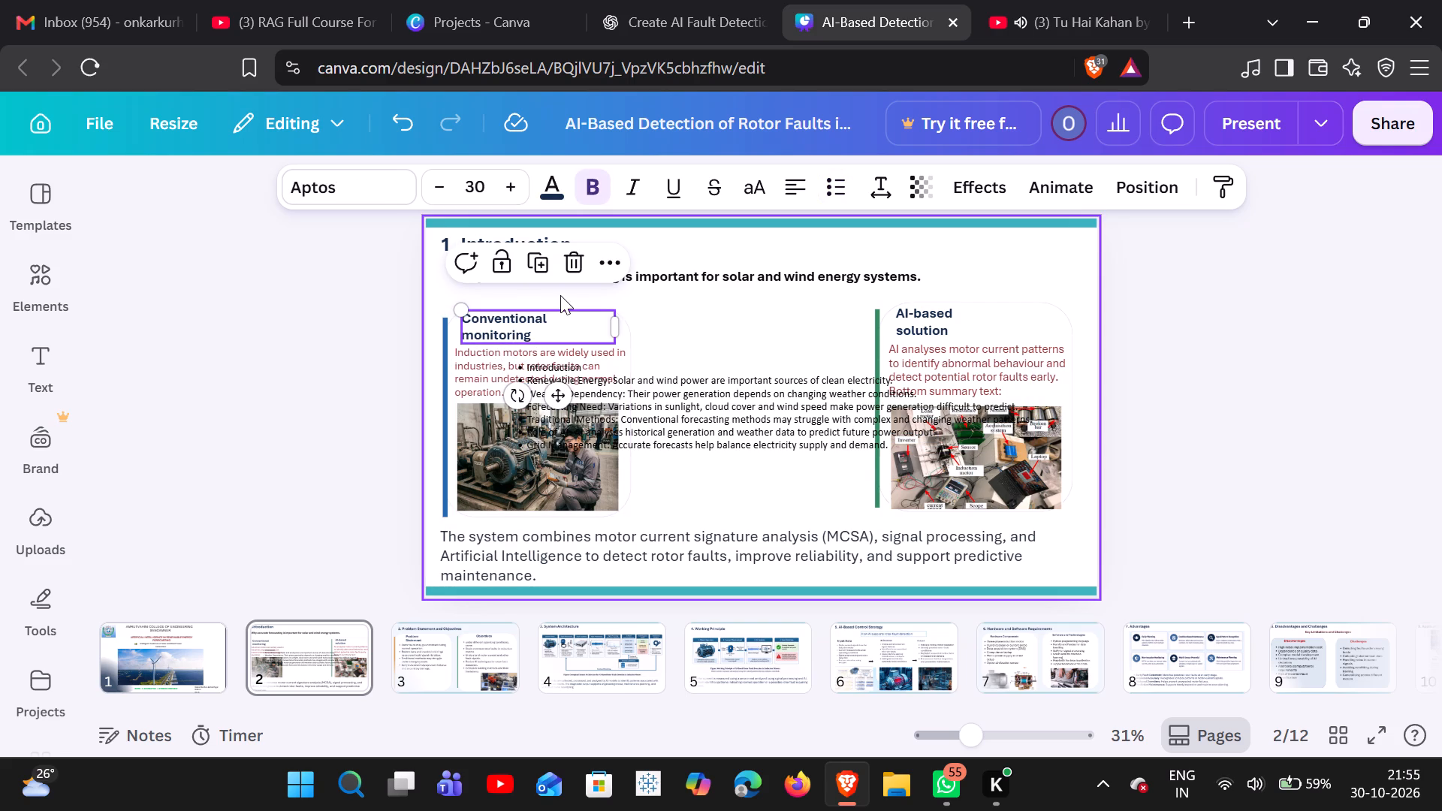
{"action": "key", "text": "BackSpace"}
{"action": "left_click", "coordinate": [470, 369]}
{"action": "key", "text": "BackSpace"}
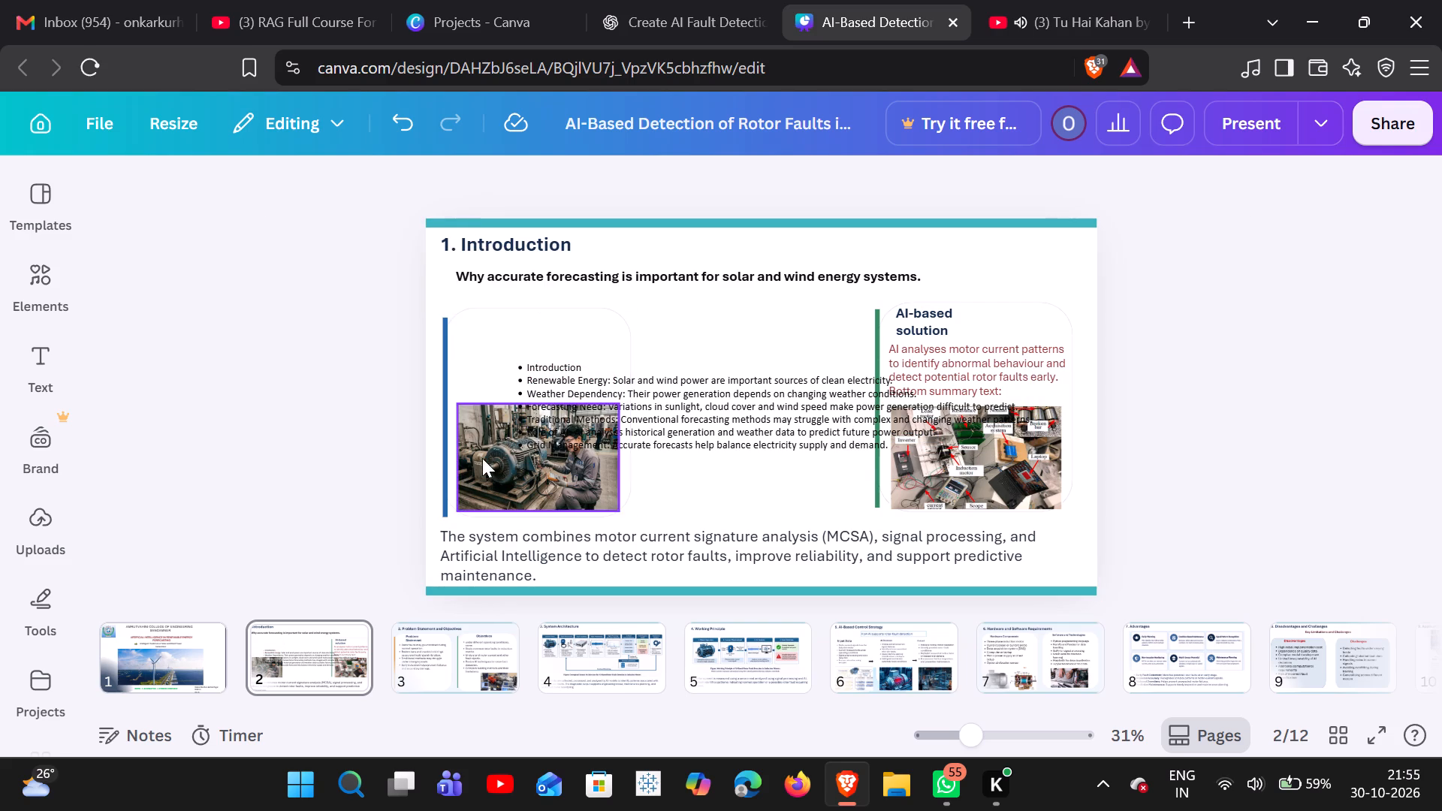
{"action": "left_click", "coordinate": [482, 456]}
{"action": "key", "text": "BackSpace"}
{"action": "left_click", "coordinate": [496, 443]}
{"action": "key", "text": "BackSpace"}
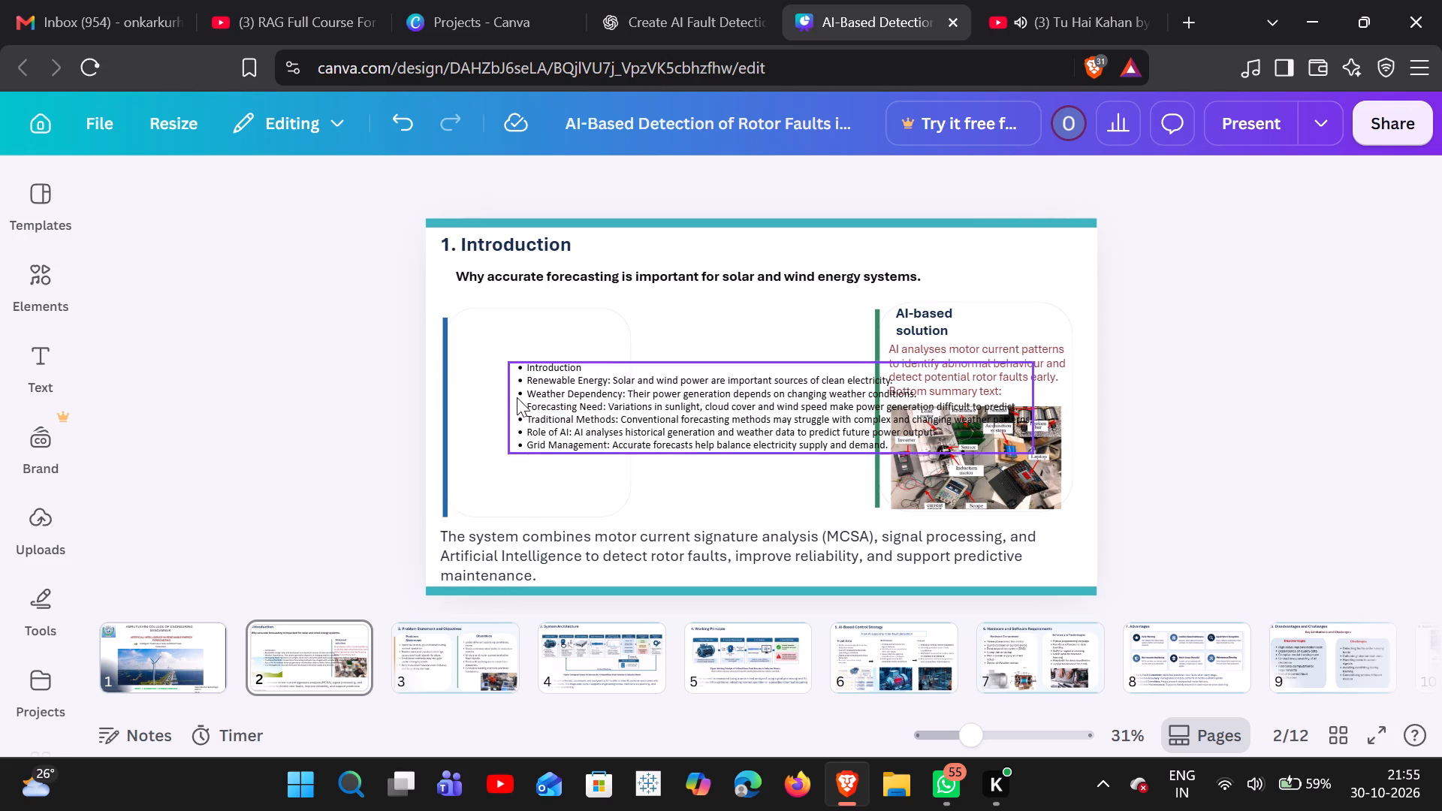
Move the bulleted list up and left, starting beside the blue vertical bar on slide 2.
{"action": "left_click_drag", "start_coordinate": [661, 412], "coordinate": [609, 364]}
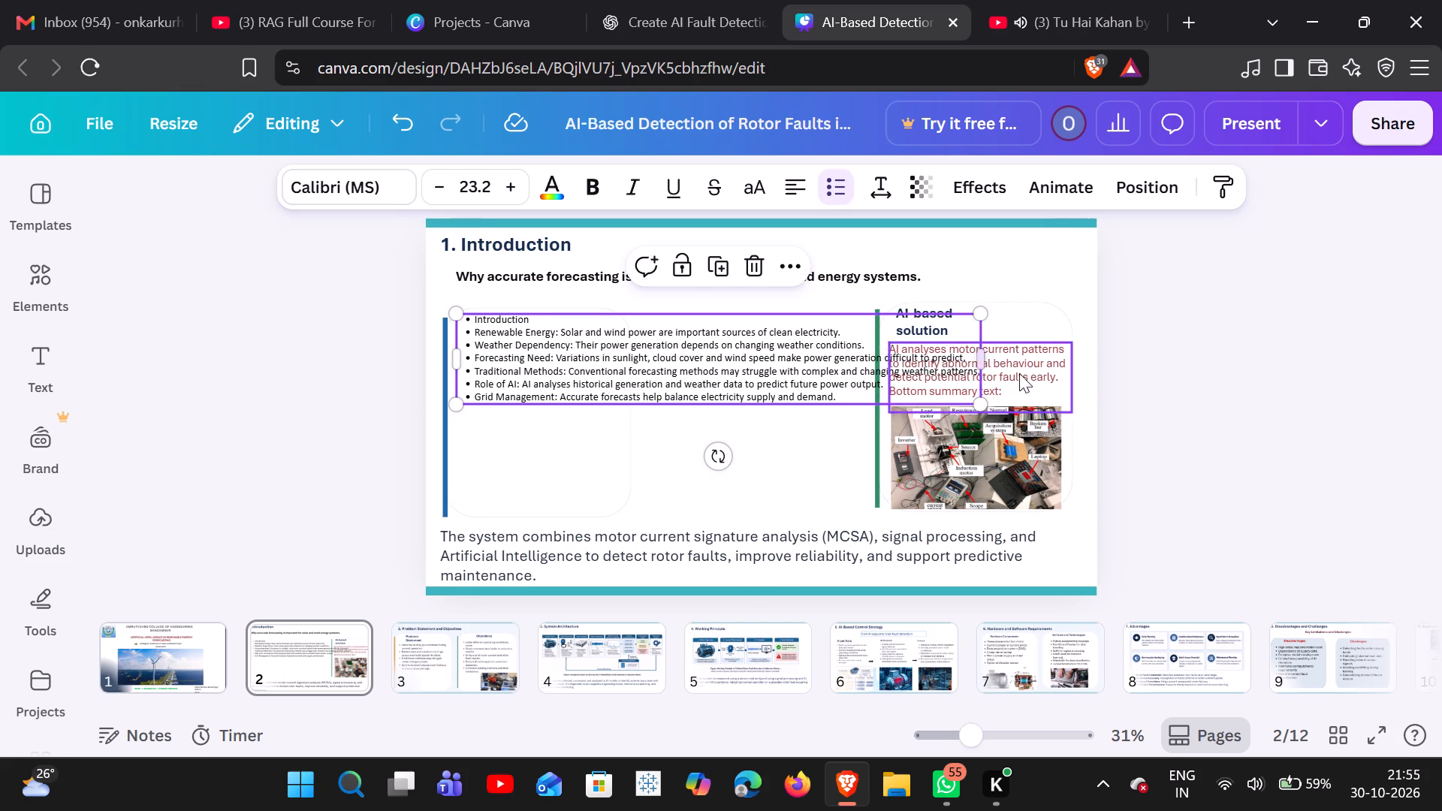
Delete the whole "AI-based solution" column from slide 2, including its description, heading, image, frame, card and green bar.
{"action": "left_click", "coordinate": [1019, 373]}
{"action": "key", "text": "BackSpace"}
{"action": "left_click", "coordinate": [925, 304]}
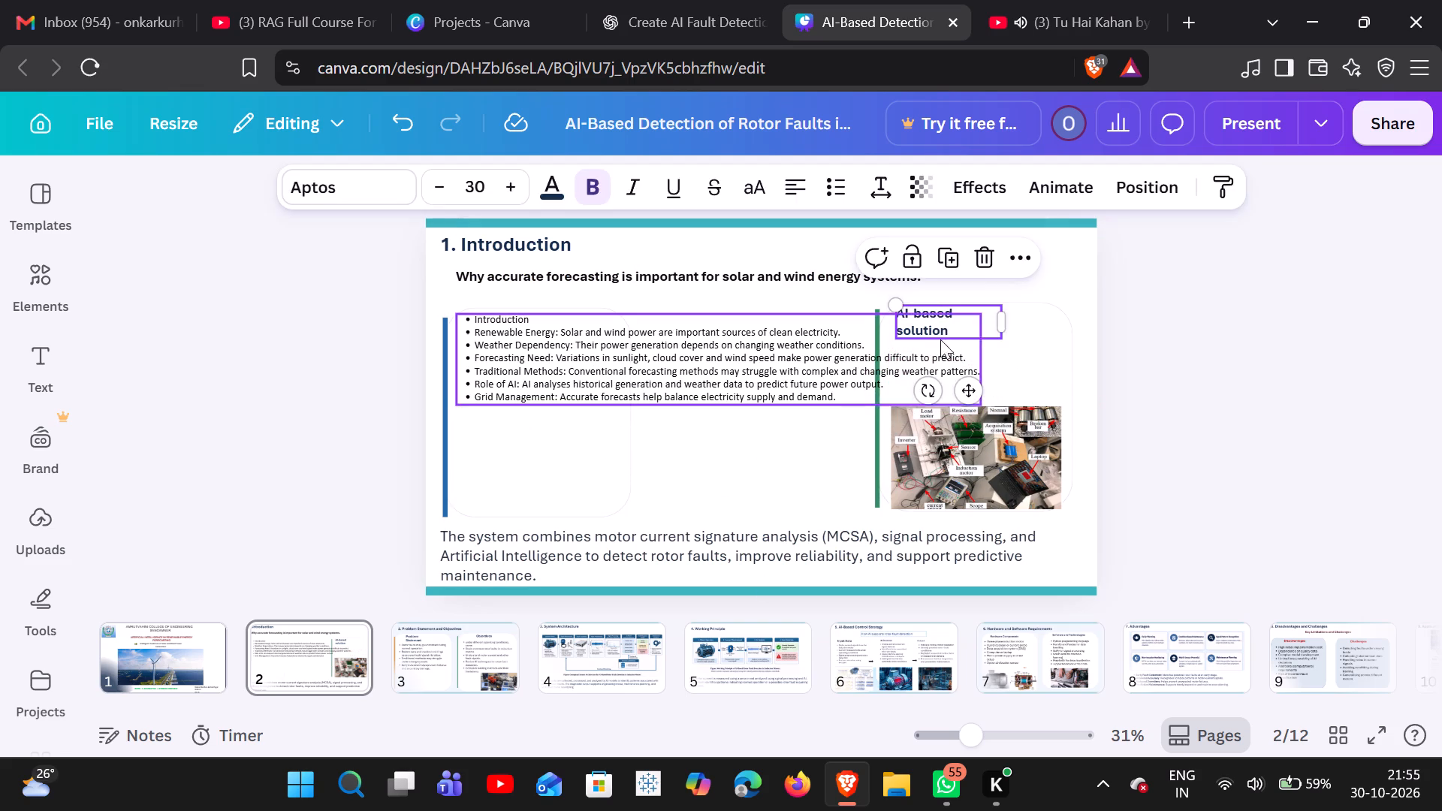
{"action": "key", "text": "BackSpace"}
{"action": "left_click", "coordinate": [1000, 425]}
{"action": "key", "text": "BackSpace"}
{"action": "left_click", "coordinate": [995, 435]}
{"action": "key", "text": "BackSpace"}
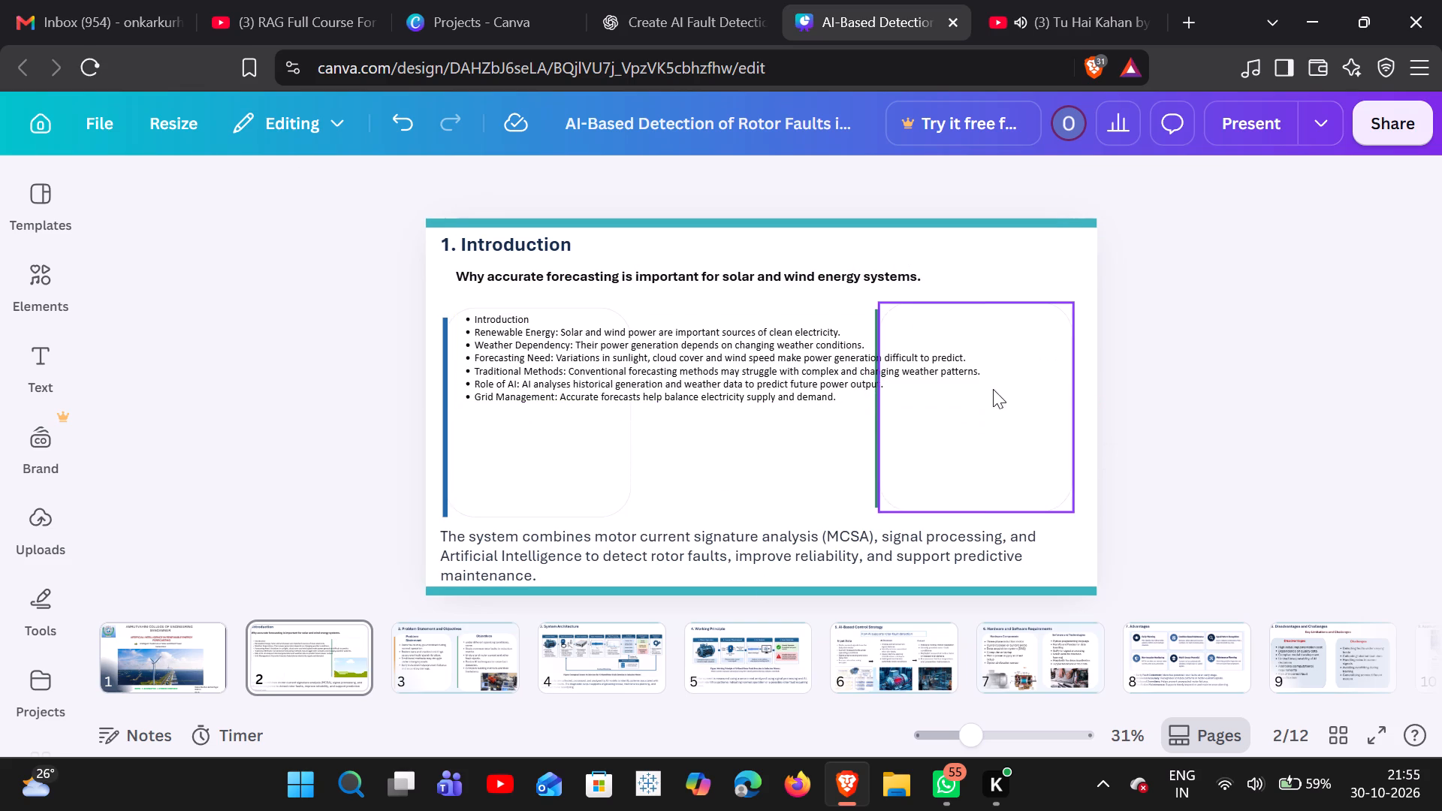
{"action": "left_click", "coordinate": [948, 452]}
{"action": "key", "text": "BackSpace"}
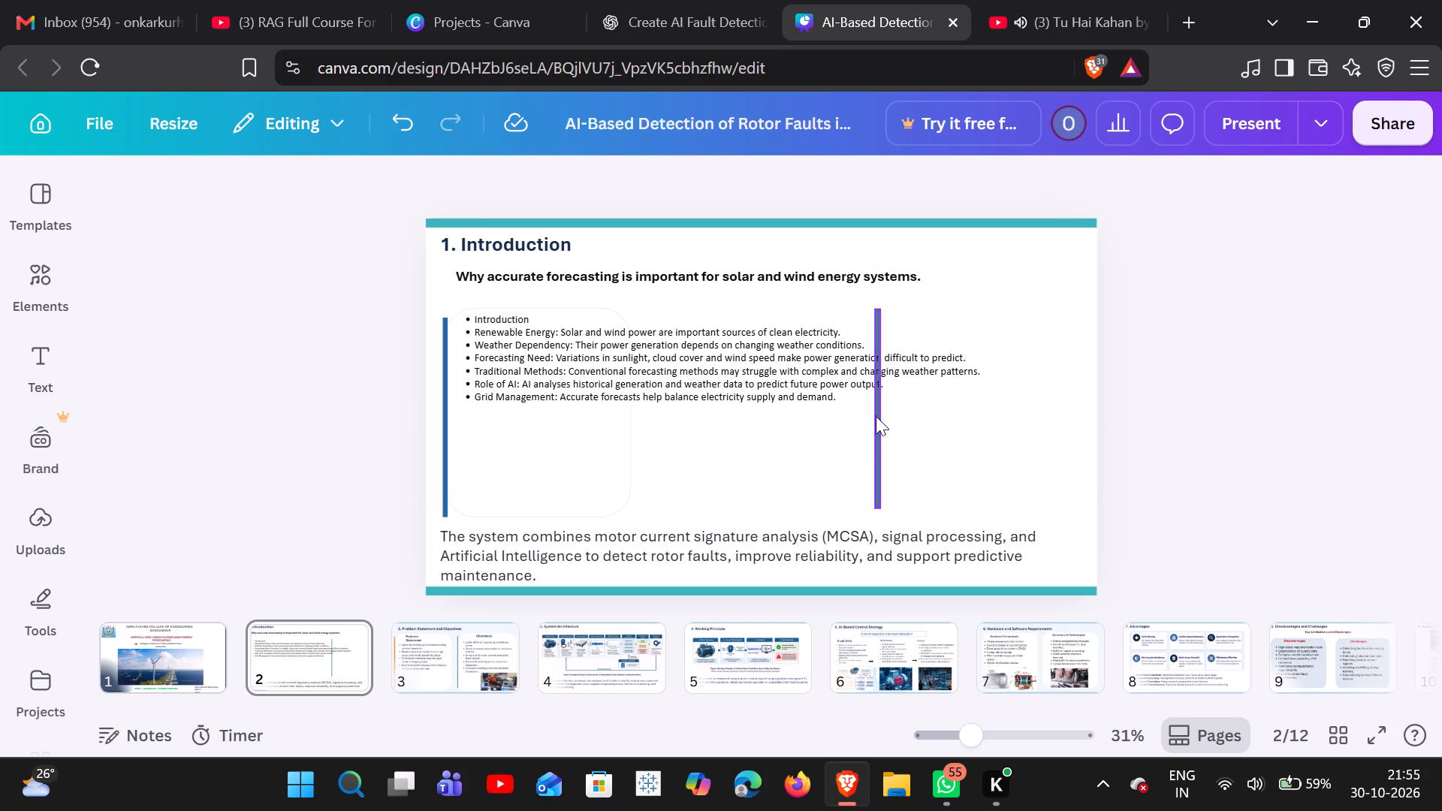
{"action": "left_click_drag", "start_coordinate": [873, 416], "coordinate": [888, 416]}
{"action": "left_click", "coordinate": [882, 416]}
{"action": "key", "text": "BackSpace"}
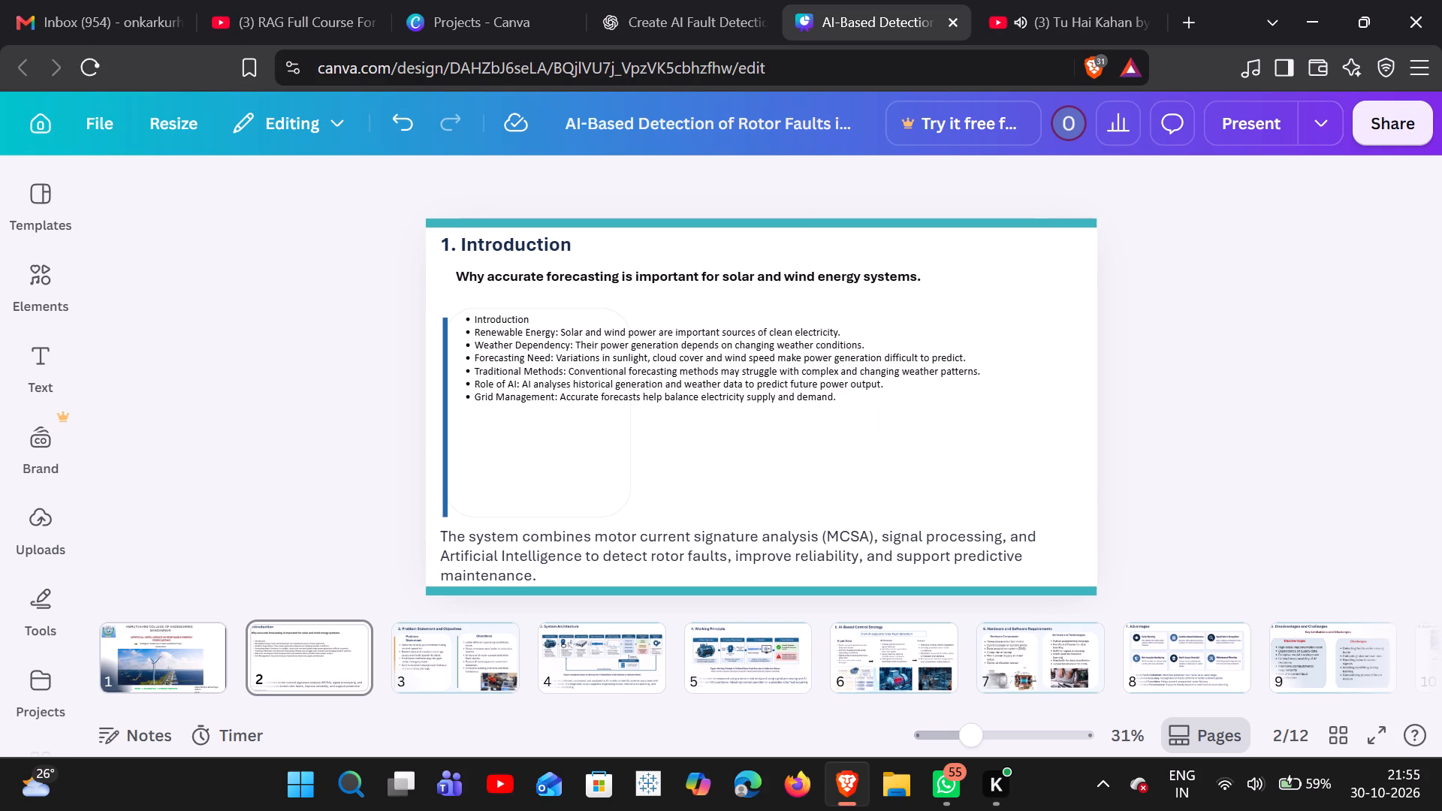
Shift the bulleted list toward slide 2's right side and remove its first bullet, "Introduction".
{"action": "left_click_drag", "start_coordinate": [621, 358], "coordinate": [698, 372]}
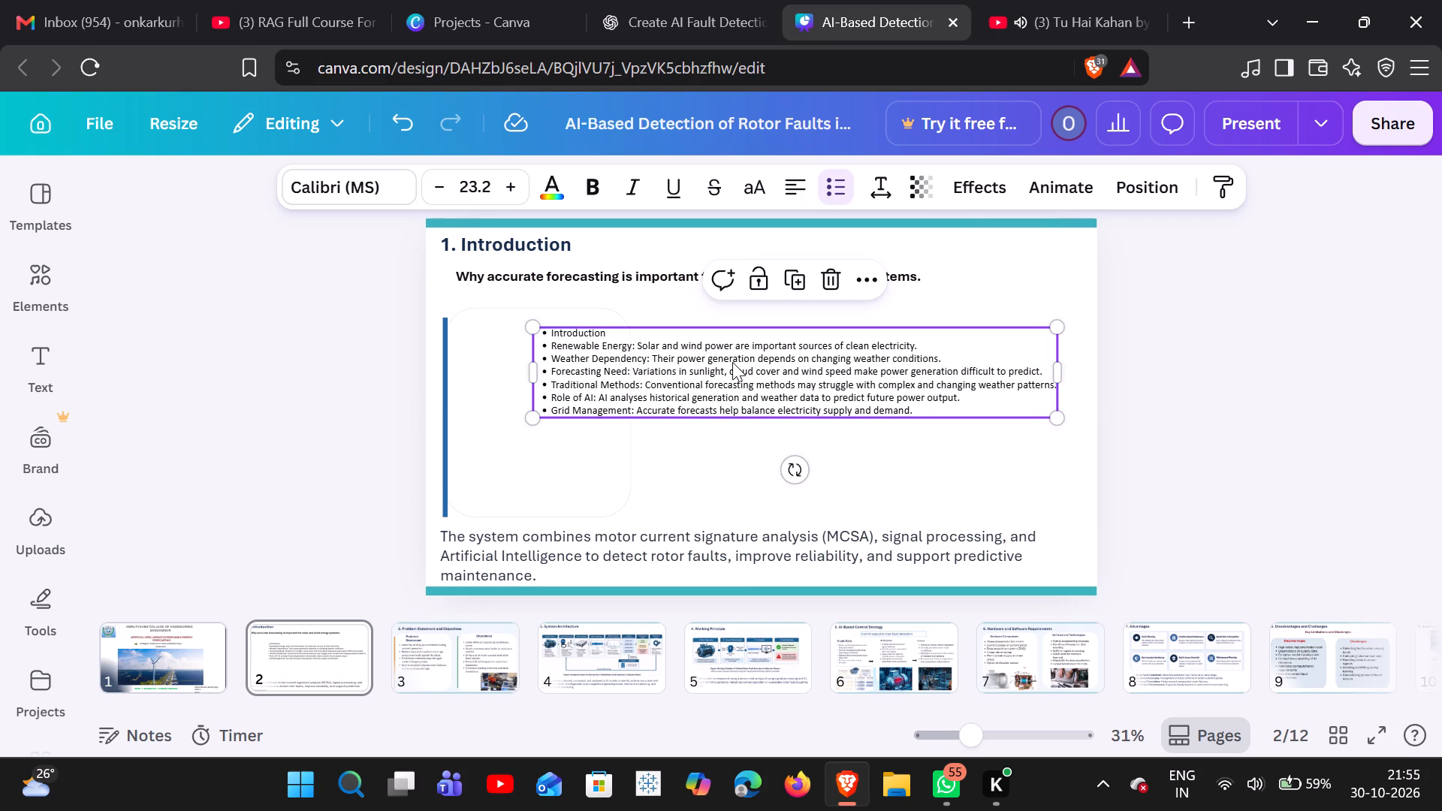
{"action": "double_click", "coordinate": [621, 333]}
{"action": "left_click", "coordinate": [621, 333]}
{"action": "left_click_drag", "start_coordinate": [621, 333], "coordinate": [557, 317]}
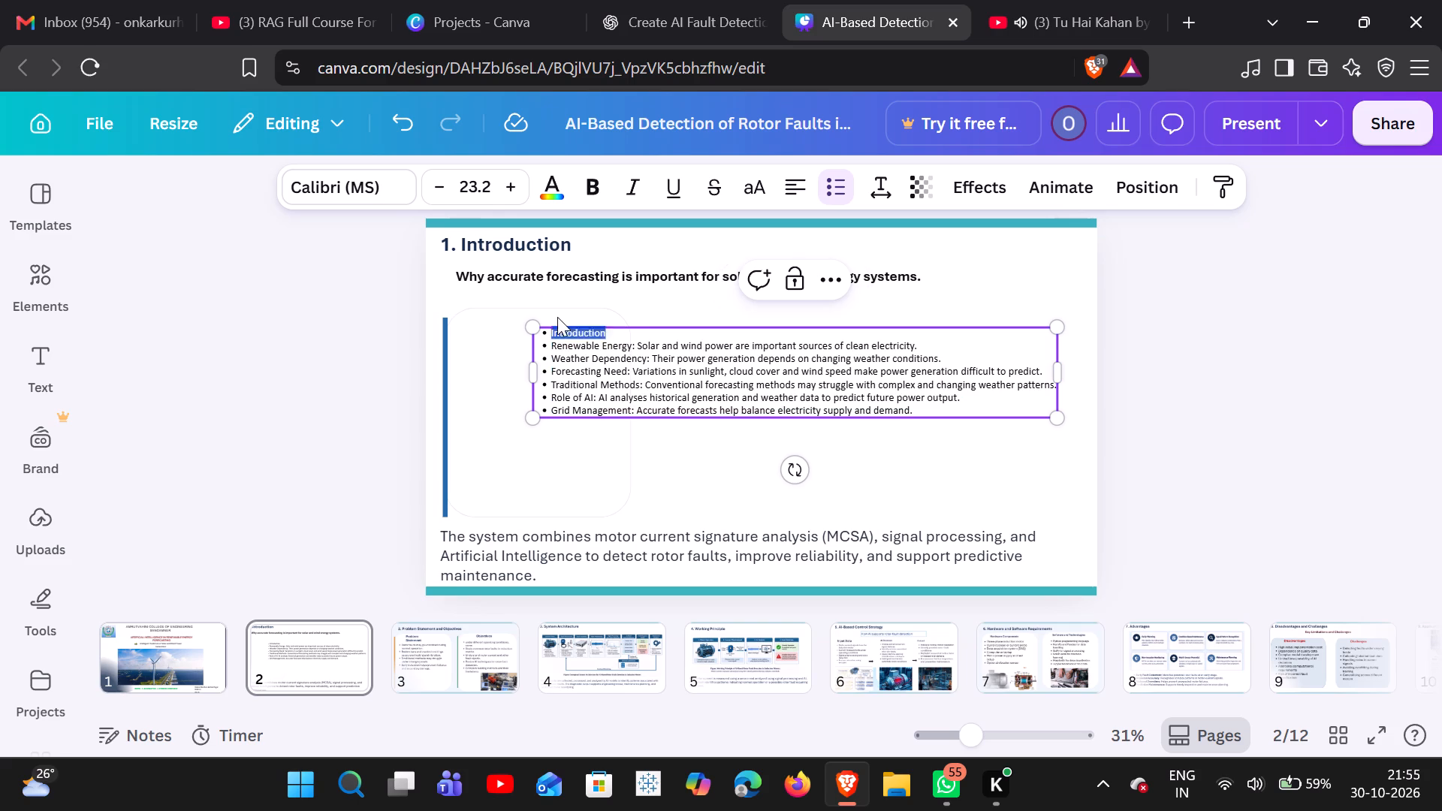
{"action": "left_click_drag", "start_coordinate": [557, 317], "coordinate": [543, 328]}
{"action": "key", "text": "BackSpace"}
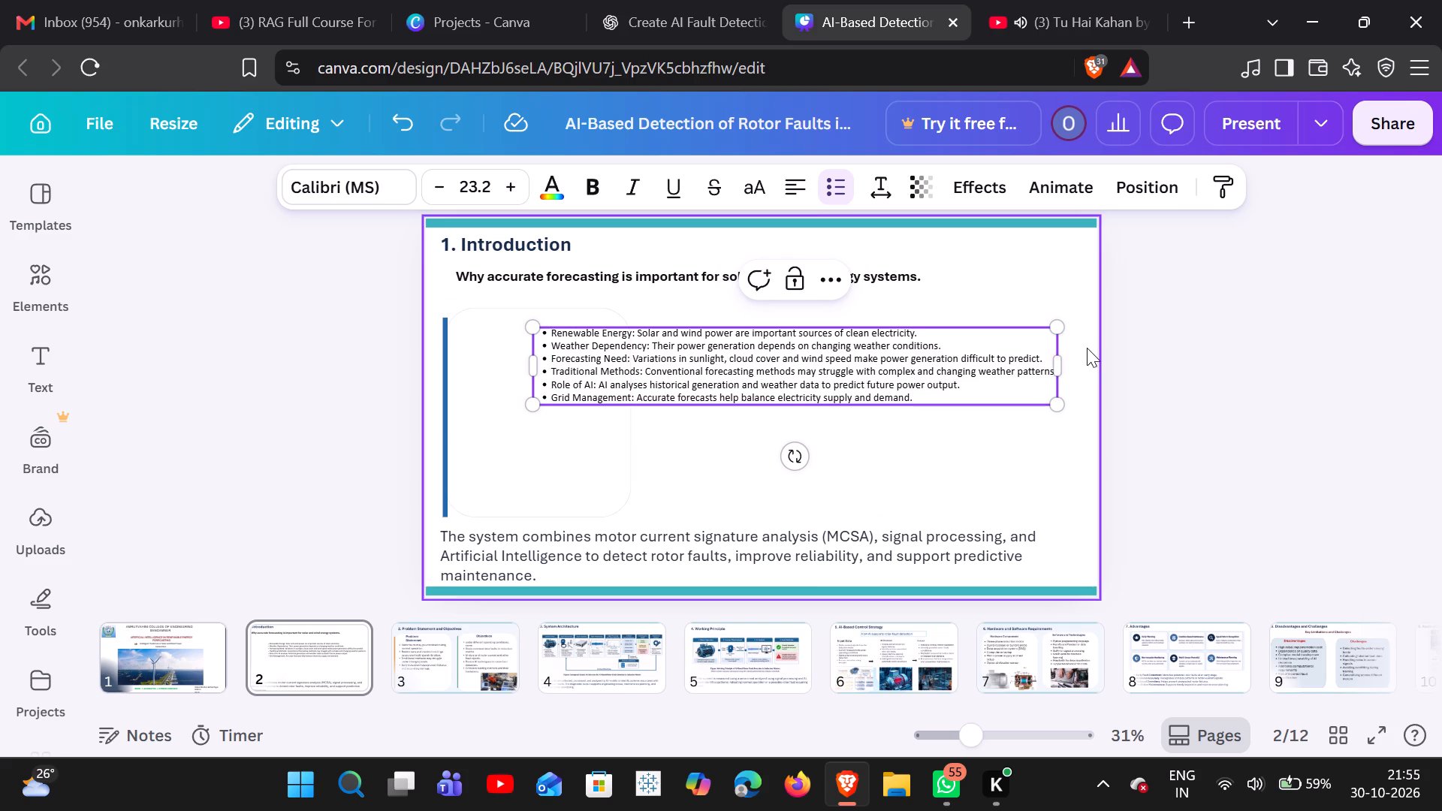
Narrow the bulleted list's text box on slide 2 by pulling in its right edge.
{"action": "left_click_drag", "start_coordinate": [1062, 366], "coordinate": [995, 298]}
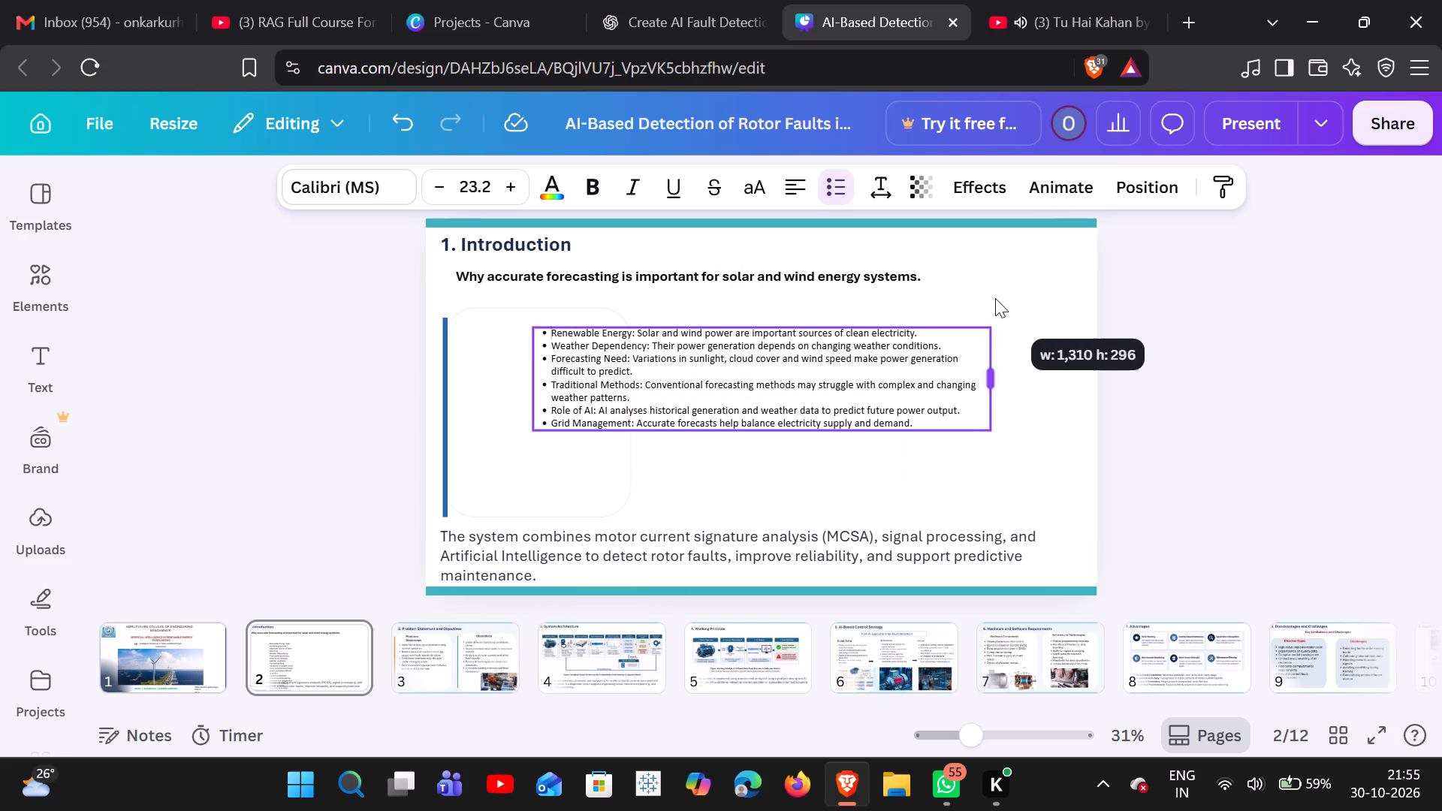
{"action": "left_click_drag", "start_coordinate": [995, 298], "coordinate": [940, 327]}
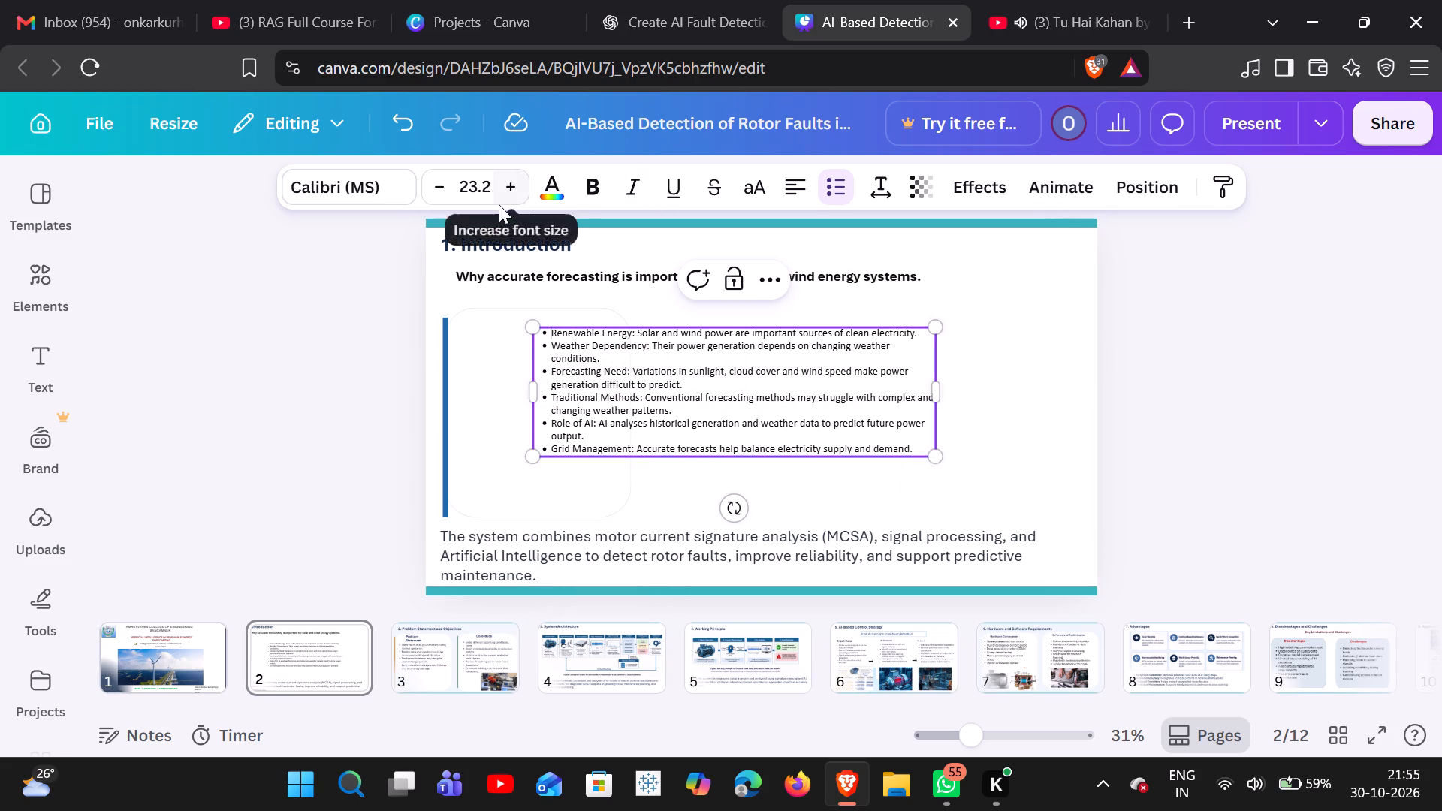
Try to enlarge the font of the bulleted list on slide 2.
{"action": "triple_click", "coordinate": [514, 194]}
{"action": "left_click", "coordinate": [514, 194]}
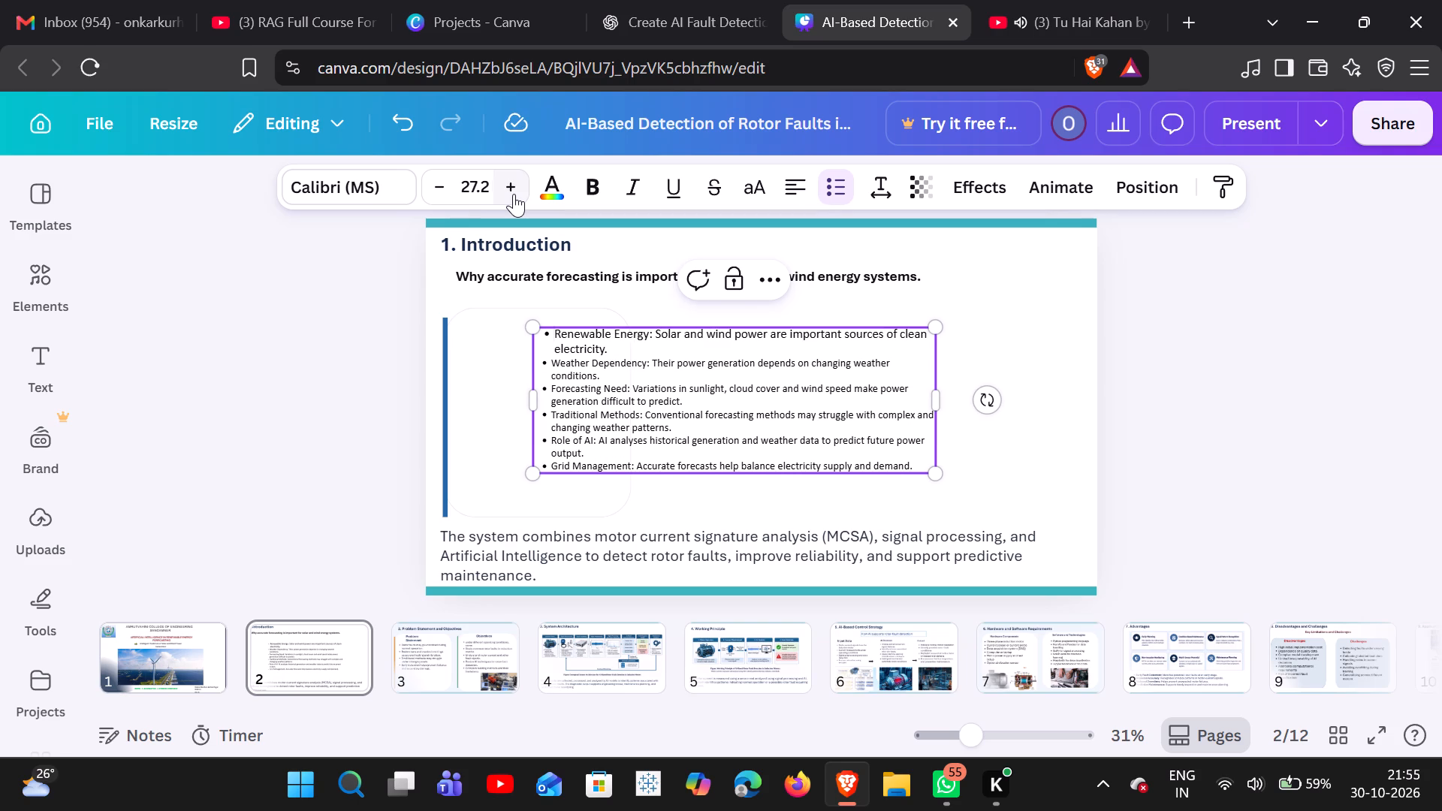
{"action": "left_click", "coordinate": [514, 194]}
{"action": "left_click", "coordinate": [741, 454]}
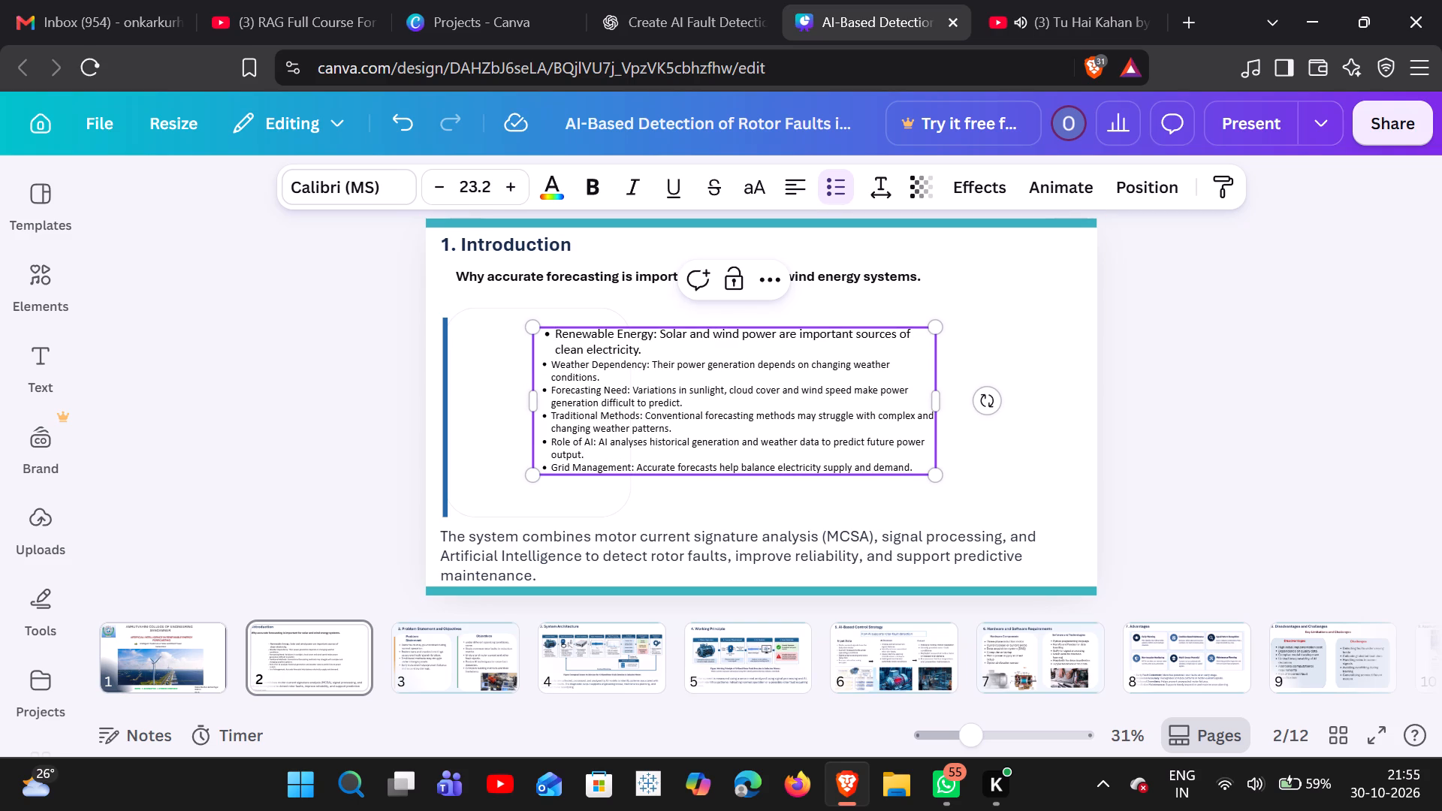
Select all the bullet text on slide 2 and set its font size to 28.
{"action": "left_click_drag", "start_coordinate": [913, 467], "coordinate": [567, 373]}
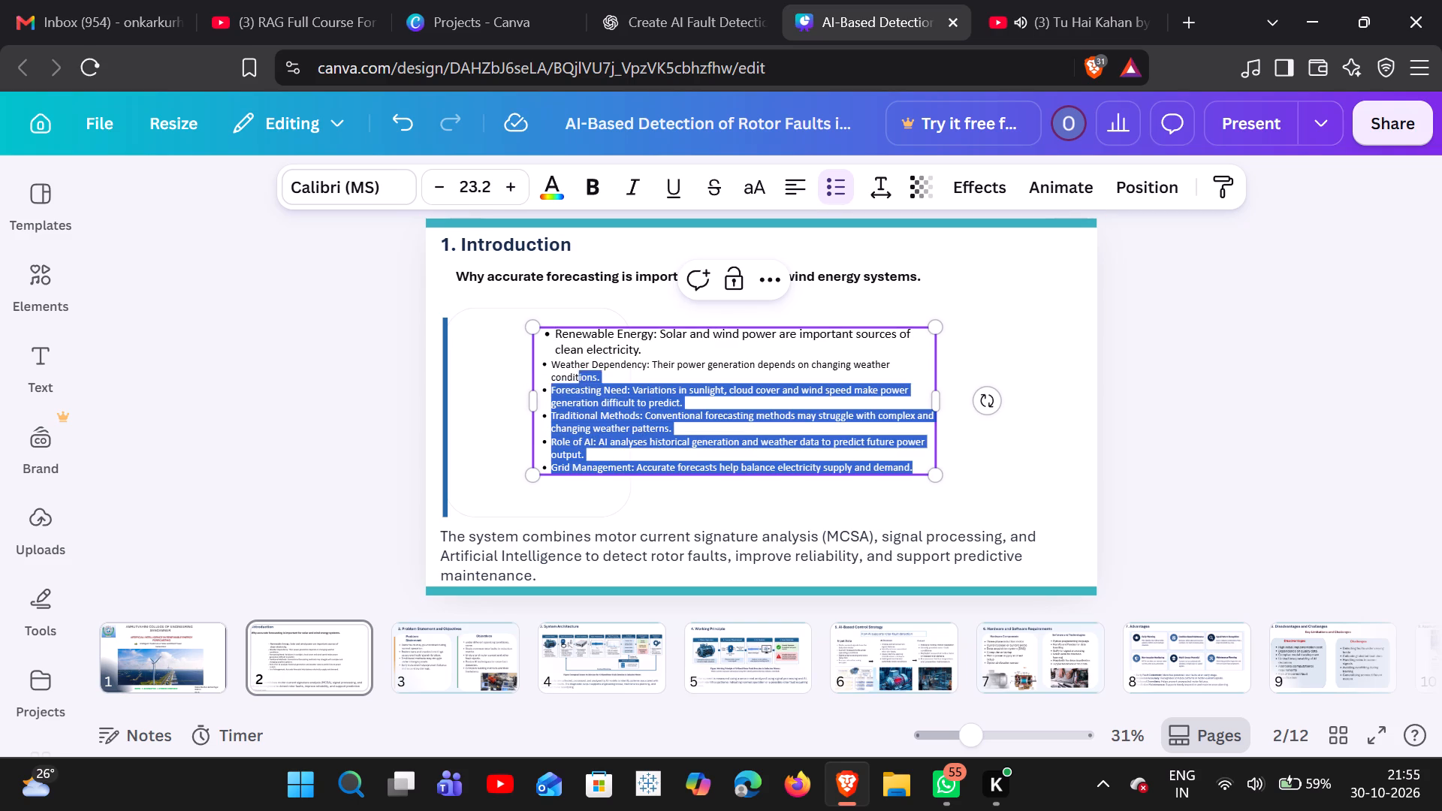
{"action": "left_click_drag", "start_coordinate": [567, 373], "coordinate": [529, 337]}
{"action": "left_click", "coordinate": [517, 191]}
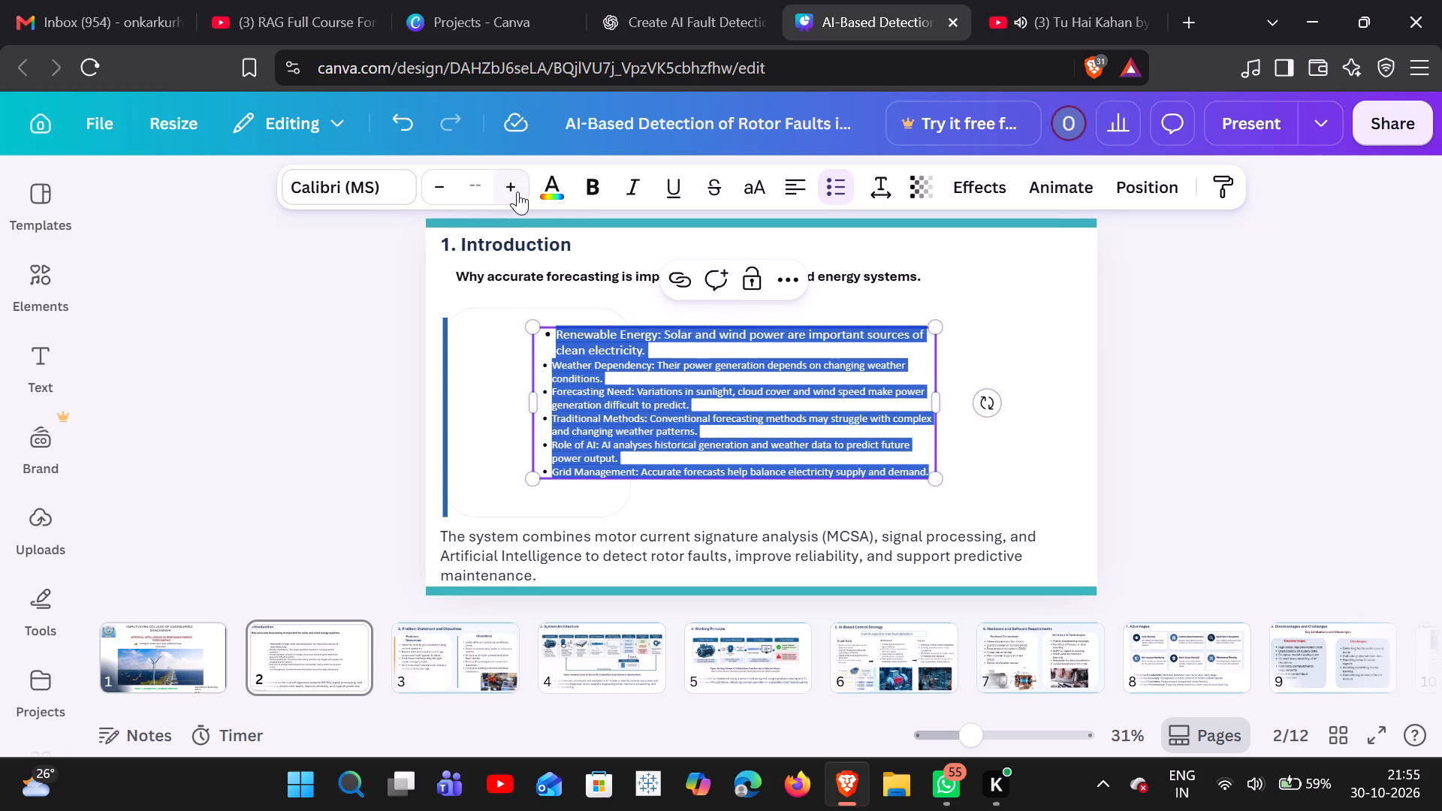
{"action": "left_click", "coordinate": [451, 186]}
{"action": "left_click", "coordinate": [477, 193]}
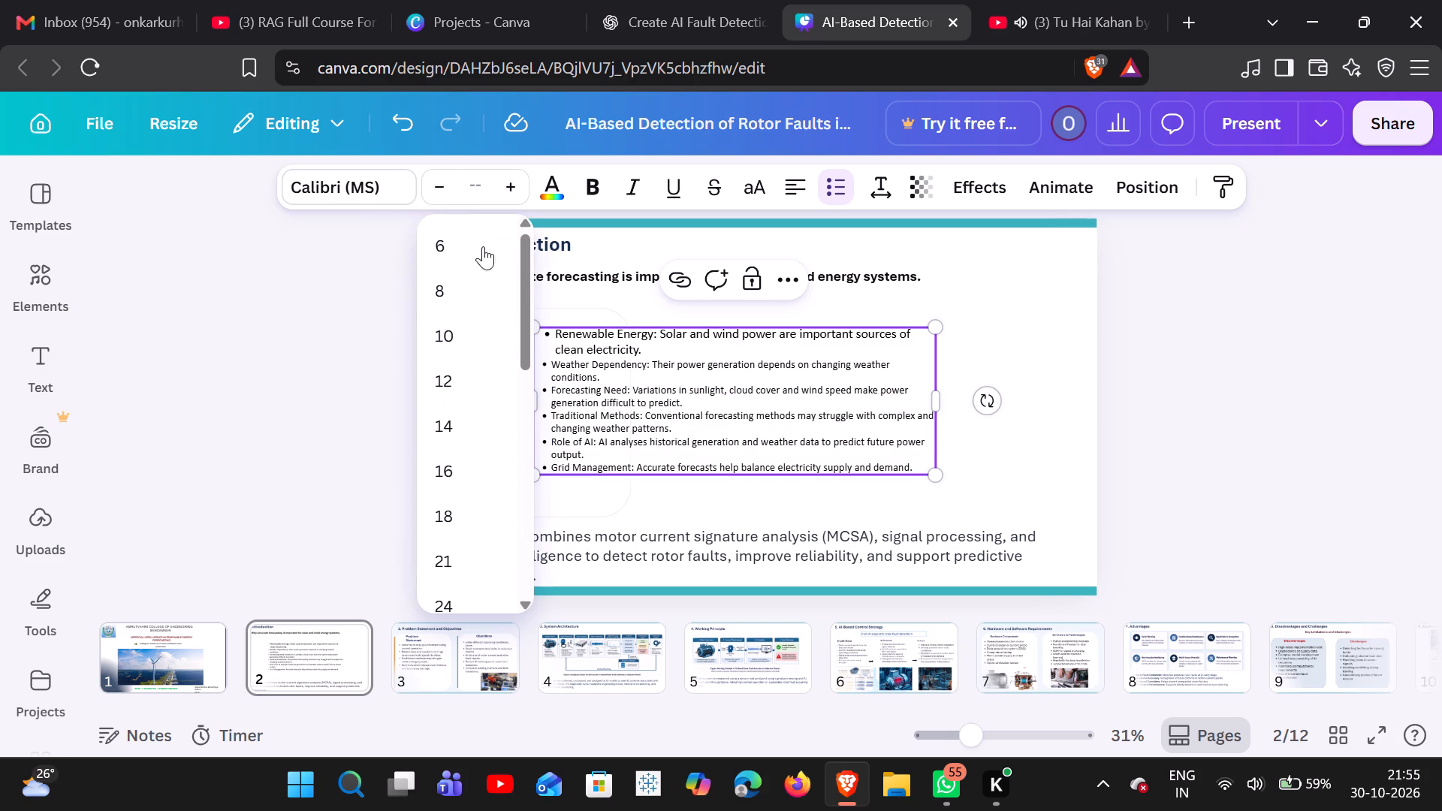
{"action": "scroll", "coordinate": [469, 514], "scroll_direction": "down", "scroll_amount": 1}
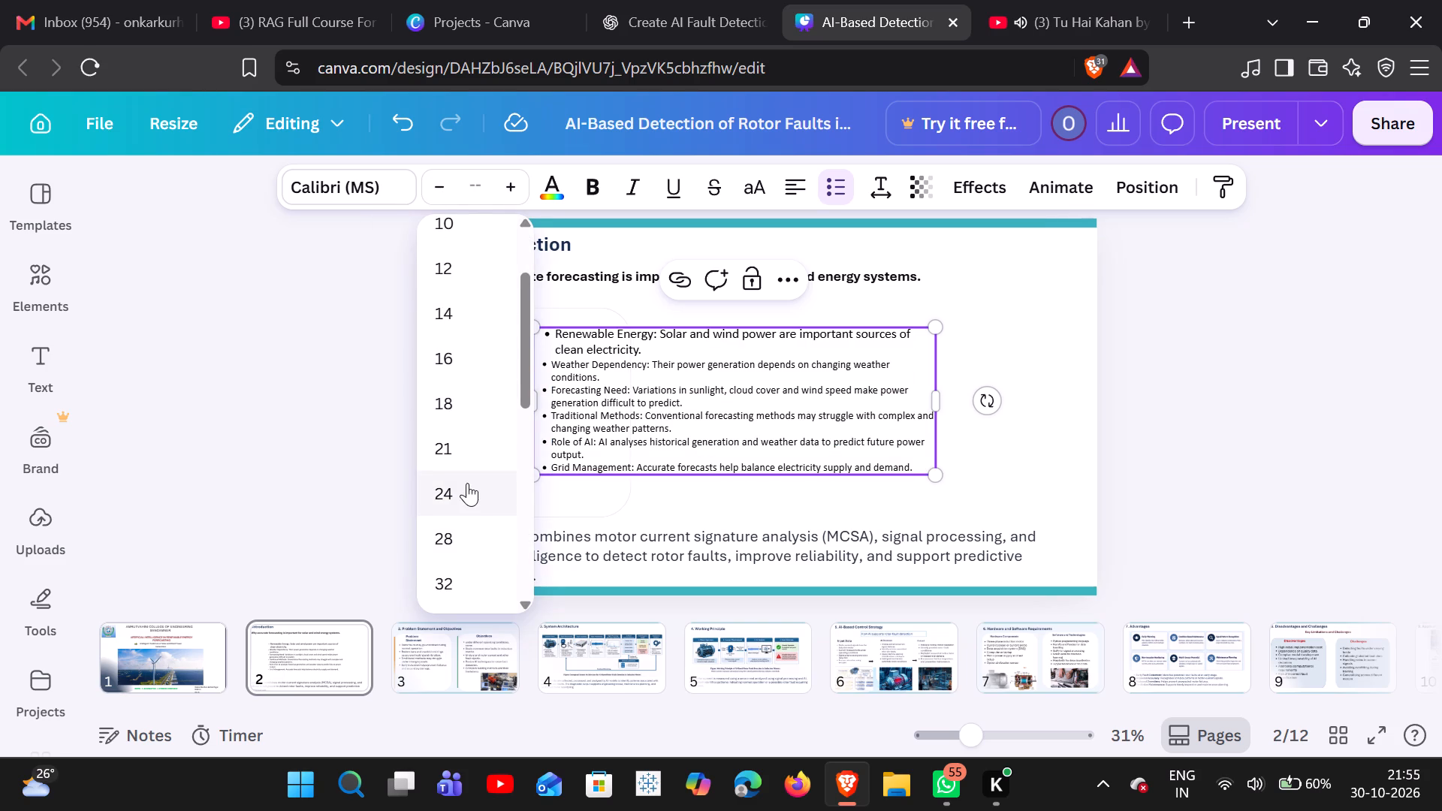
{"action": "left_click", "coordinate": [467, 483]}
{"action": "left_click", "coordinate": [511, 194]}
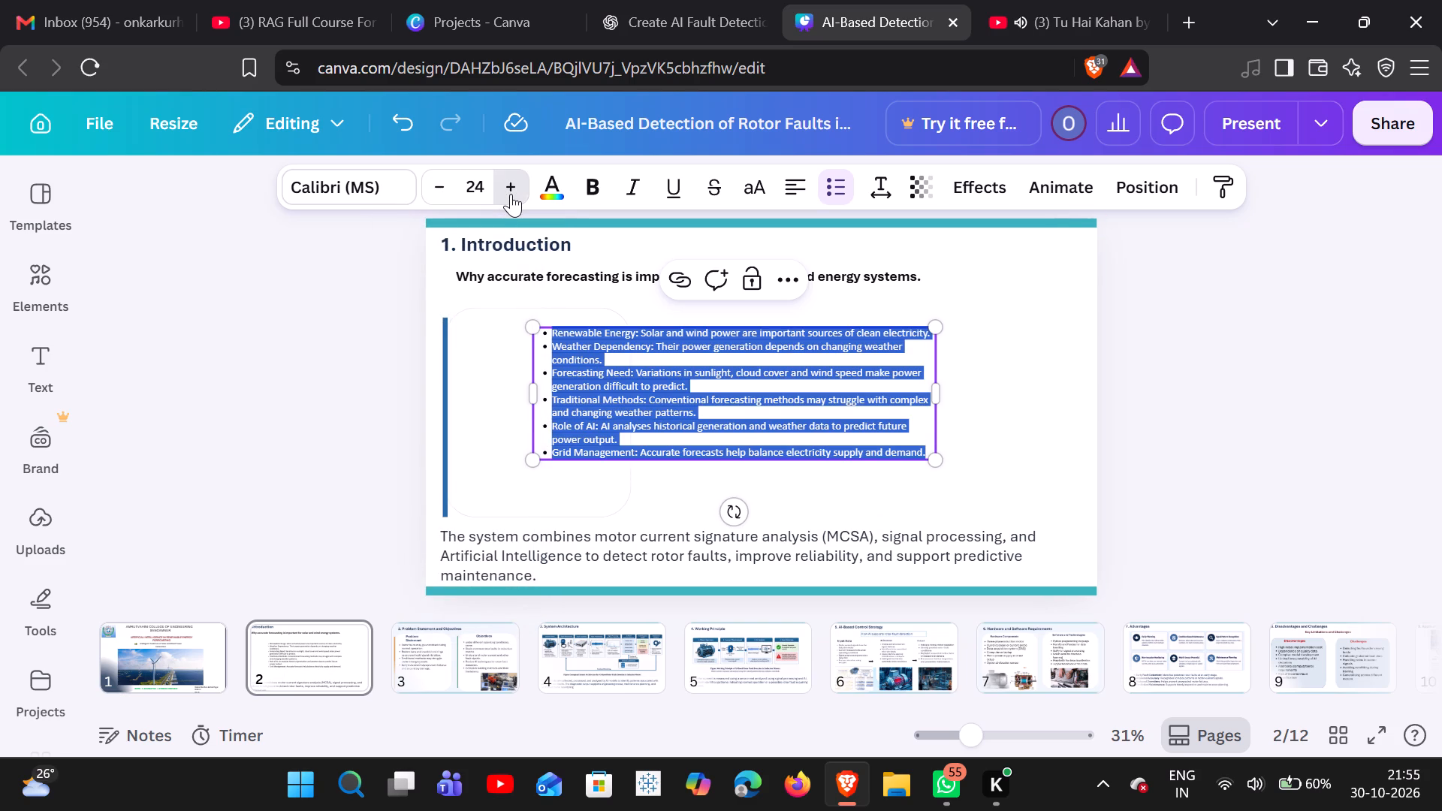
{"action": "left_click", "coordinate": [511, 194]}
{"action": "left_click", "coordinate": [511, 194]}
{"action": "left_click", "coordinate": [511, 194]}
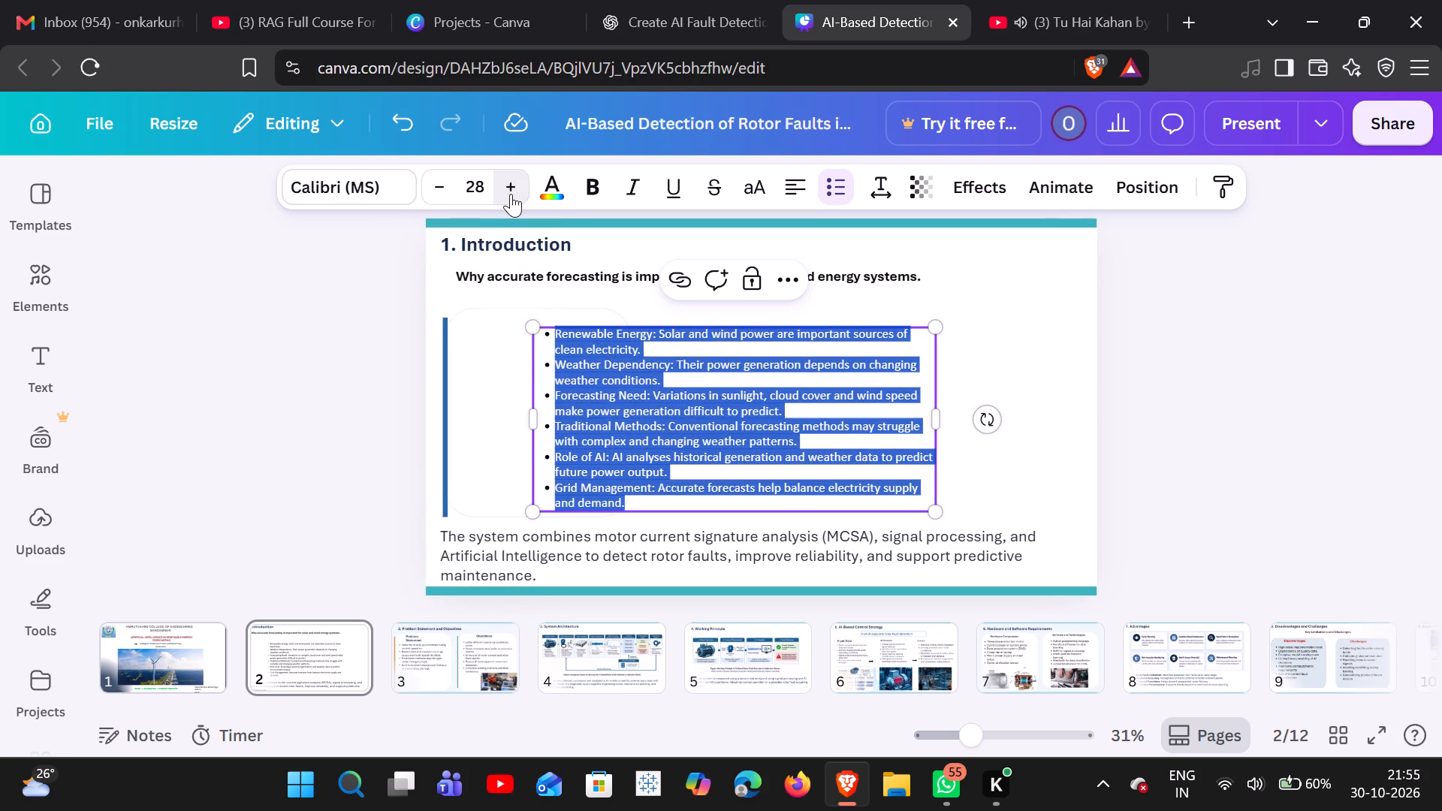
{"action": "left_click", "coordinate": [979, 368]}
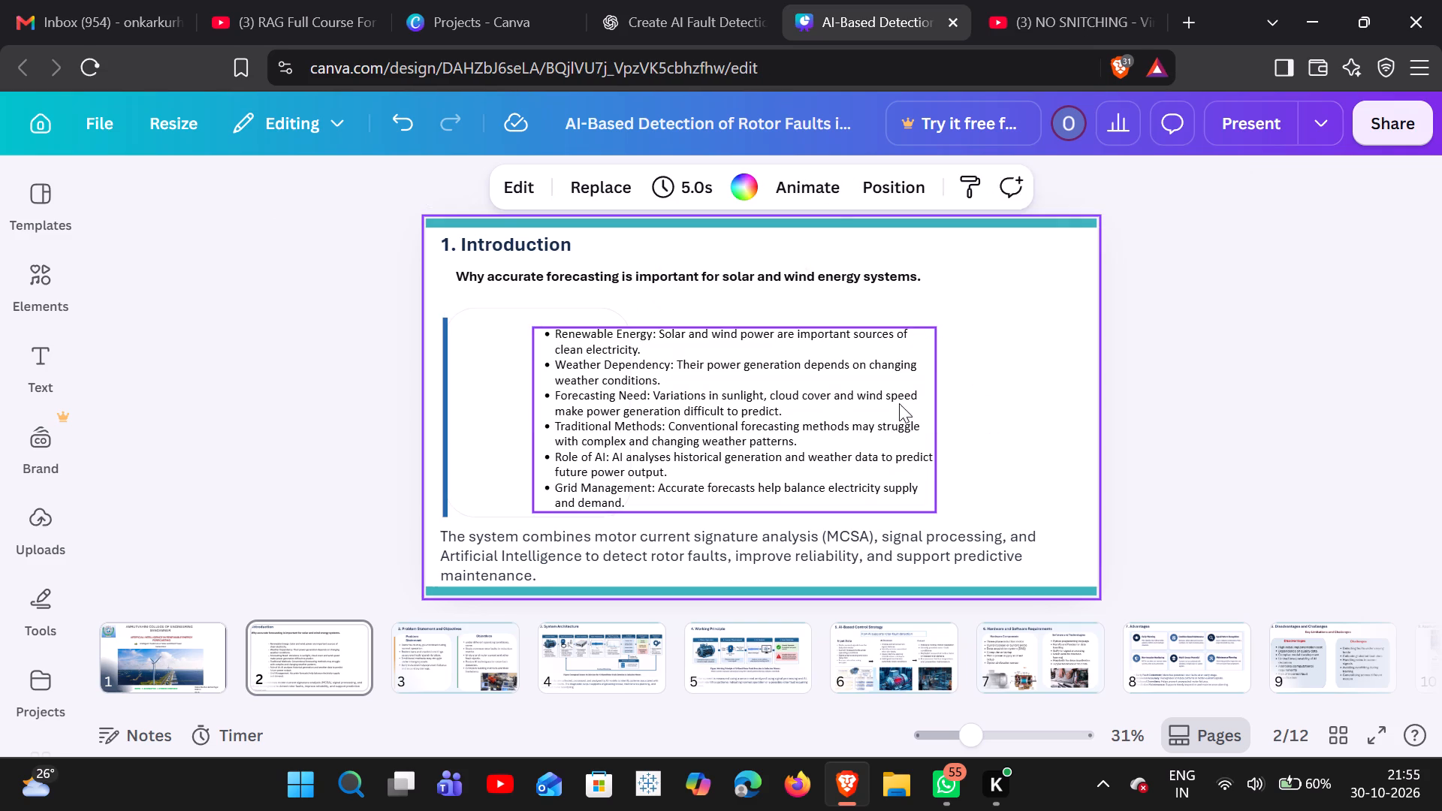
Move the bulleted list up and left, just beneath the subtitle and beside the blue vertical bar.
{"action": "left_click_drag", "start_coordinate": [799, 424], "coordinate": [736, 389]}
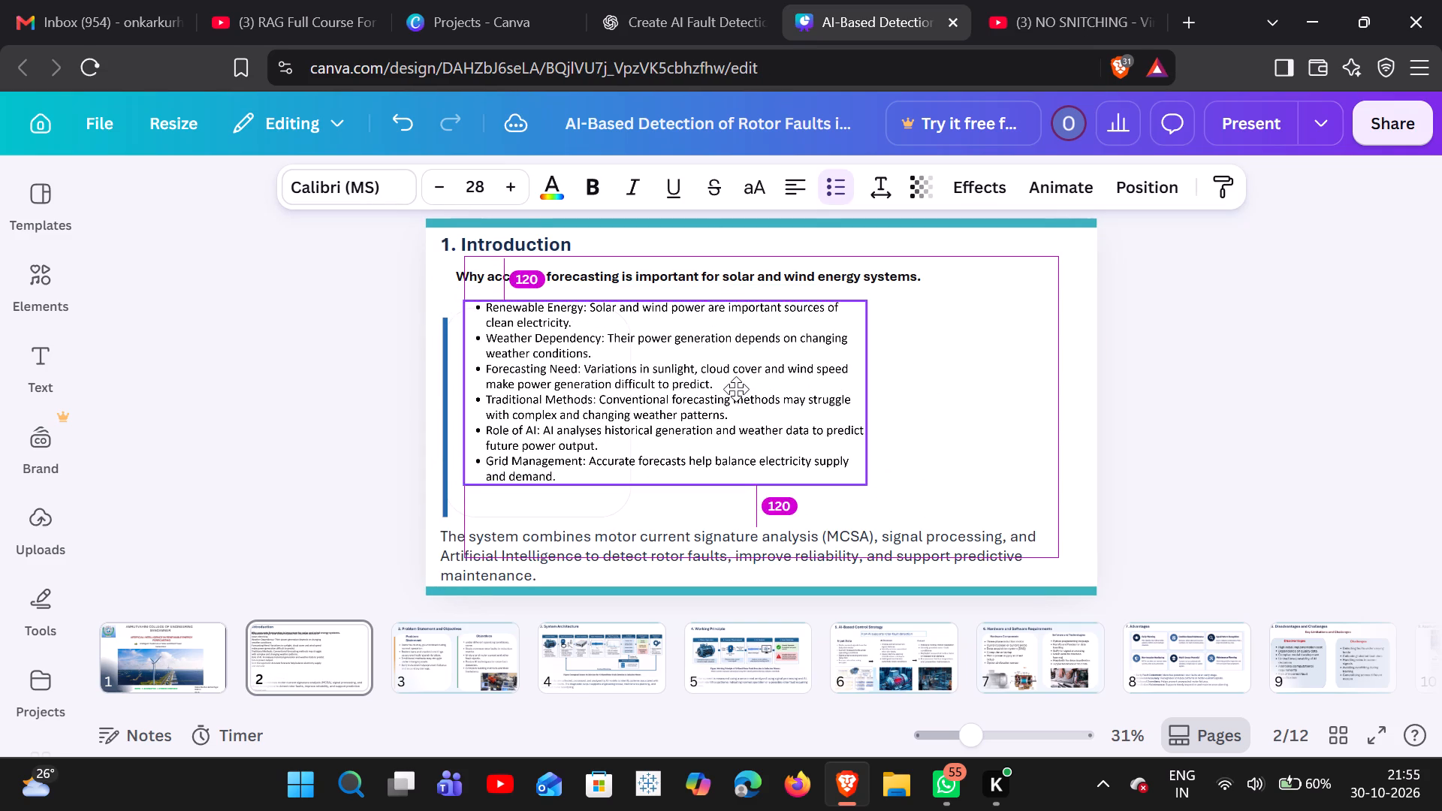
{"action": "left_click_drag", "start_coordinate": [736, 389], "coordinate": [736, 396]}
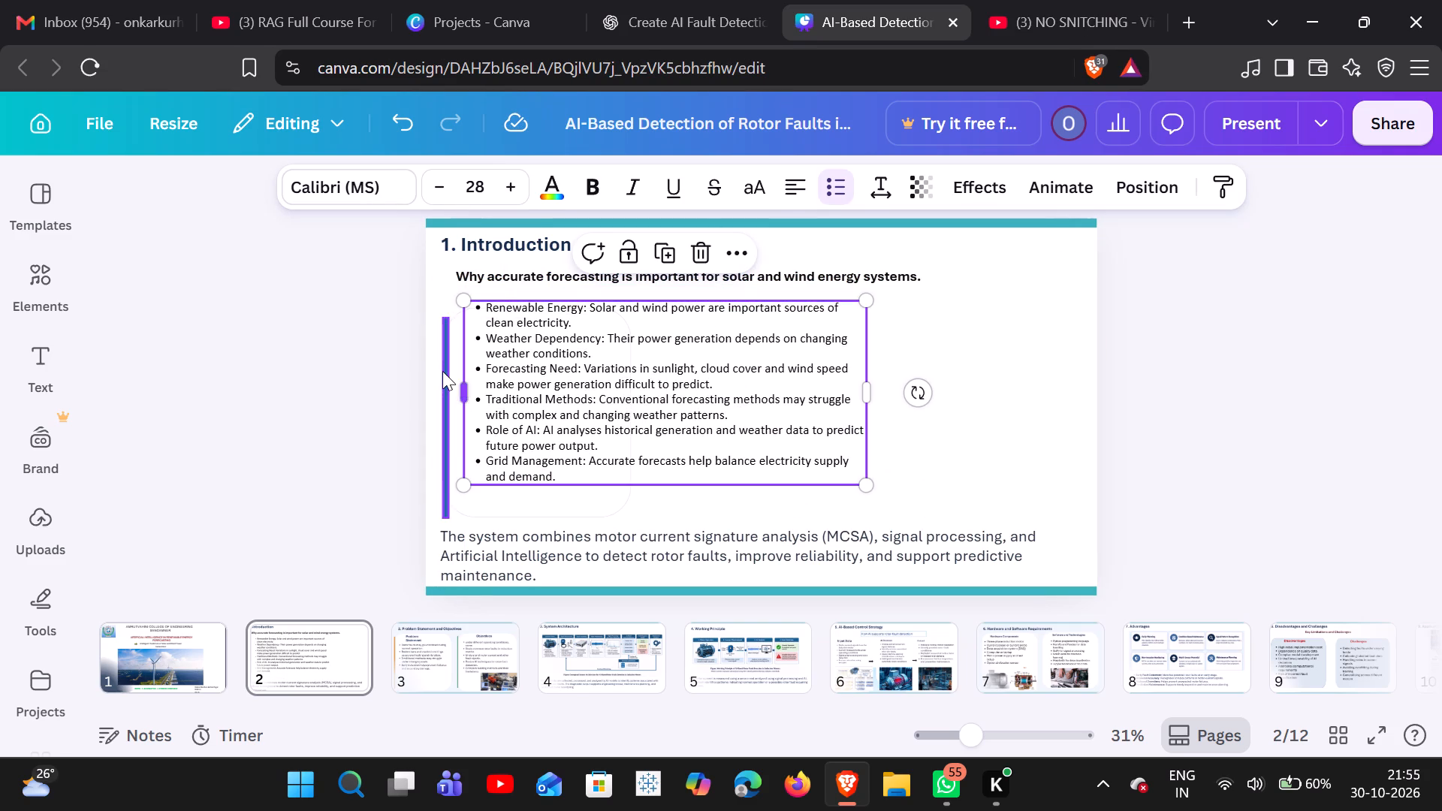
Move the blue vertical bar right and up against the left edge of the bulleted list.
{"action": "left_click_drag", "start_coordinate": [442, 368], "coordinate": [463, 351]}
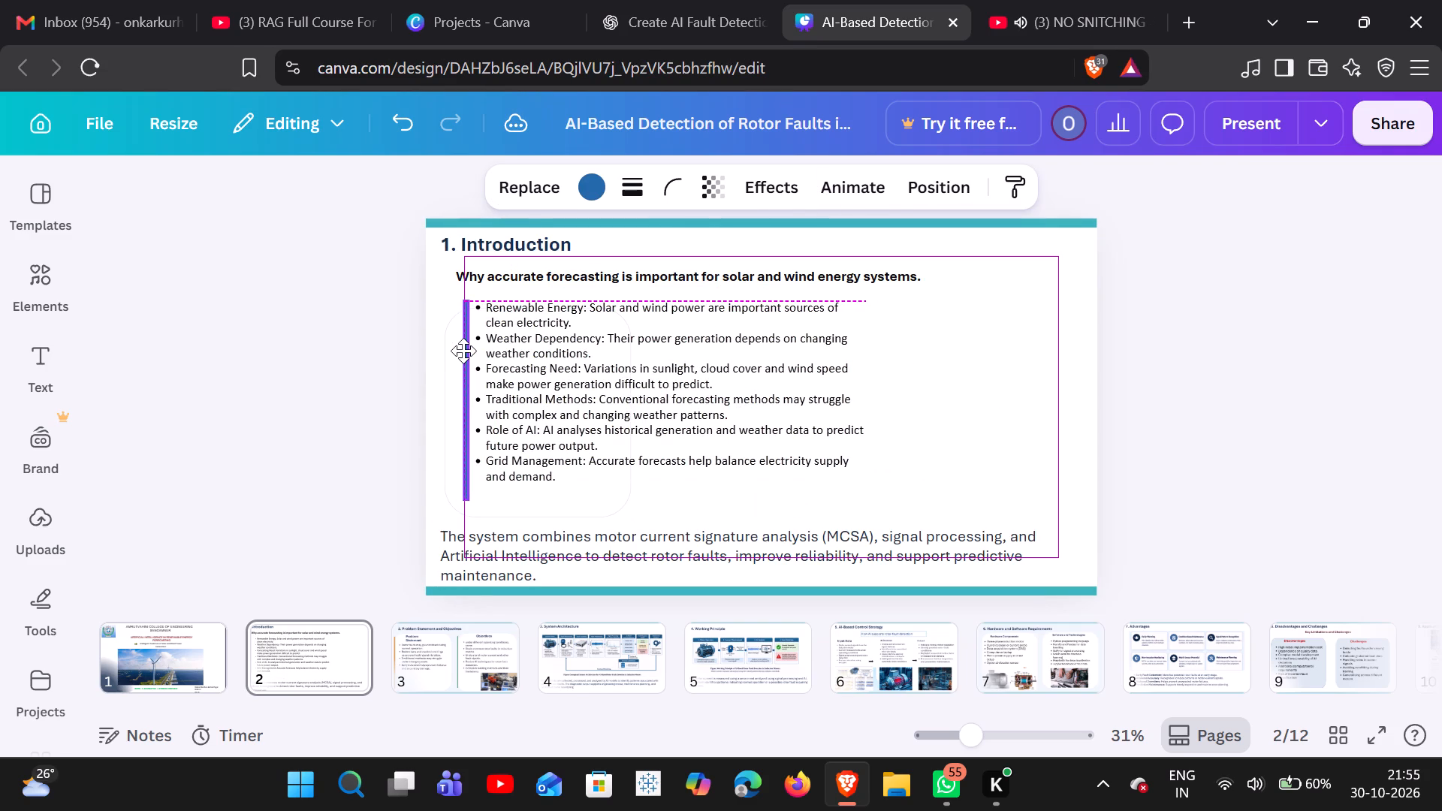
{"action": "left_click_drag", "start_coordinate": [463, 351], "coordinate": [479, 327]}
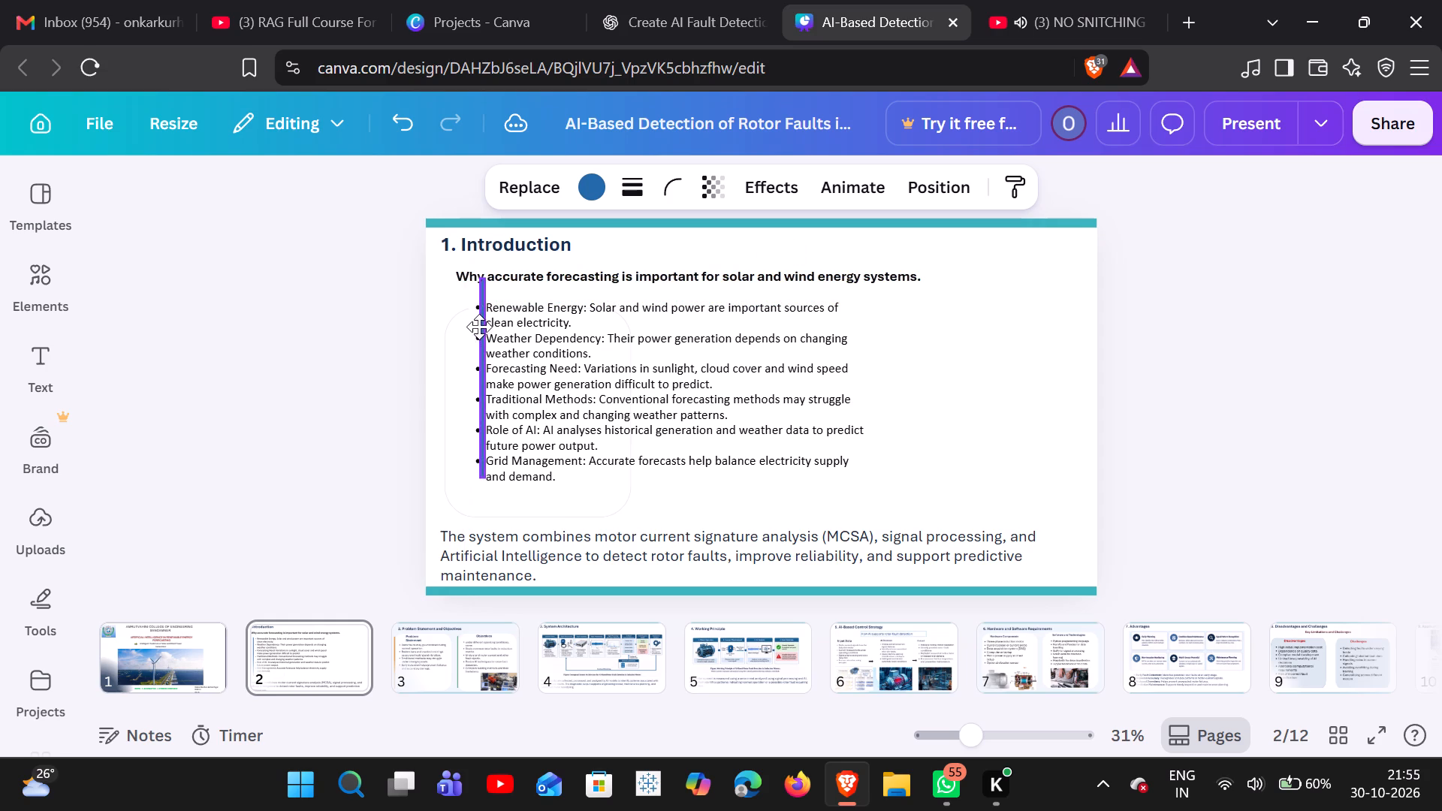
{"action": "left_click_drag", "start_coordinate": [479, 327], "coordinate": [460, 347]}
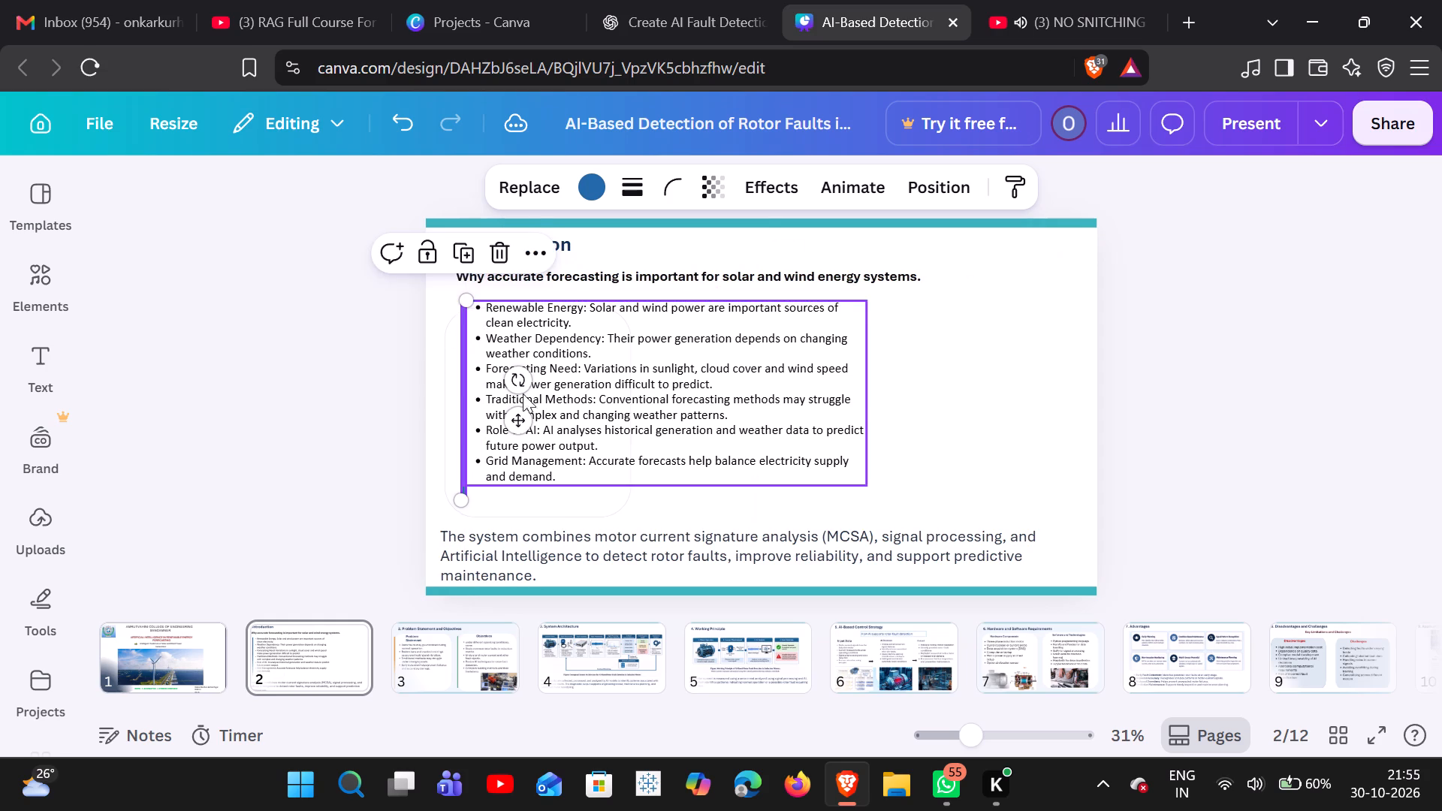
{"action": "left_click", "coordinate": [711, 381]}
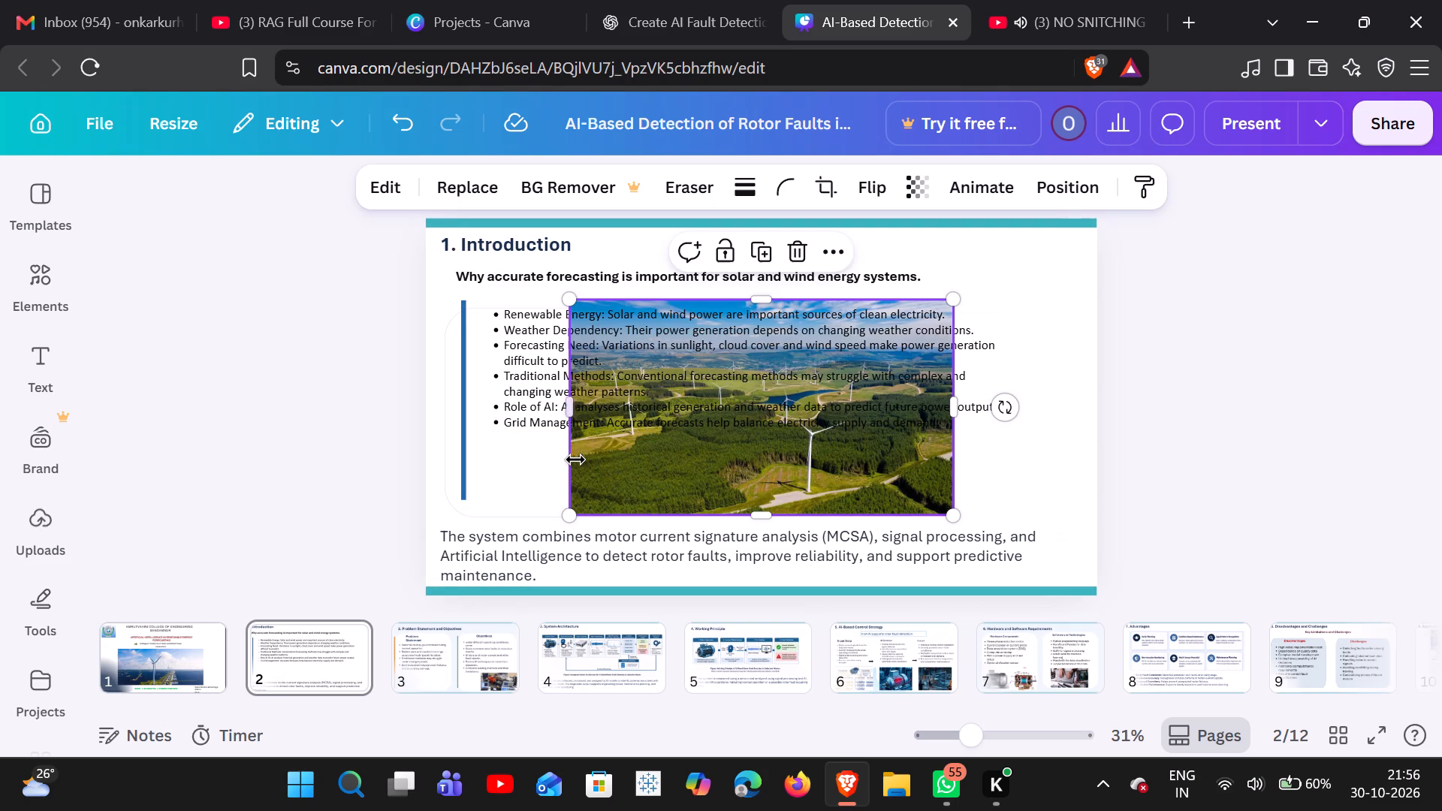
Shrink the wind farm image to roughly two-thirds size and place it in slide 2's lower right corner.
{"action": "left_click_drag", "start_coordinate": [810, 450], "coordinate": [1030, 499]}
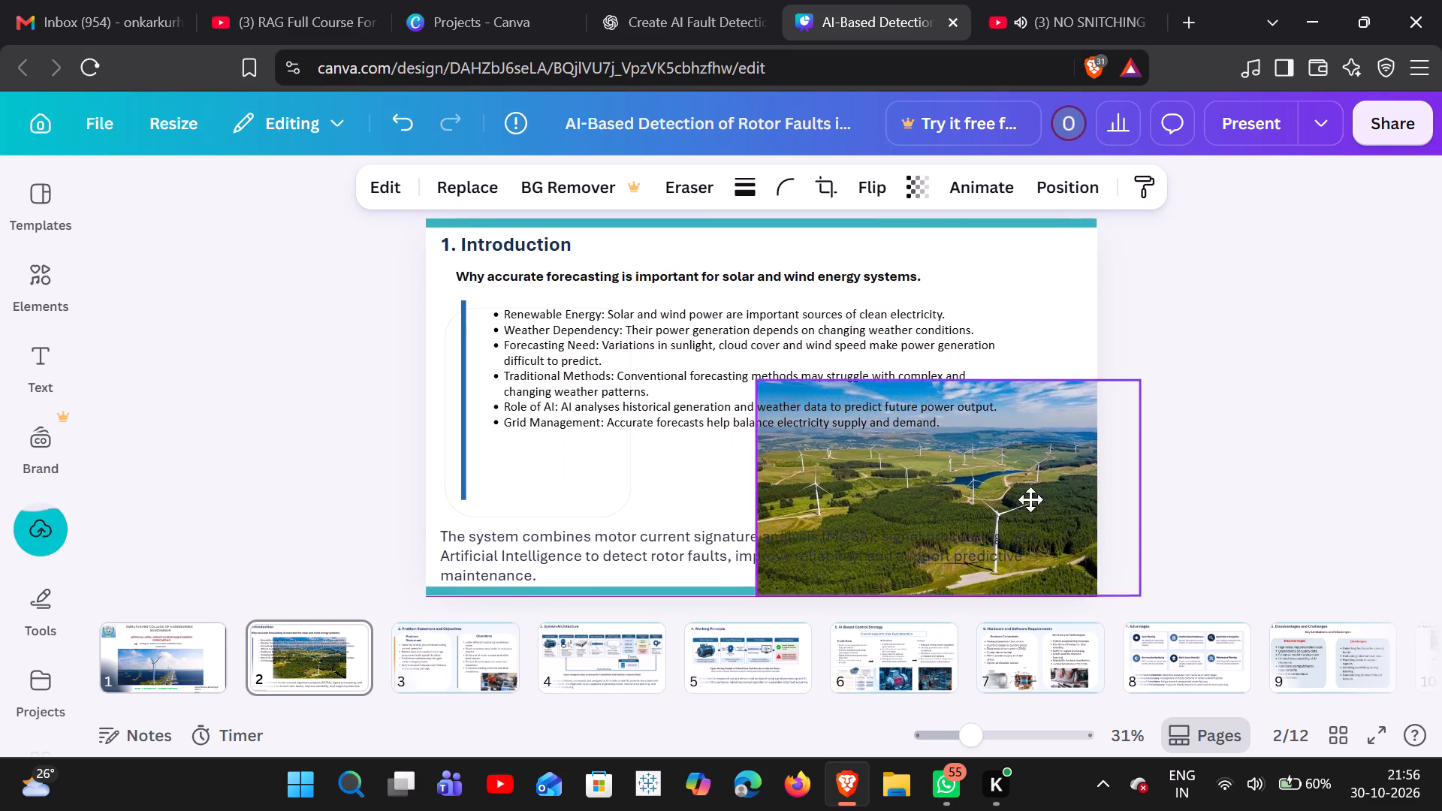
{"action": "left_click_drag", "start_coordinate": [1030, 499], "coordinate": [980, 414]}
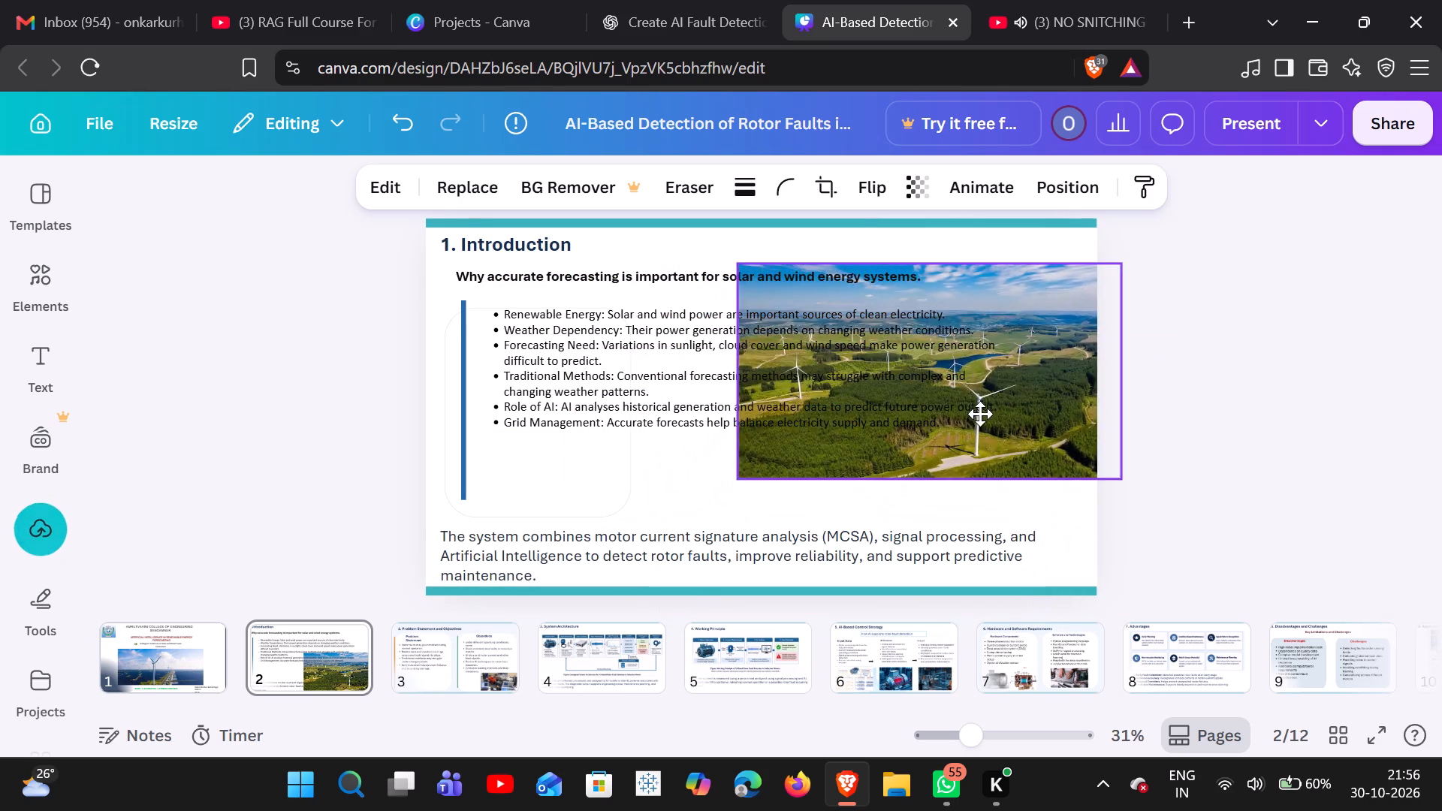
{"action": "left_click_drag", "start_coordinate": [980, 414], "coordinate": [927, 508]}
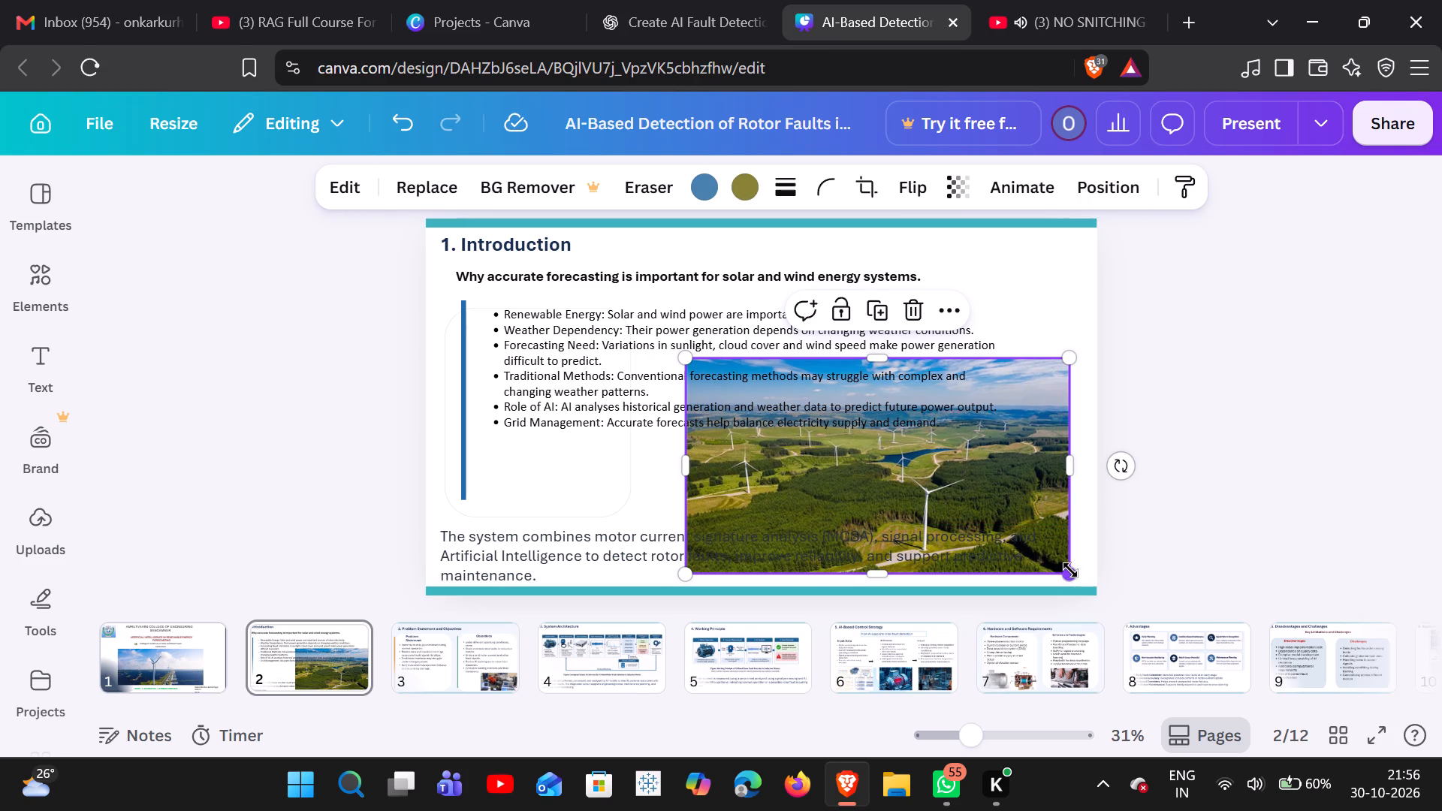
{"action": "left_click_drag", "start_coordinate": [1074, 570], "coordinate": [940, 492]}
{"action": "left_click_drag", "start_coordinate": [820, 463], "coordinate": [982, 506]}
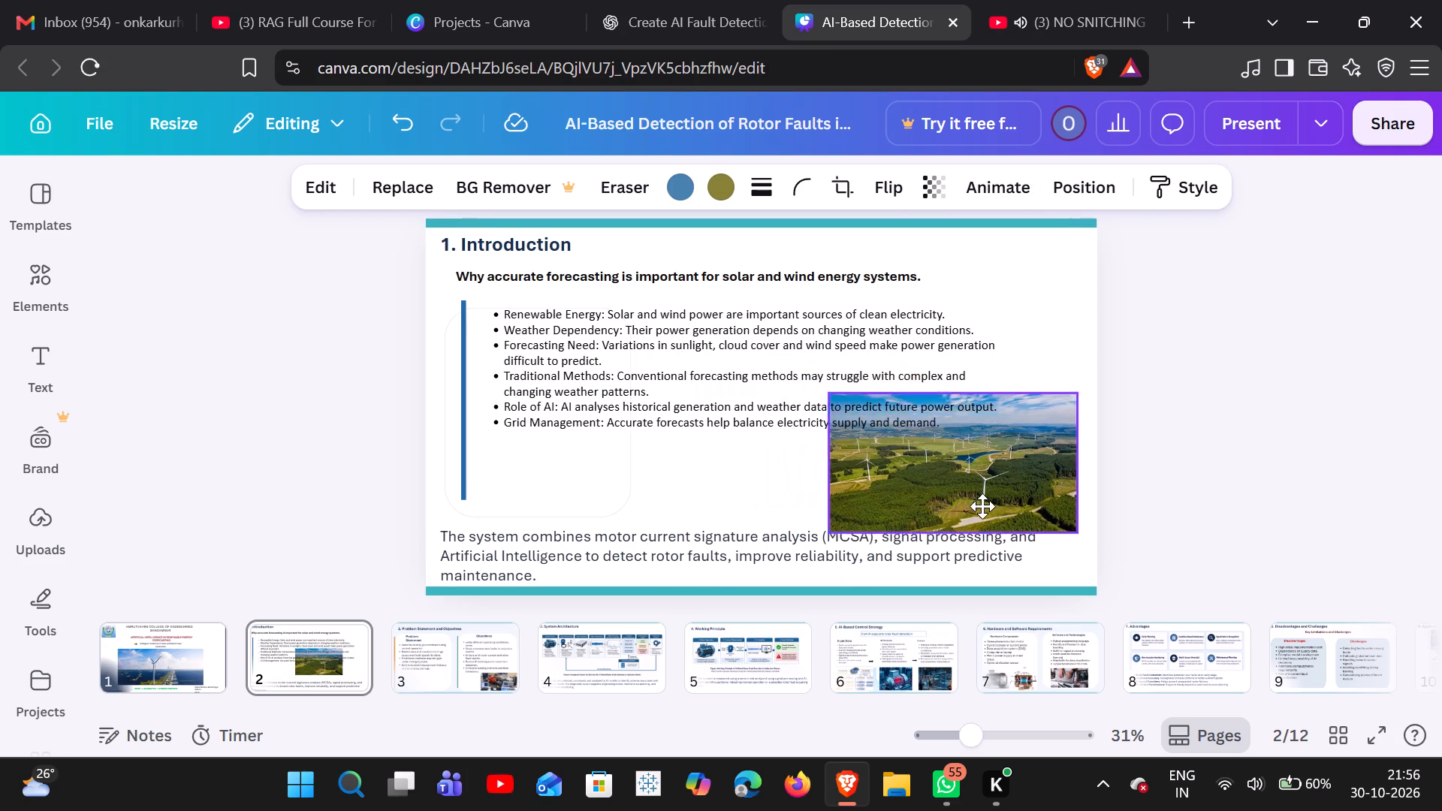
{"action": "left_click_drag", "start_coordinate": [982, 506], "coordinate": [991, 532]}
Delete the motor current signature analysis (MCSA) paragraph at the bottom of slide 2.
{"action": "left_click", "coordinate": [726, 547]}
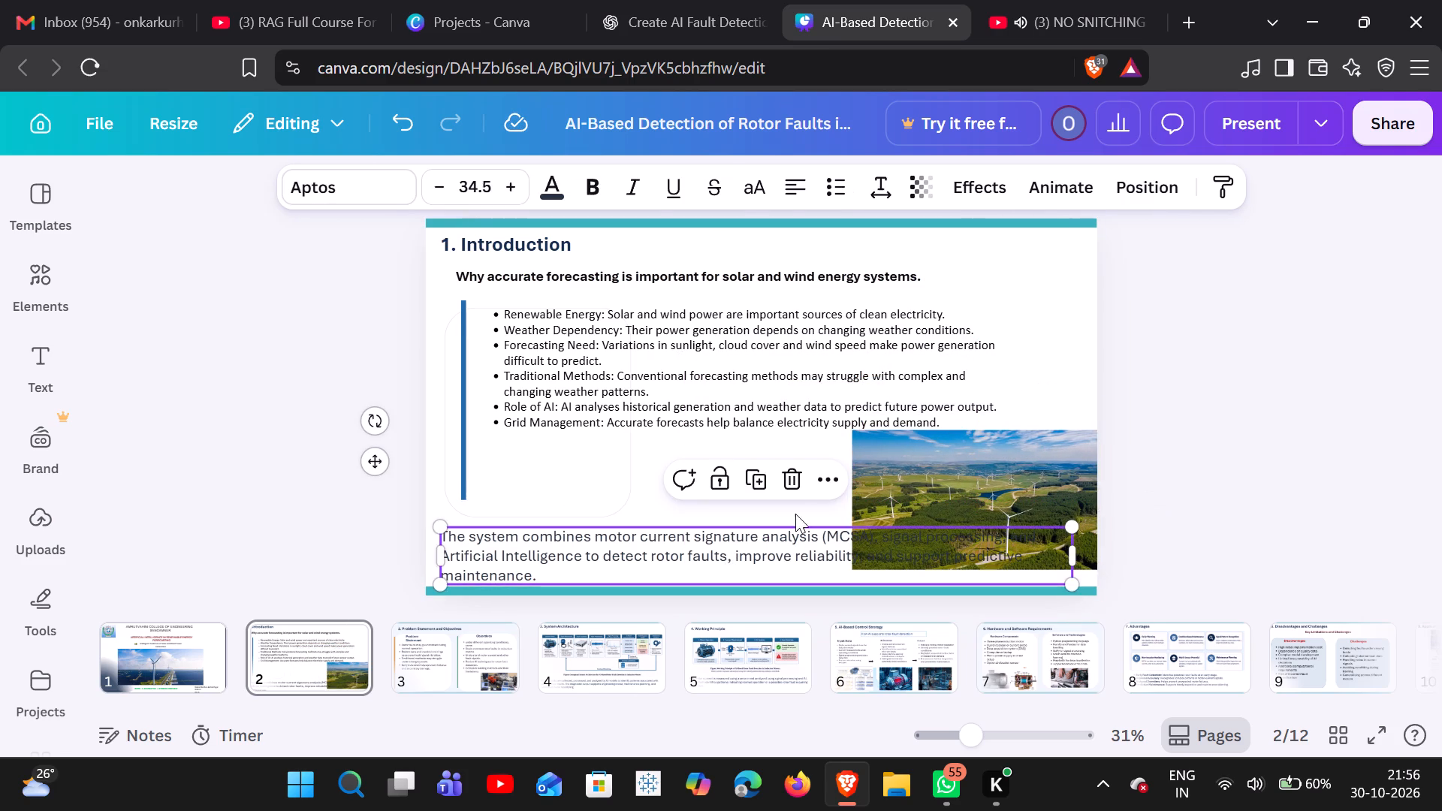
{"action": "left_click", "coordinate": [799, 486]}
Move the wind farm image left, placing it below the bulleted list and aligned with the list's left edge.
{"action": "left_click_drag", "start_coordinate": [1037, 514], "coordinate": [695, 525]}
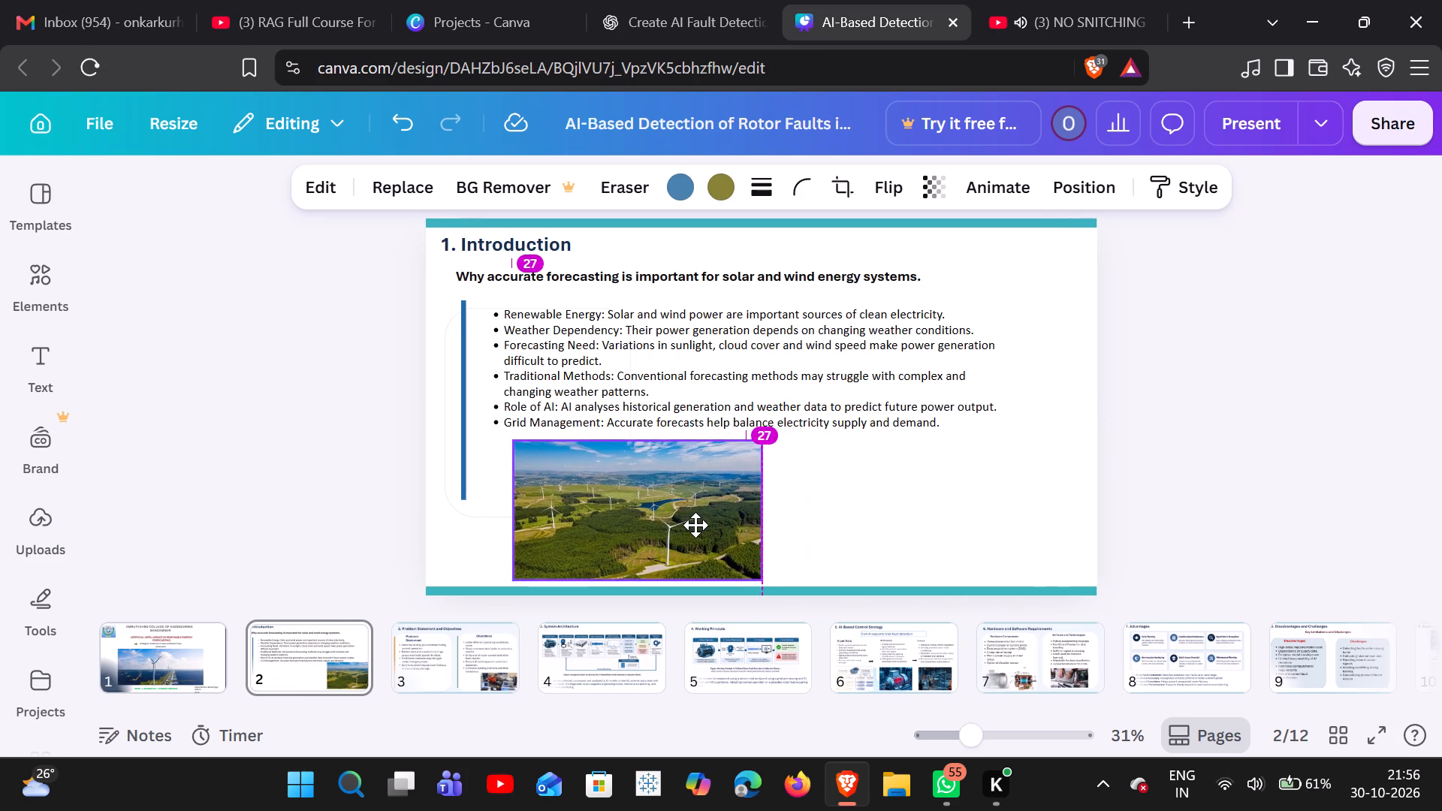
{"action": "left_click_drag", "start_coordinate": [695, 525], "coordinate": [667, 529]}
Move the empty rounded card right and up so its left edge lines up with the bulleted list.
{"action": "left_click_drag", "start_coordinate": [451, 421], "coordinate": [467, 395]}
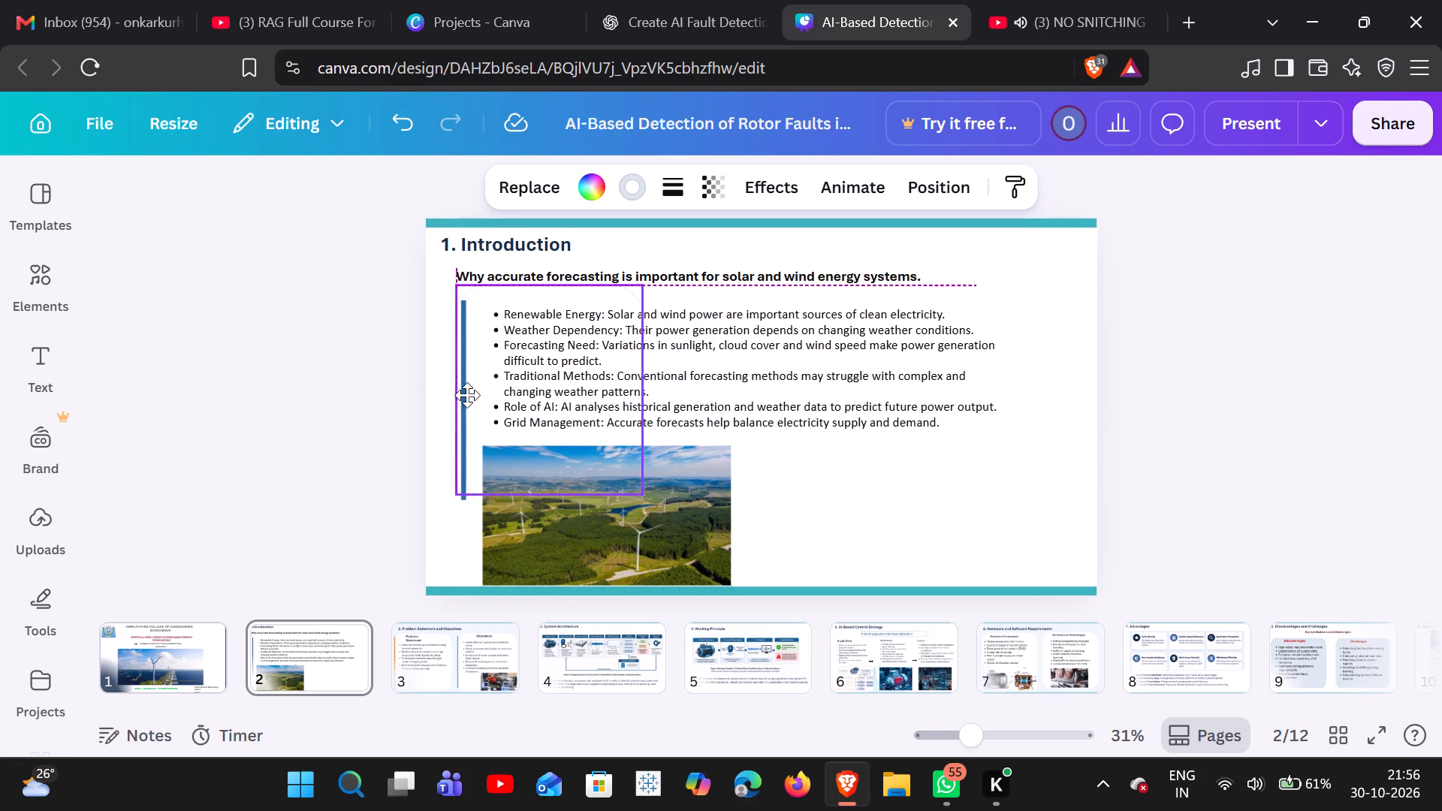
{"action": "left_click_drag", "start_coordinate": [467, 395], "coordinate": [484, 397]}
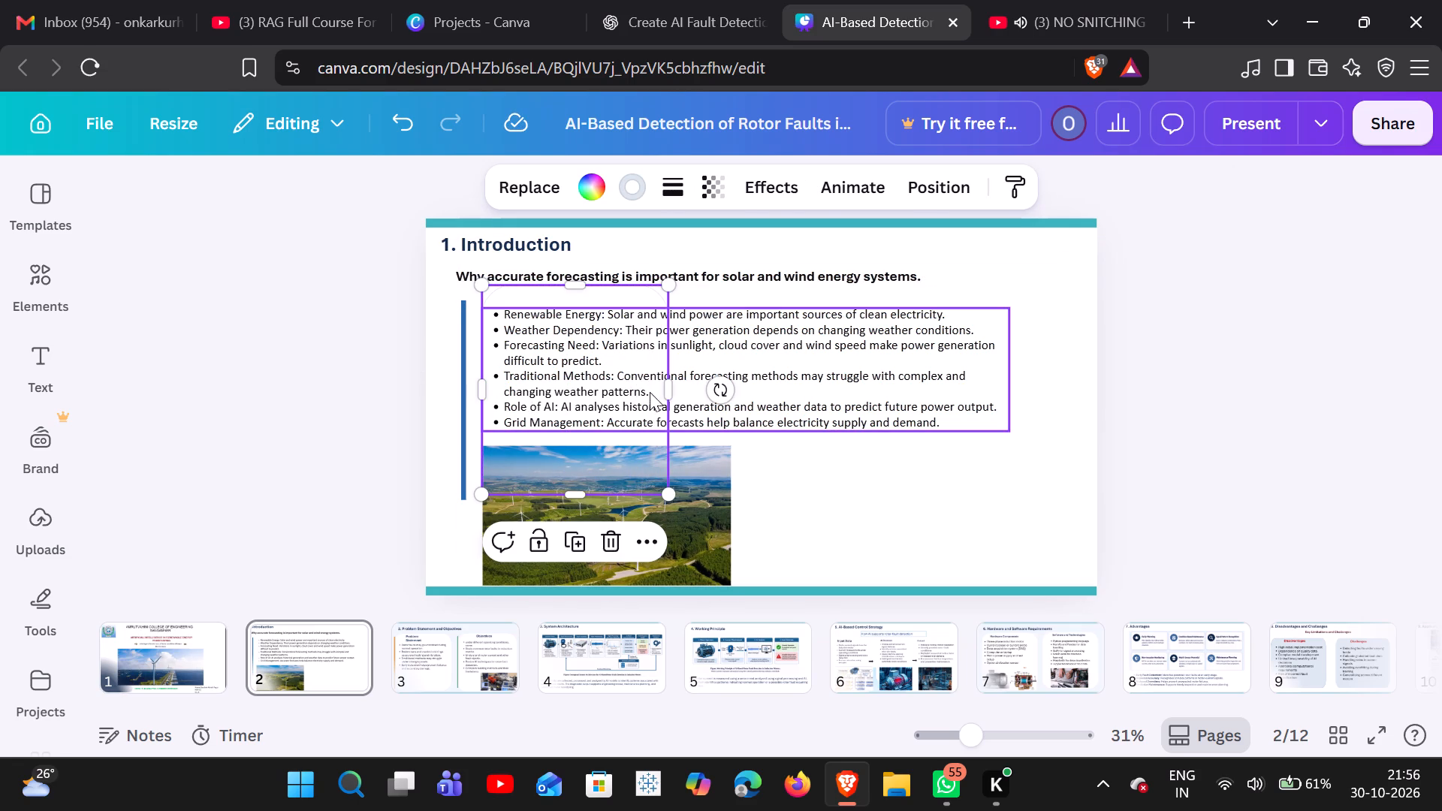
Resize the rounded card on slide 2 to about 1,612 wide, with its top just above and bottom just below the bulleted list.
{"action": "left_click_drag", "start_coordinate": [671, 393], "coordinate": [991, 396]}
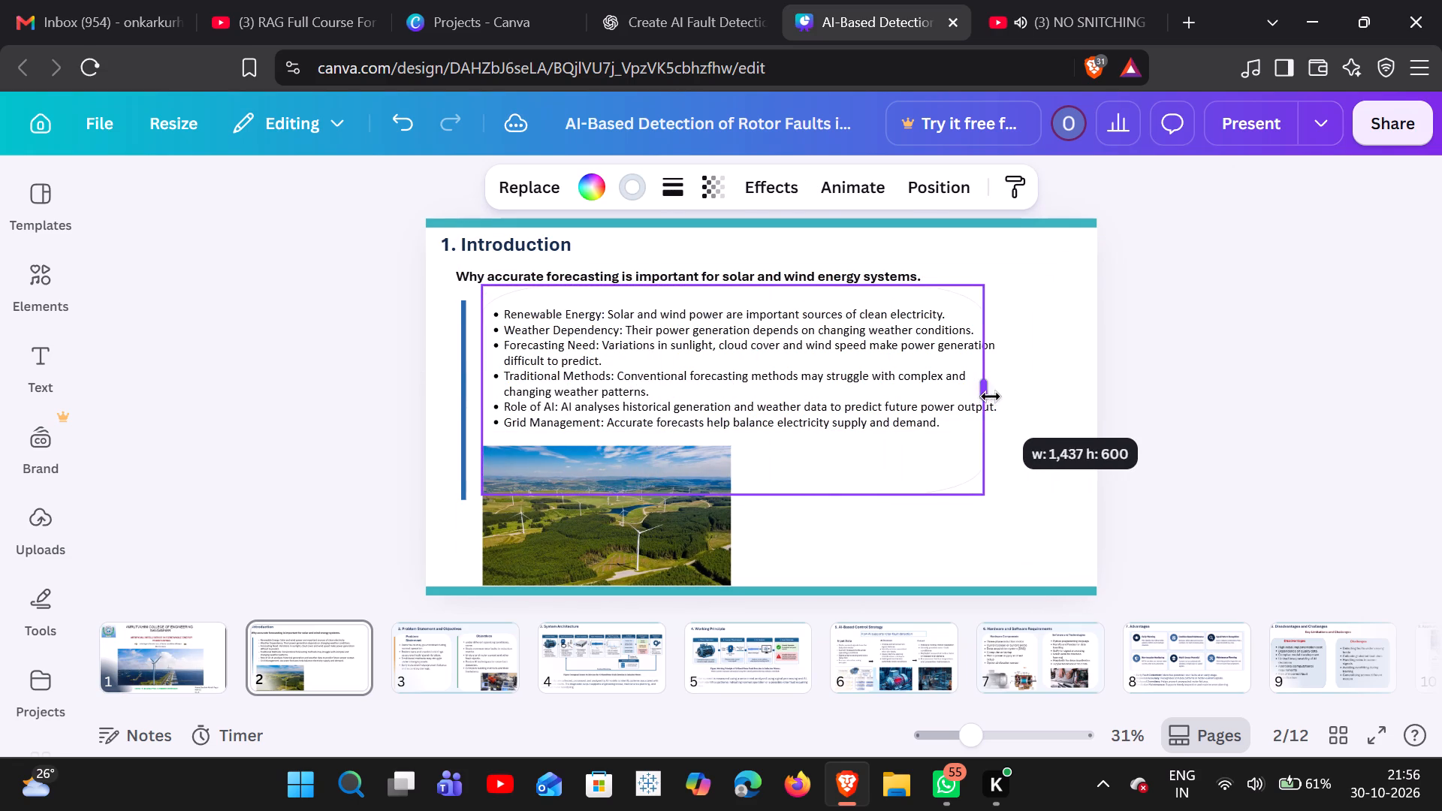
{"action": "left_click_drag", "start_coordinate": [991, 396], "coordinate": [1006, 409]}
{"action": "left_click_drag", "start_coordinate": [1006, 489], "coordinate": [996, 472]}
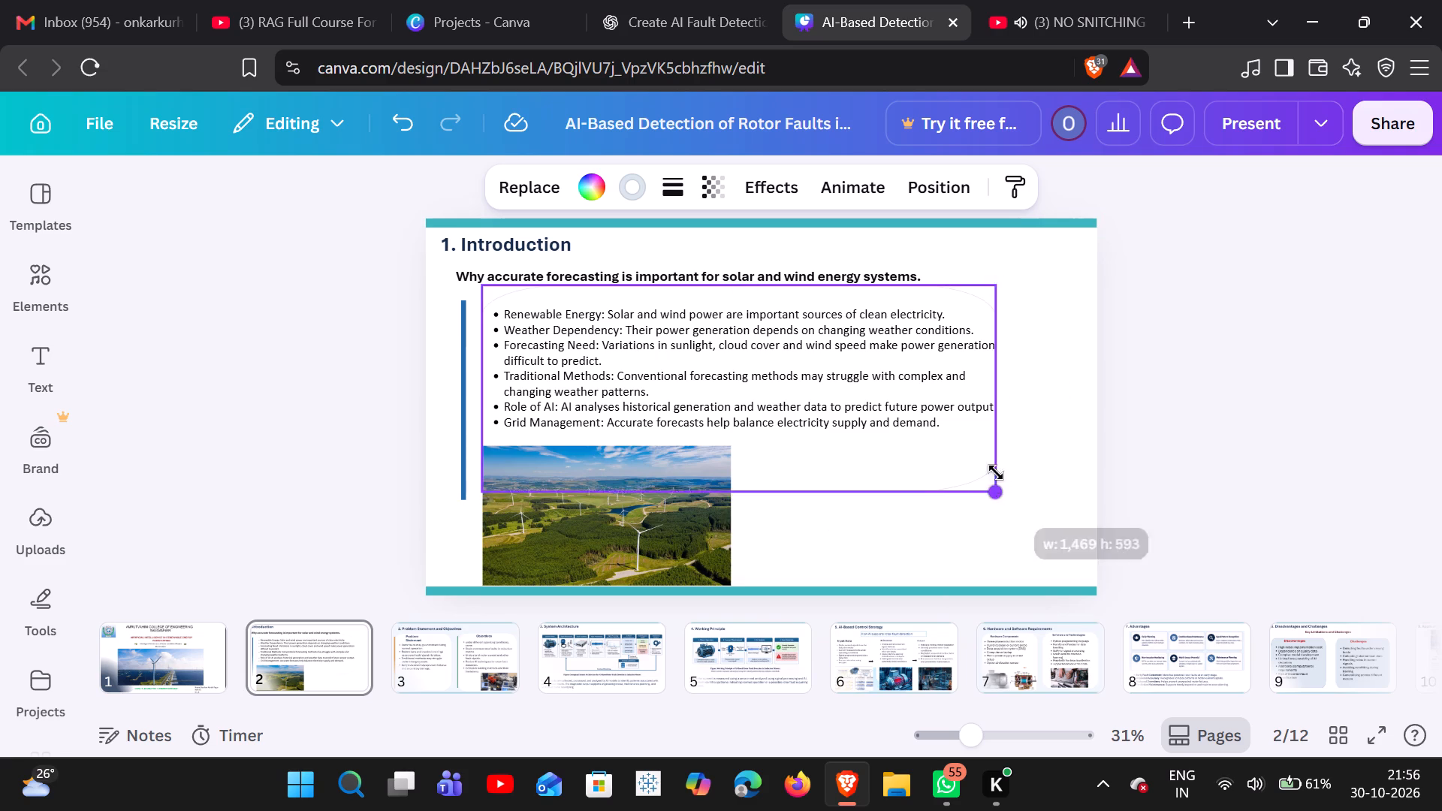
{"action": "left_click_drag", "start_coordinate": [996, 472], "coordinate": [1044, 425]}
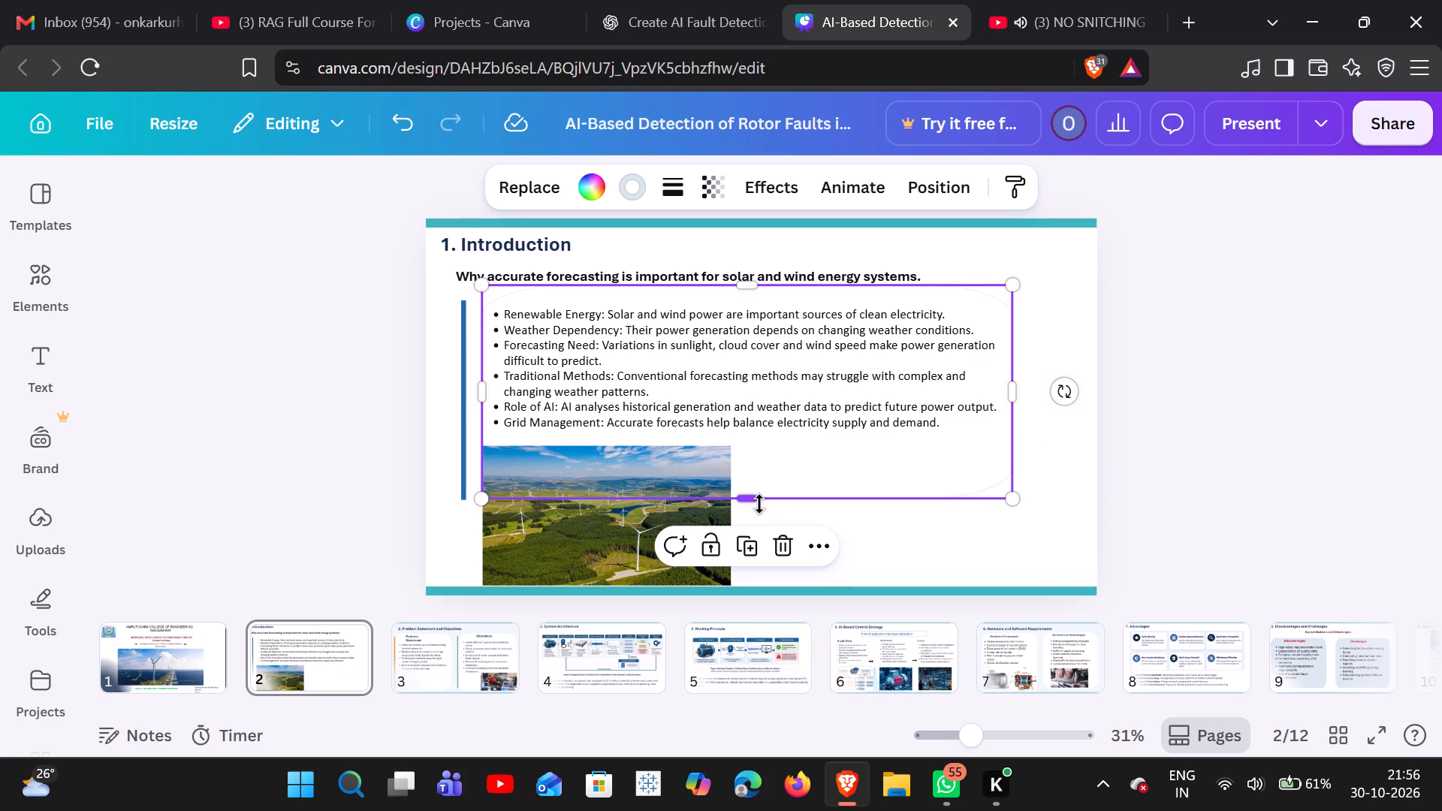
{"action": "left_click_drag", "start_coordinate": [758, 497], "coordinate": [777, 468]}
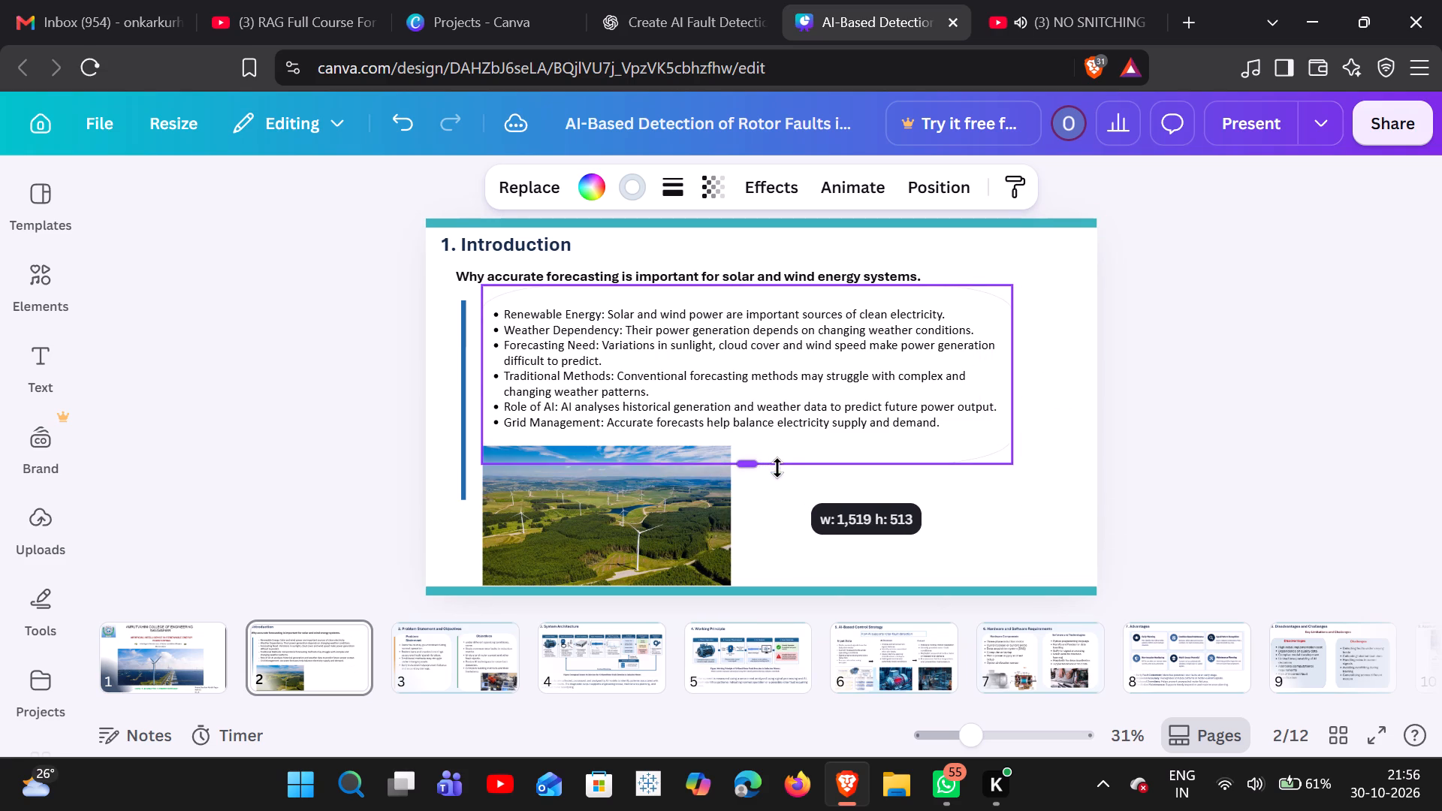
{"action": "left_click_drag", "start_coordinate": [777, 468], "coordinate": [783, 461]}
{"action": "left_click_drag", "start_coordinate": [1020, 372], "coordinate": [1052, 399]}
{"action": "left_click_drag", "start_coordinate": [770, 285], "coordinate": [770, 303]}
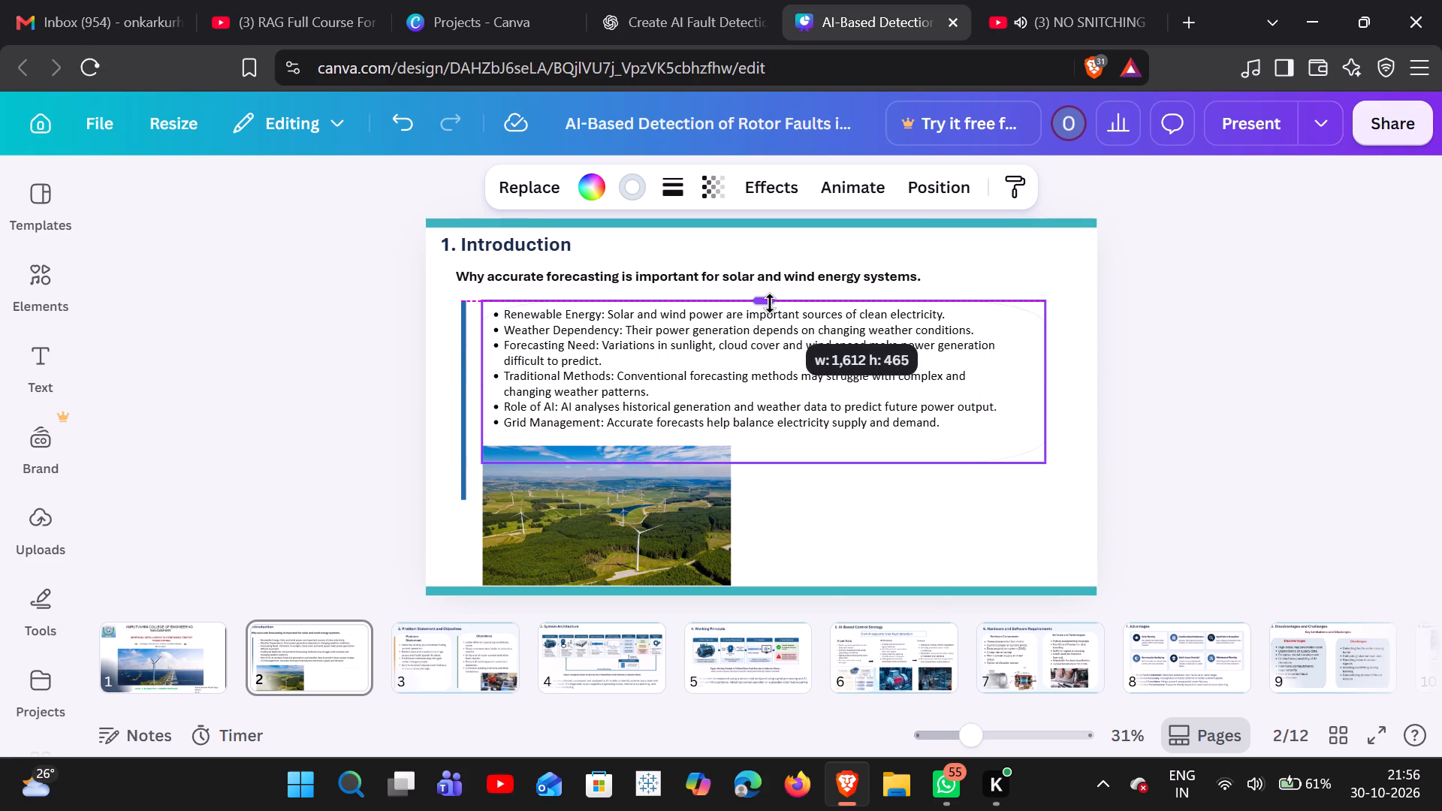
{"action": "left_click_drag", "start_coordinate": [770, 303], "coordinate": [777, 295]}
{"action": "left_click", "coordinate": [880, 522]}
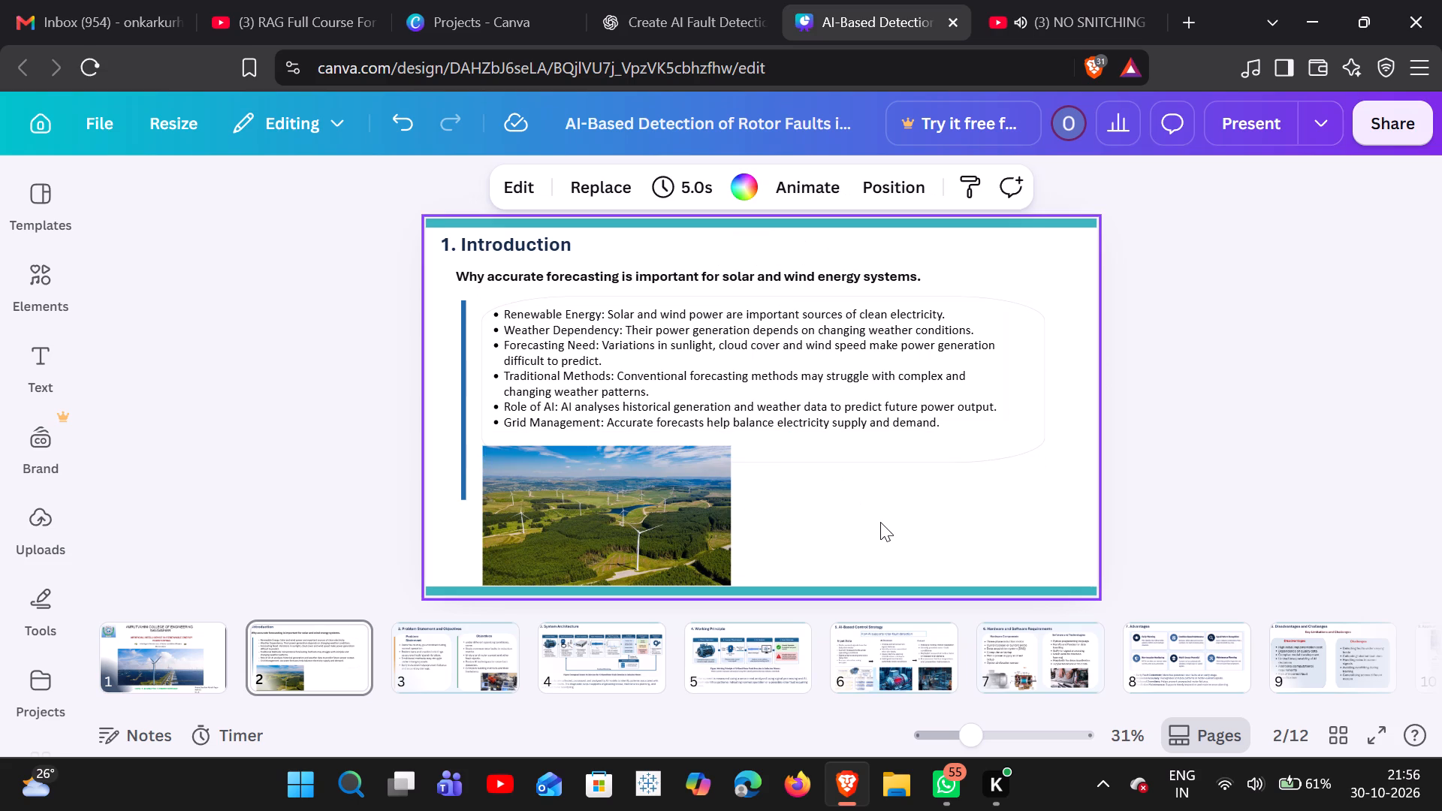
Fill the rounded card behind the bulleted list with the pale blue-grey from the wind turbine photo's palette, trying several other colours first.
{"action": "left_click", "coordinate": [574, 303]}
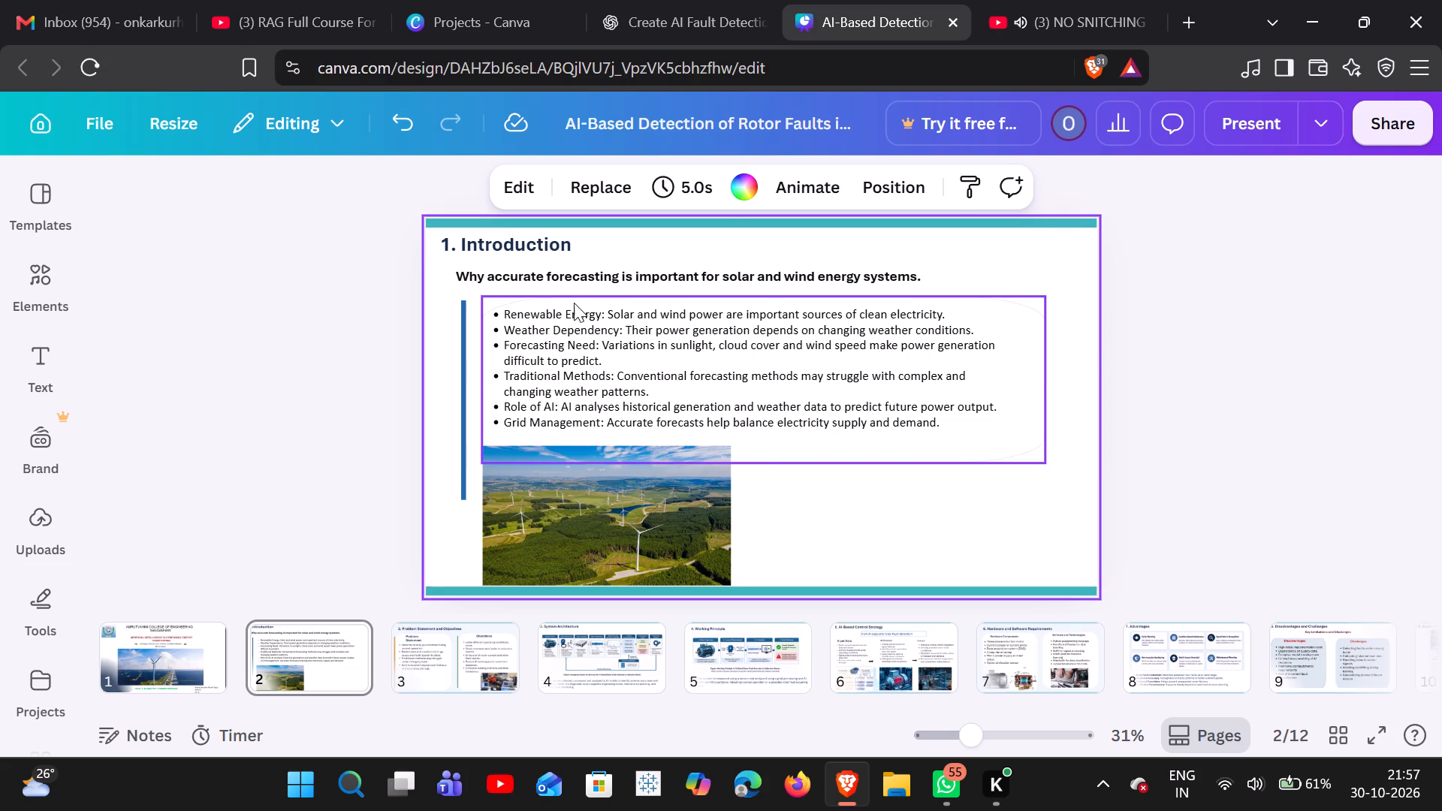
{"action": "left_click", "coordinate": [590, 174]}
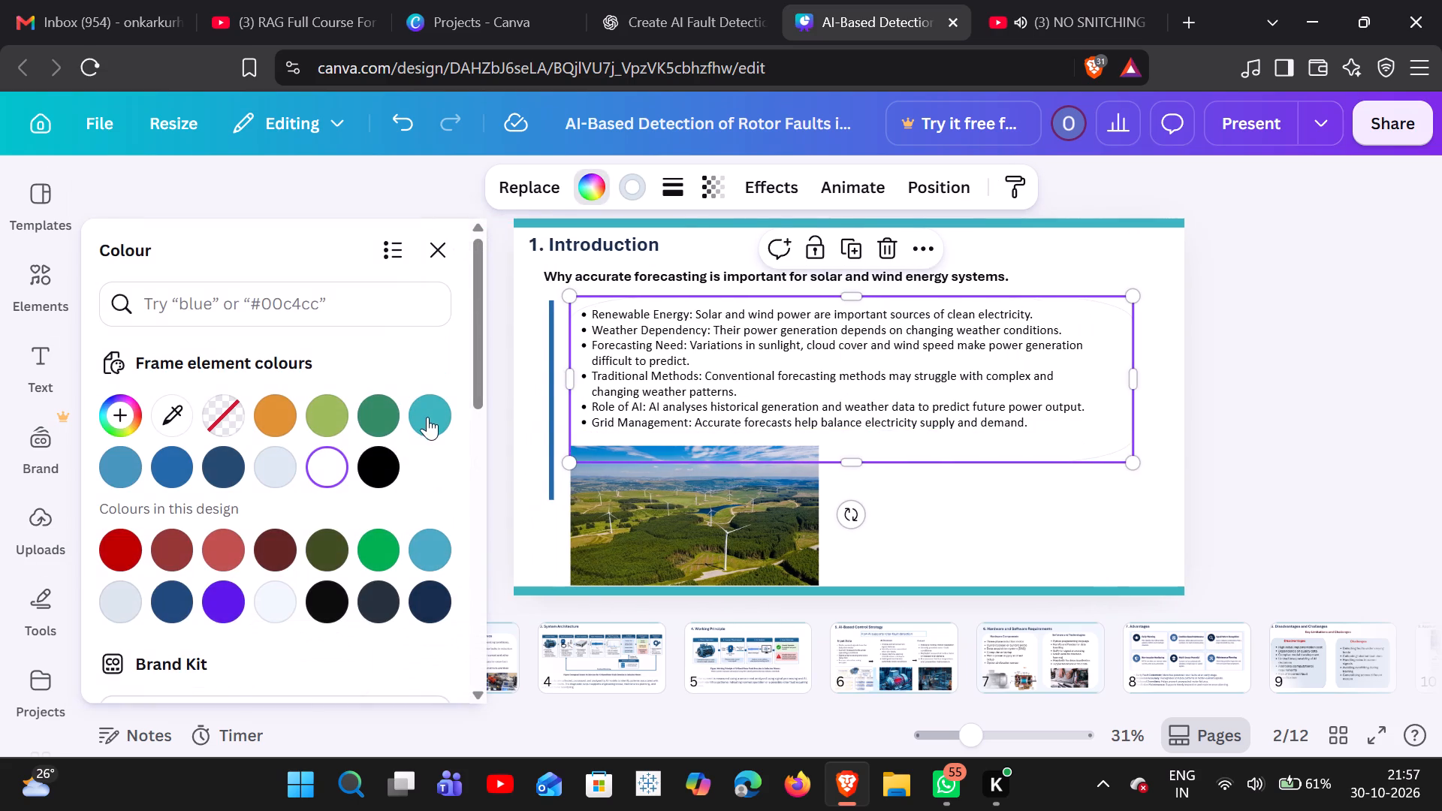
{"action": "left_click", "coordinate": [433, 413]}
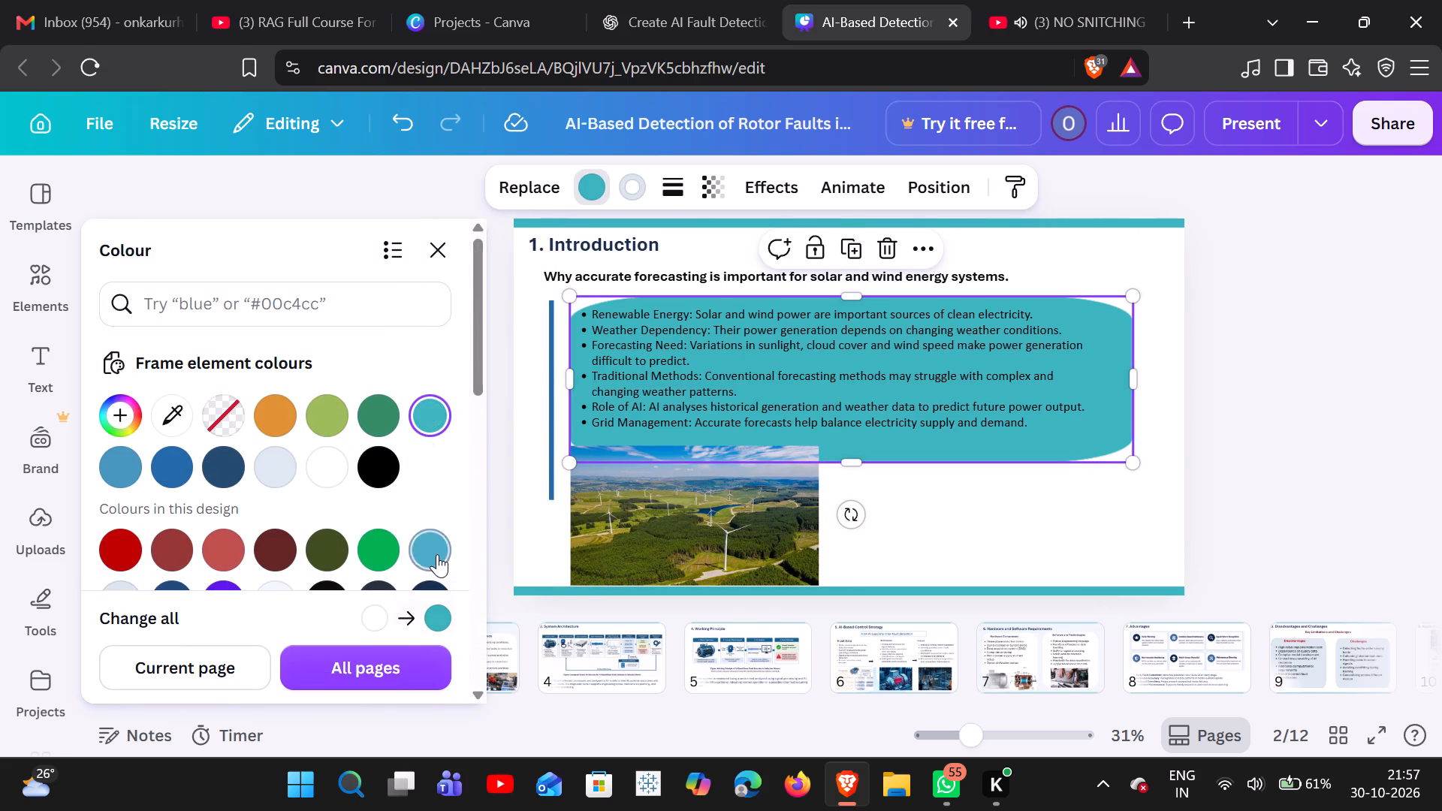
{"action": "left_click", "coordinate": [437, 554]}
{"action": "scroll", "coordinate": [437, 554], "scroll_direction": "down", "scroll_amount": 1}
{"action": "left_click", "coordinate": [391, 487]}
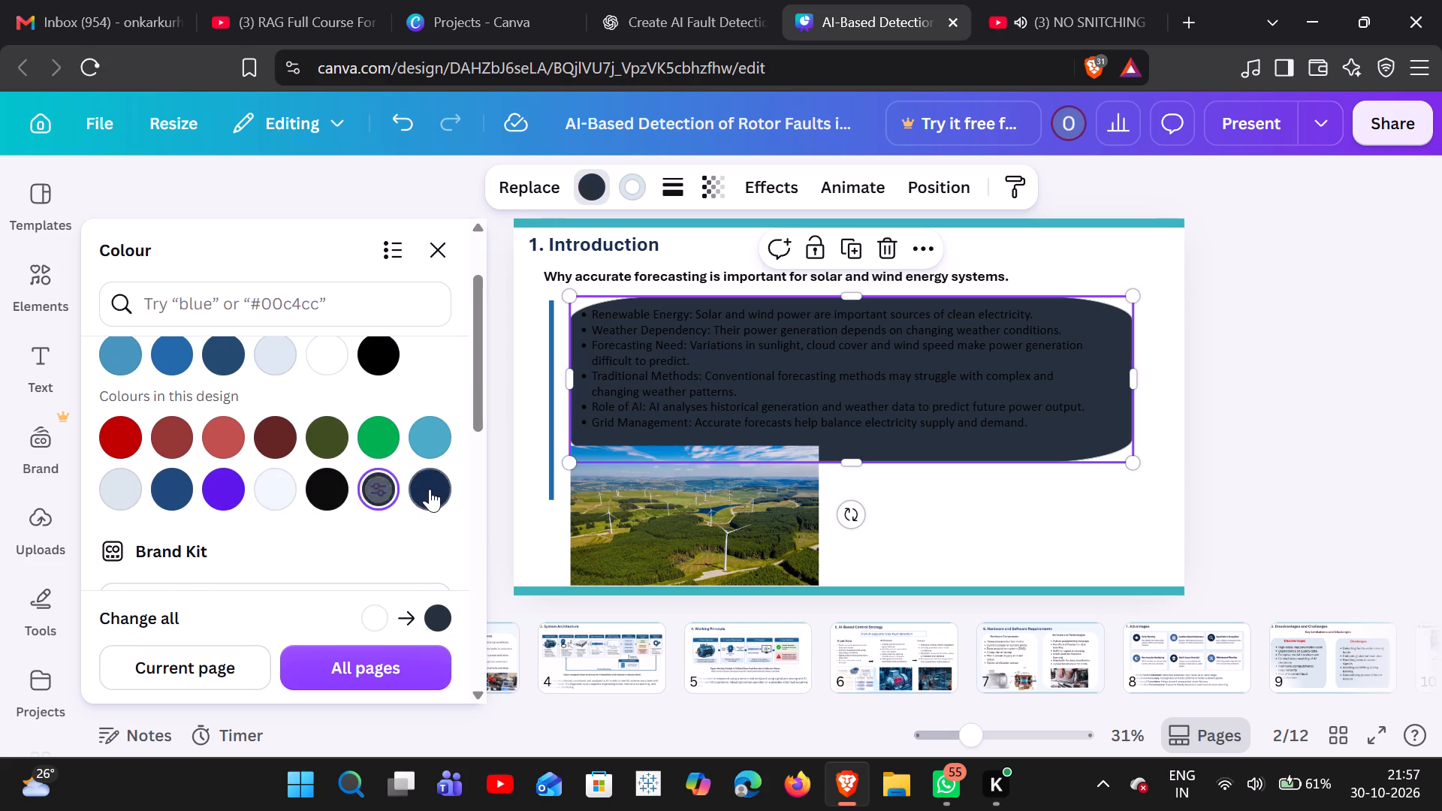
{"action": "left_click", "coordinate": [430, 489]}
{"action": "left_click", "coordinate": [262, 431]}
{"action": "left_click", "coordinate": [228, 435]}
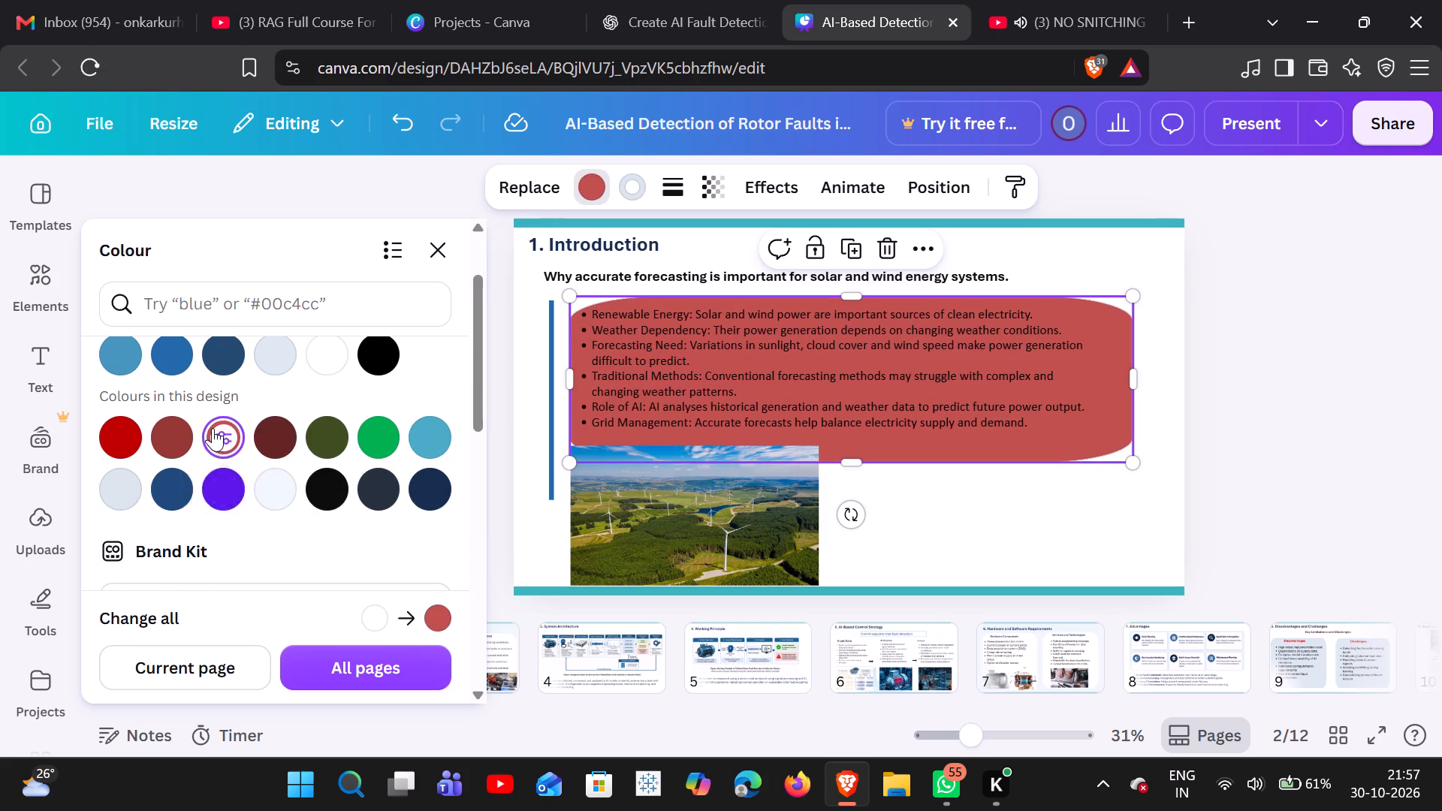
{"action": "left_click", "coordinate": [105, 432]}
{"action": "scroll", "coordinate": [158, 465], "scroll_direction": "down", "scroll_amount": 3}
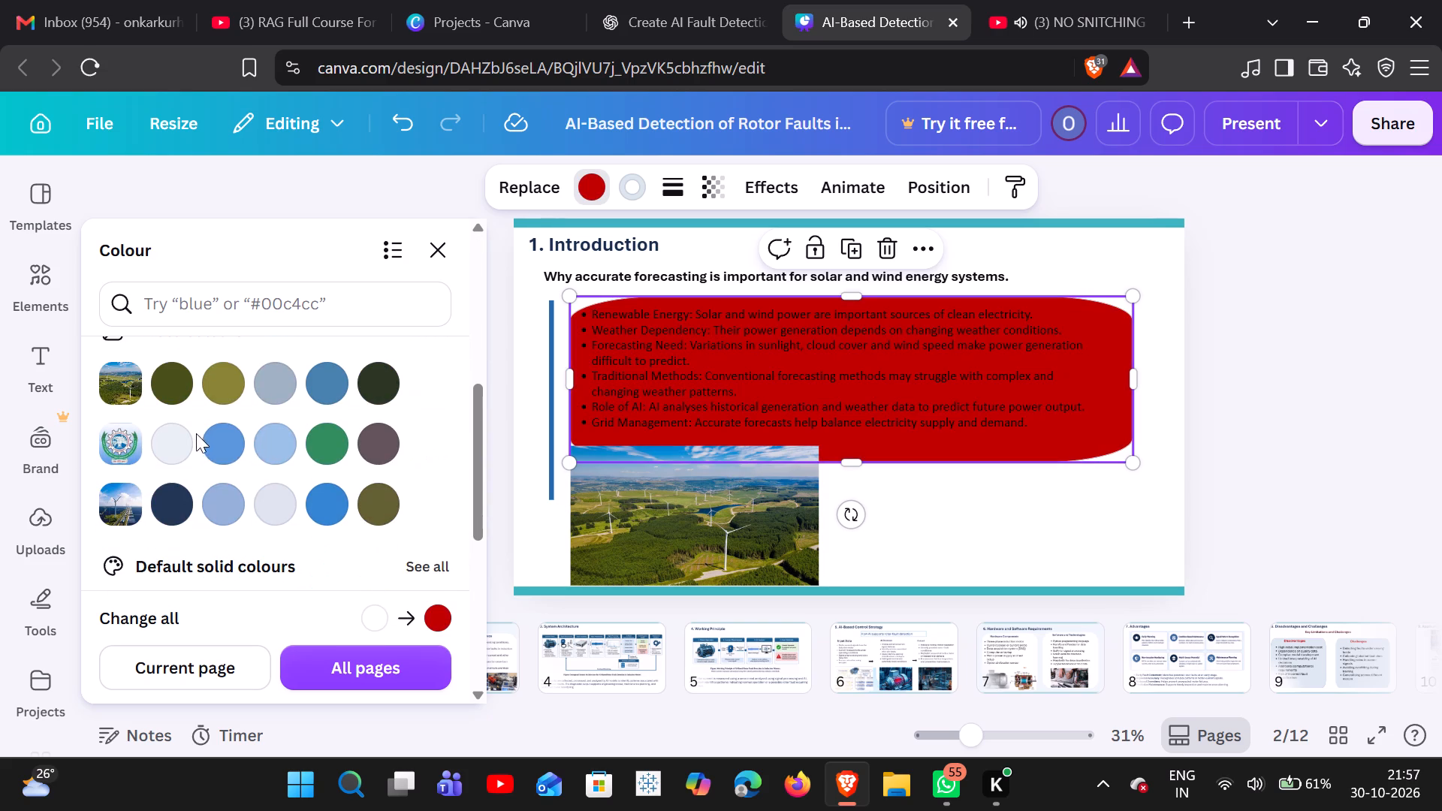
{"action": "left_click", "coordinate": [205, 439]}
{"action": "left_click", "coordinate": [312, 387]}
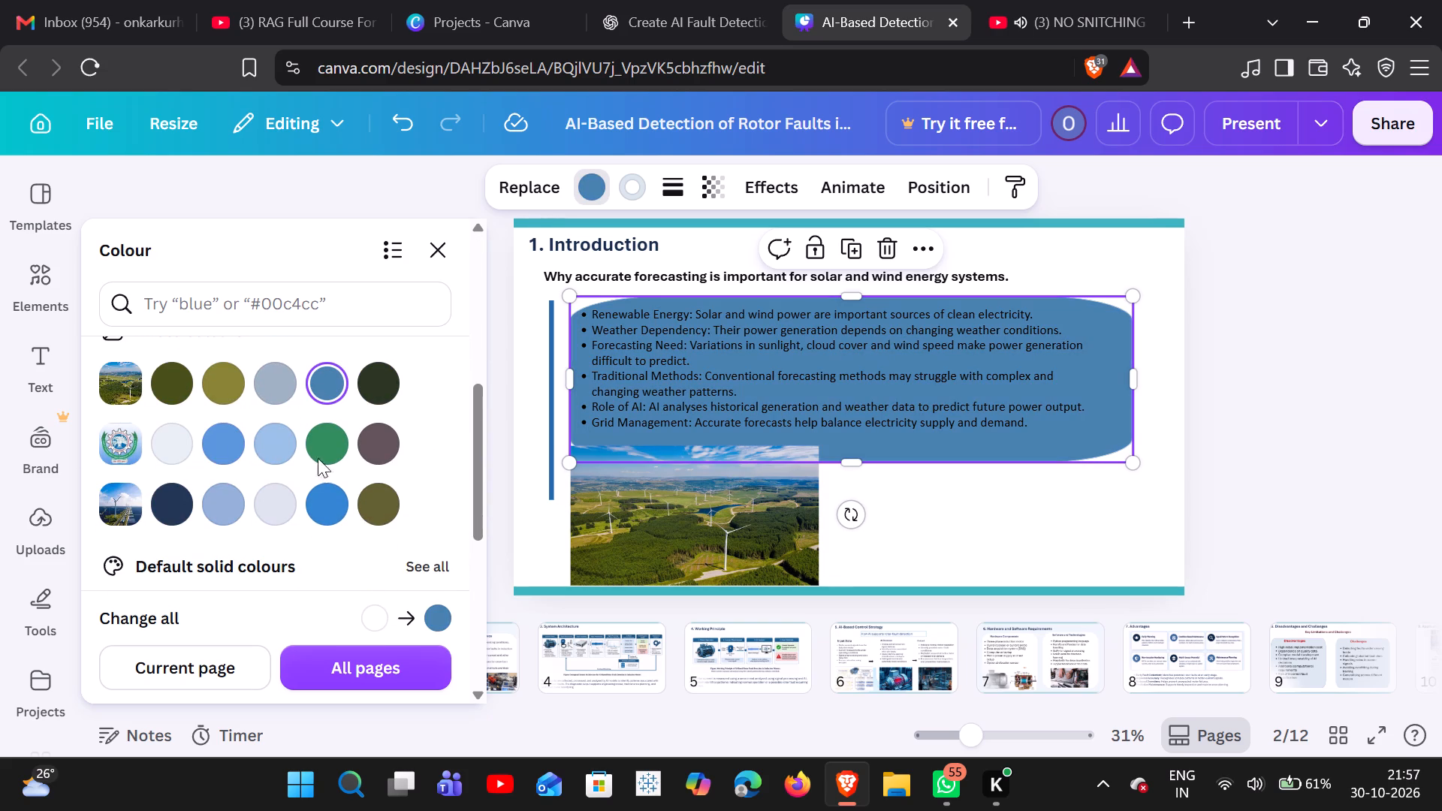
{"action": "left_click", "coordinate": [326, 505]}
{"action": "left_click", "coordinate": [277, 502]}
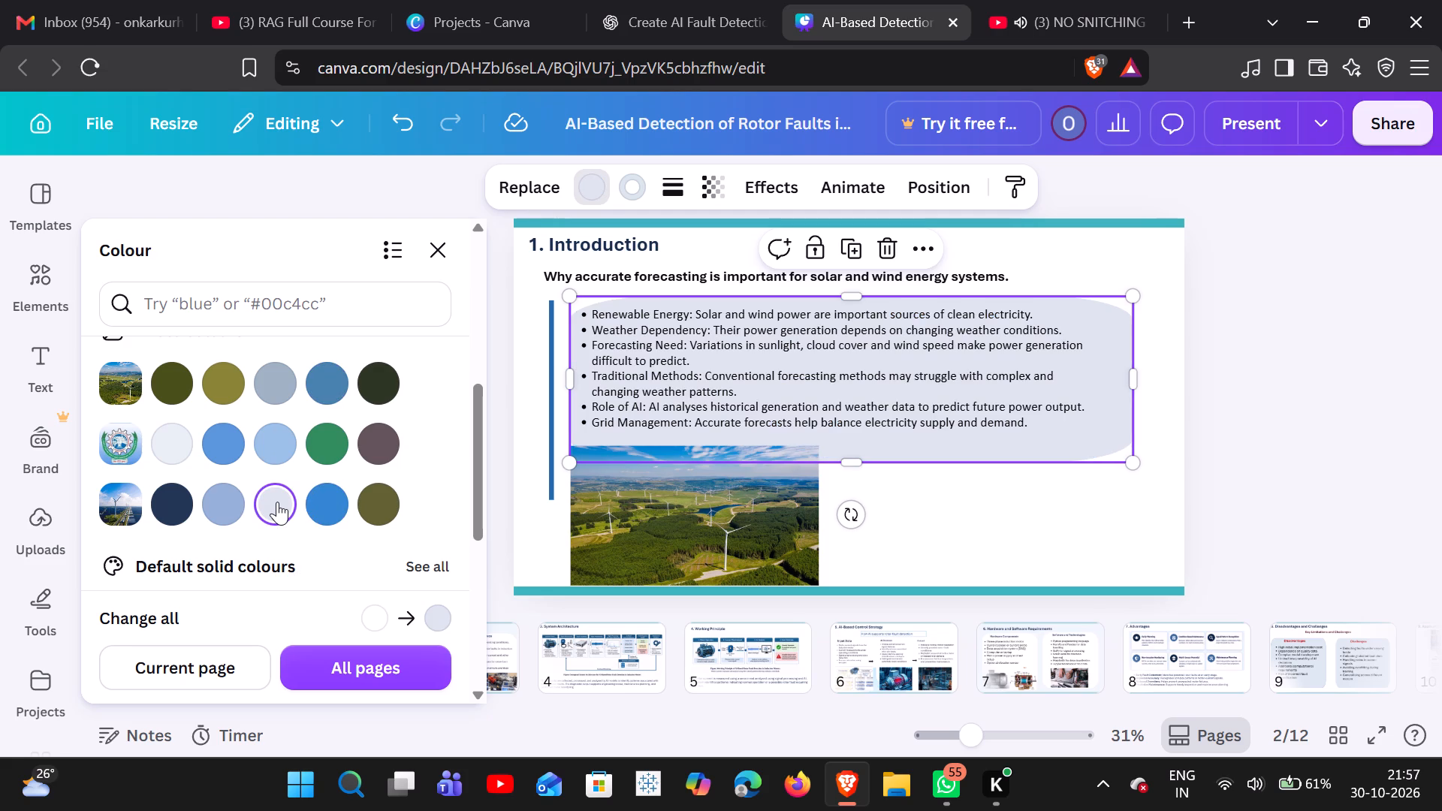
{"action": "left_click", "coordinate": [920, 510]}
Crop the top of the wind farm image so it sits just below the rounded card without overlapping it.
{"action": "left_click", "coordinate": [707, 530]}
{"action": "left_click_drag", "start_coordinate": [689, 442], "coordinate": [692, 454]}
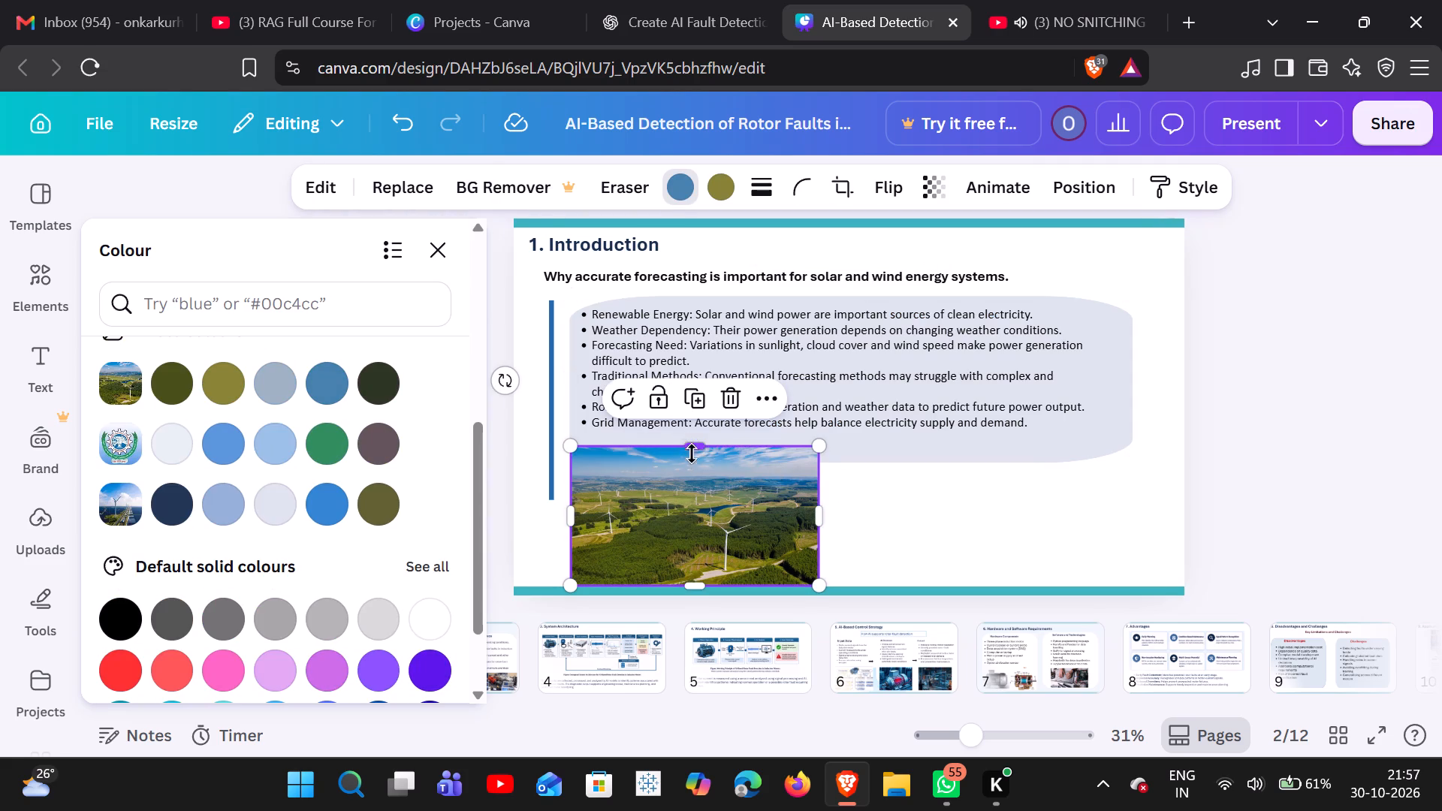
{"action": "left_click_drag", "start_coordinate": [692, 454], "coordinate": [695, 475]}
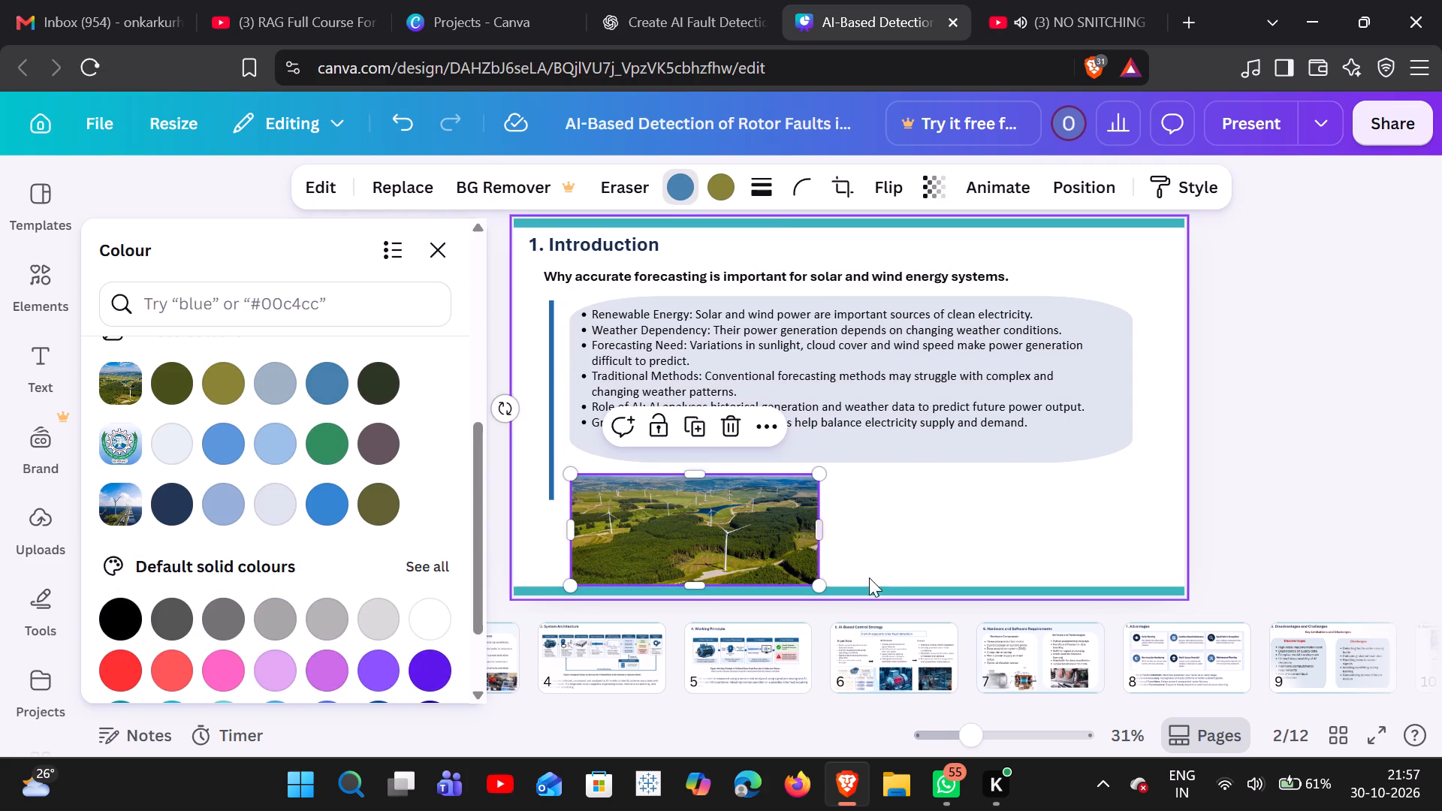
{"action": "left_click", "coordinate": [918, 525]}
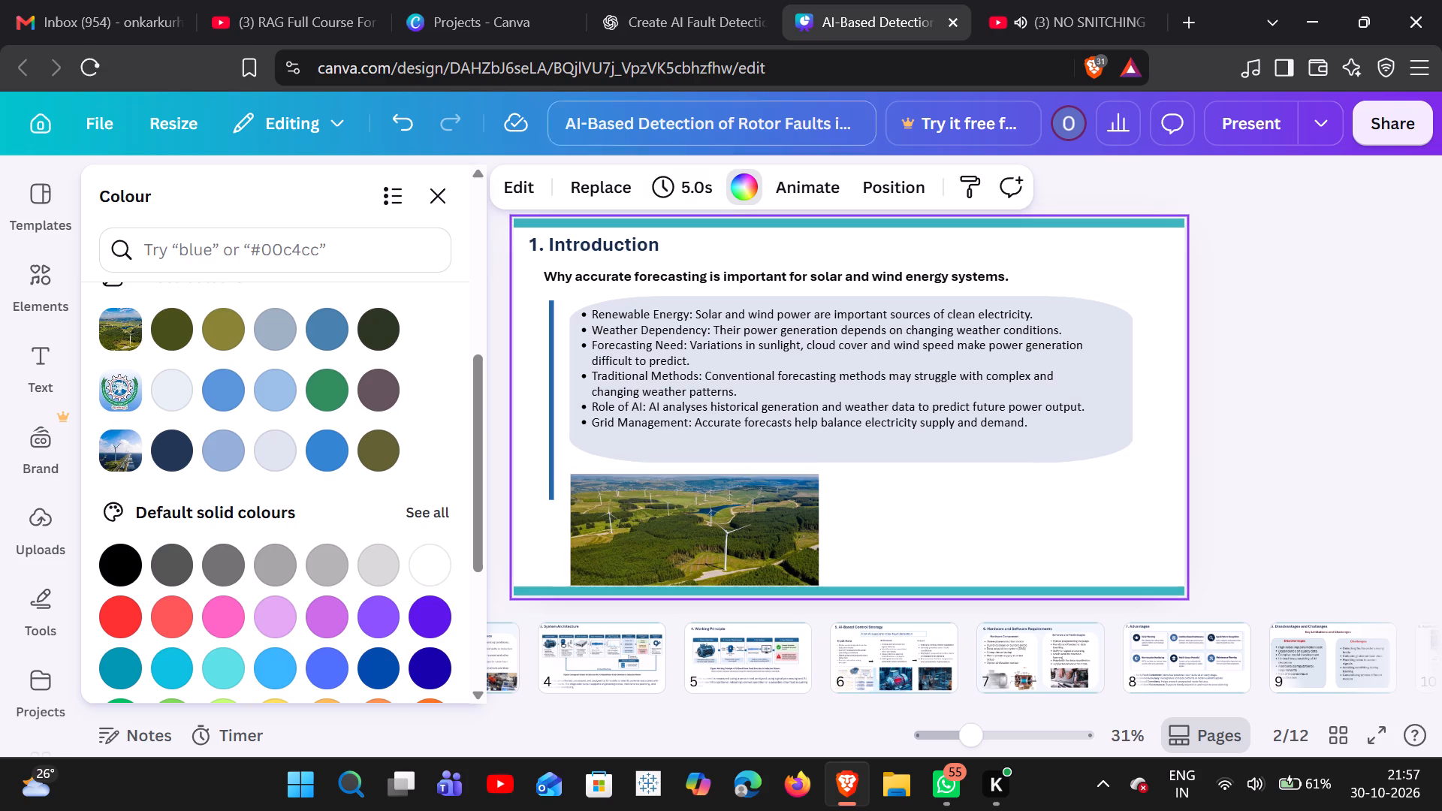
Switch to the open Canva Projects page listing recent designs.
{"action": "left_click", "coordinate": [532, 0]}
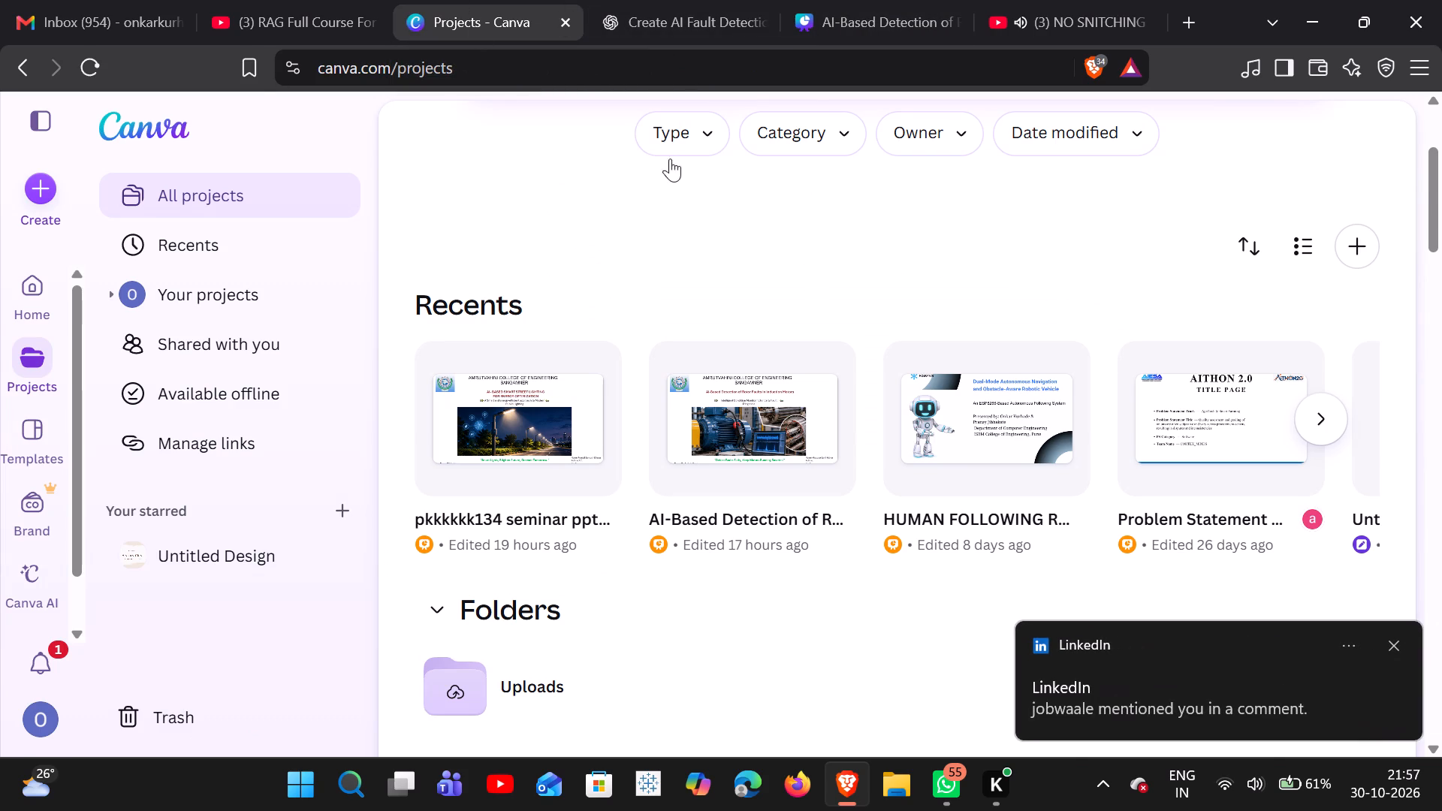
Open the LinkedIn notification about jobwaale's mention and examine the comment in the post's thread.
{"action": "left_click", "coordinate": [1260, 710]}
{"action": "scroll", "coordinate": [708, 635], "scroll_direction": "down", "scroll_amount": 2}
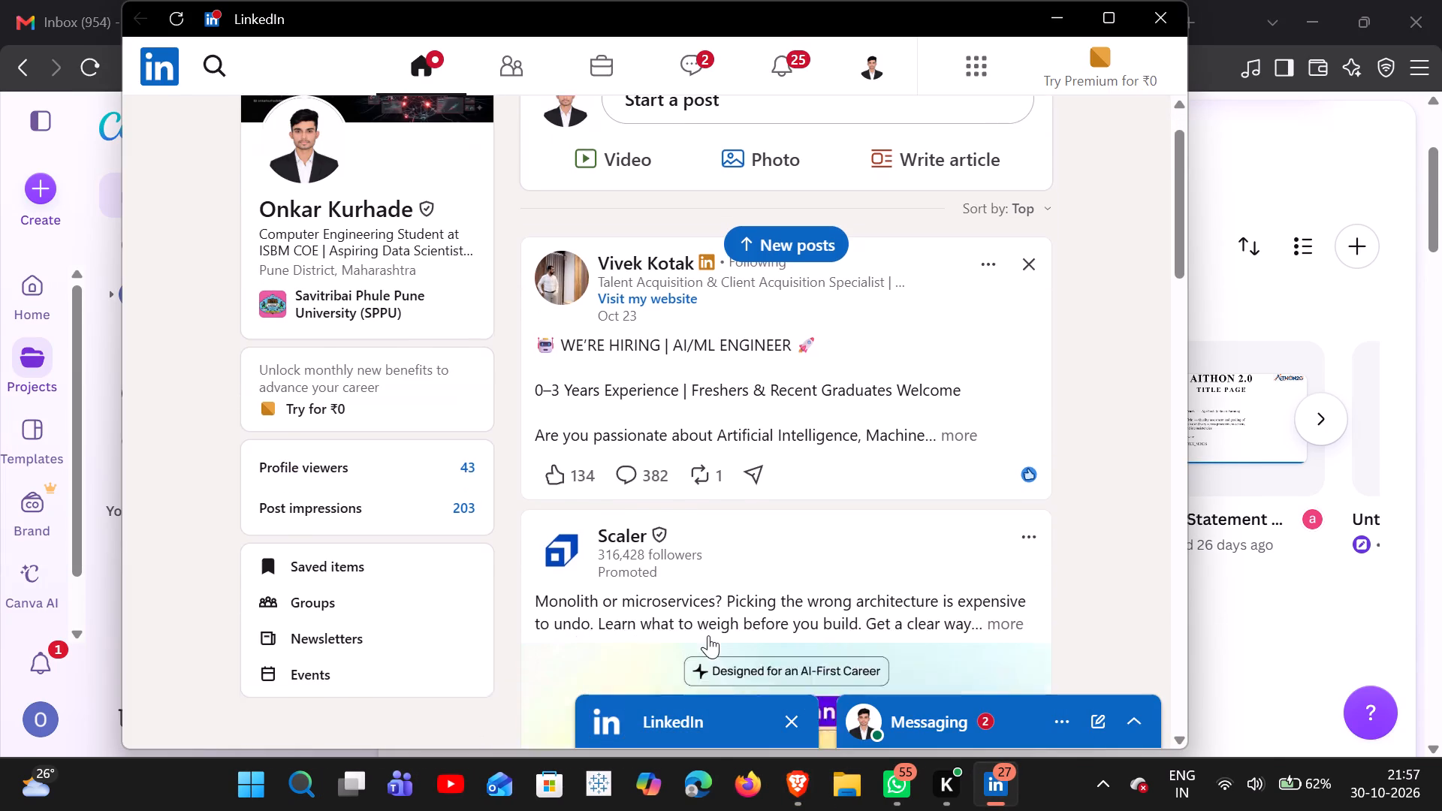
{"action": "scroll", "coordinate": [708, 635], "scroll_direction": "down", "scroll_amount": 3}
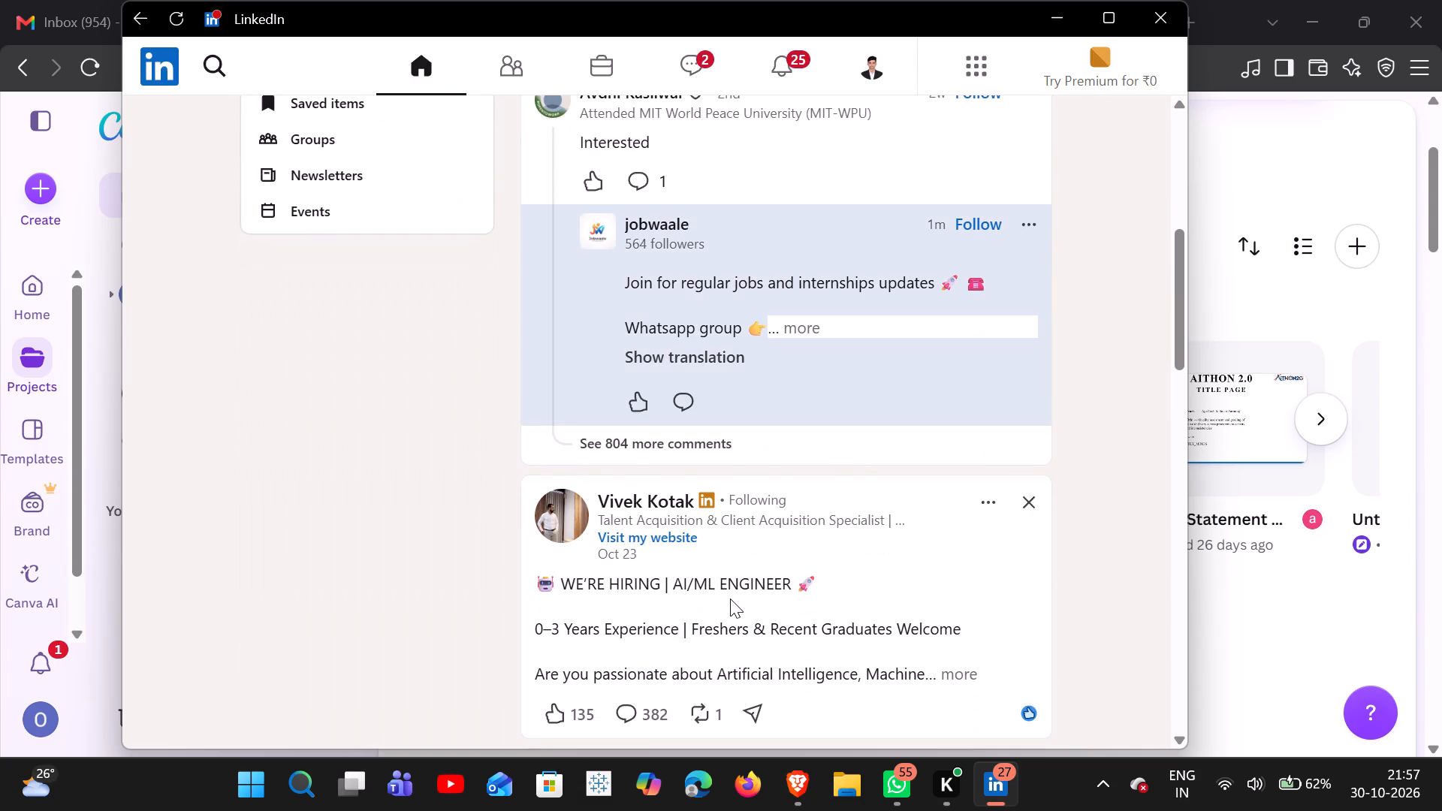
{"action": "scroll", "coordinate": [730, 598], "scroll_direction": "up", "scroll_amount": 1}
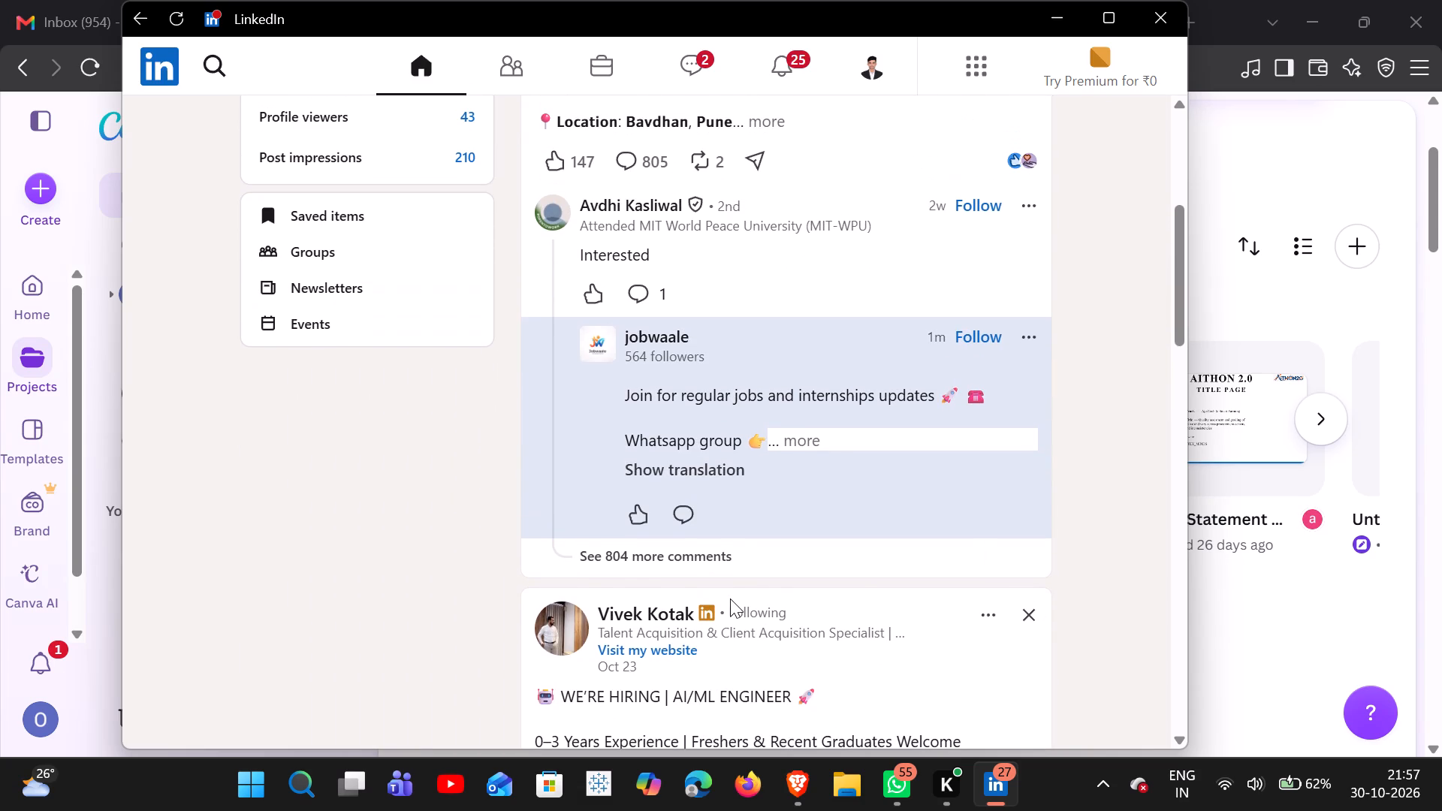
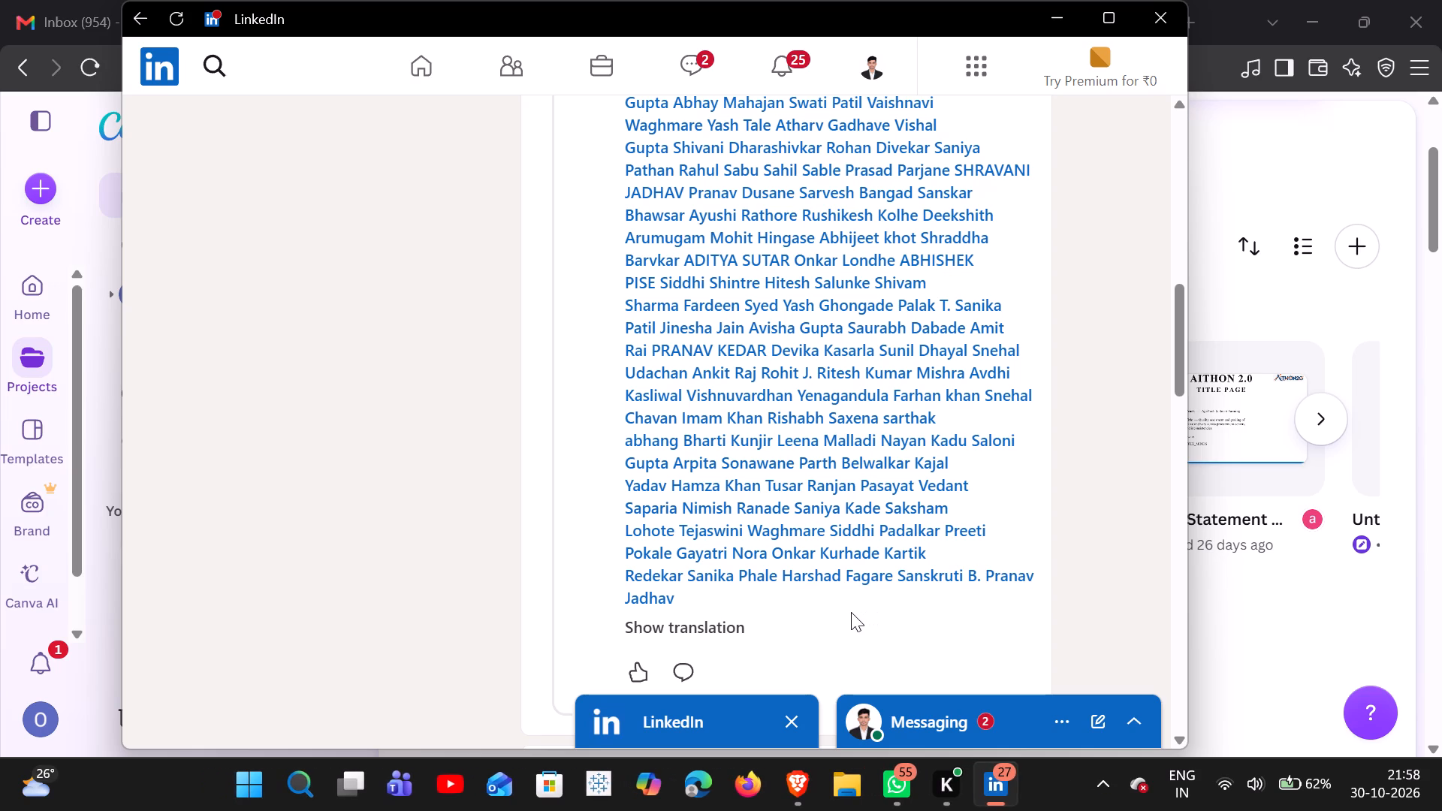
Browse the LinkedIn feed posts, from the long tagged-names comment down to the LinkedIn News section and back.
{"action": "scroll", "coordinate": [851, 612], "scroll_direction": "down", "scroll_amount": 1}
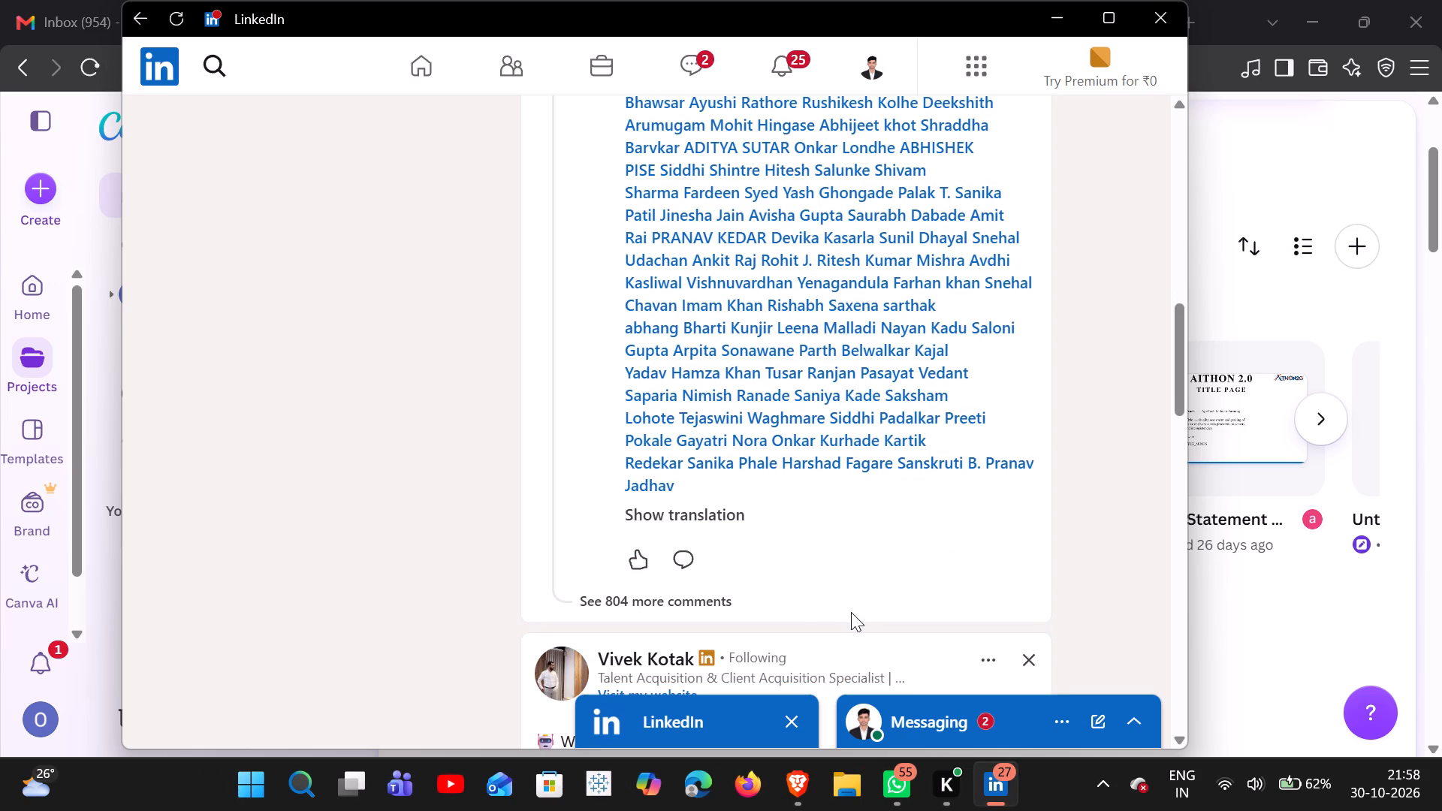
{"action": "scroll", "coordinate": [851, 612], "scroll_direction": "down", "scroll_amount": 6}
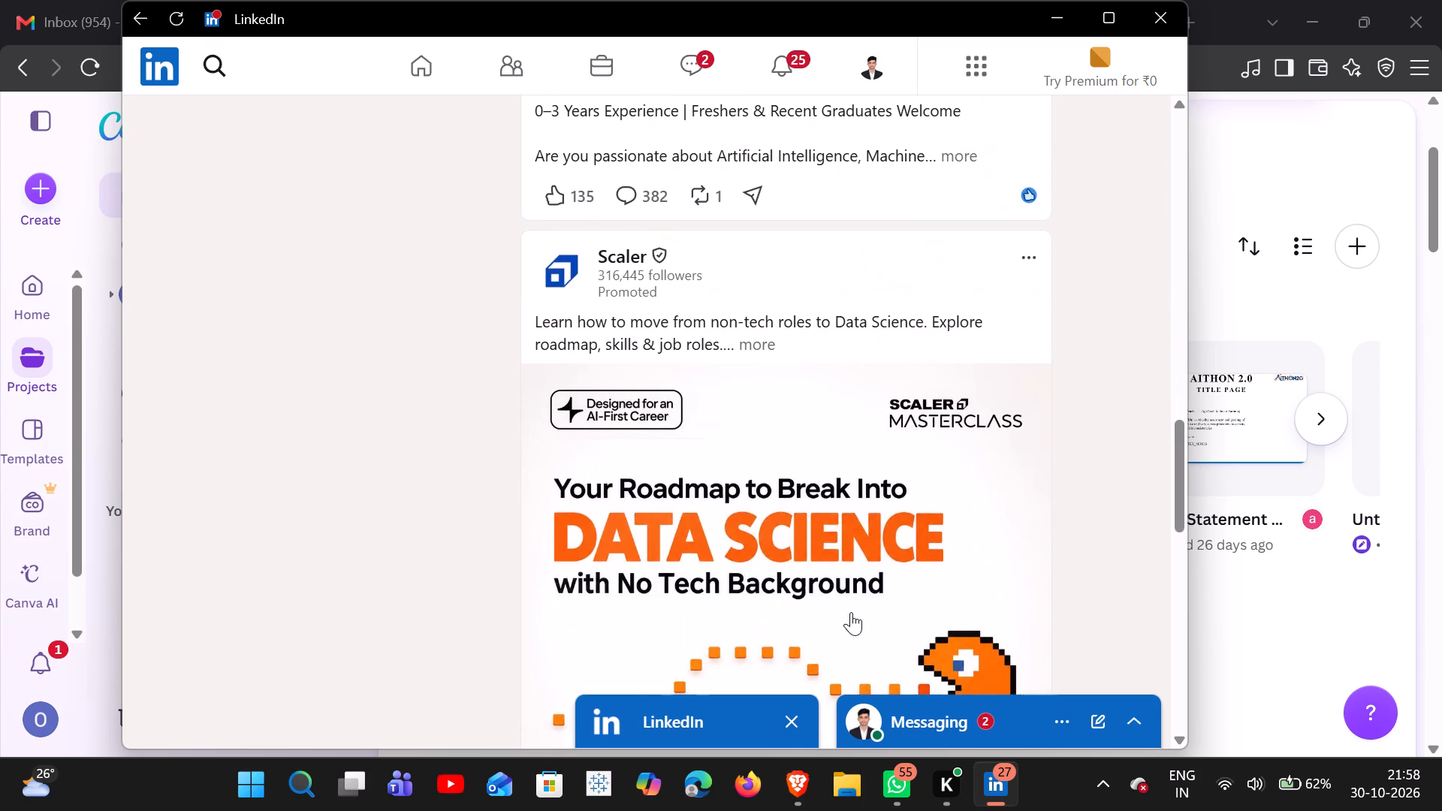
{"action": "scroll", "coordinate": [851, 612], "scroll_direction": "down", "scroll_amount": 5}
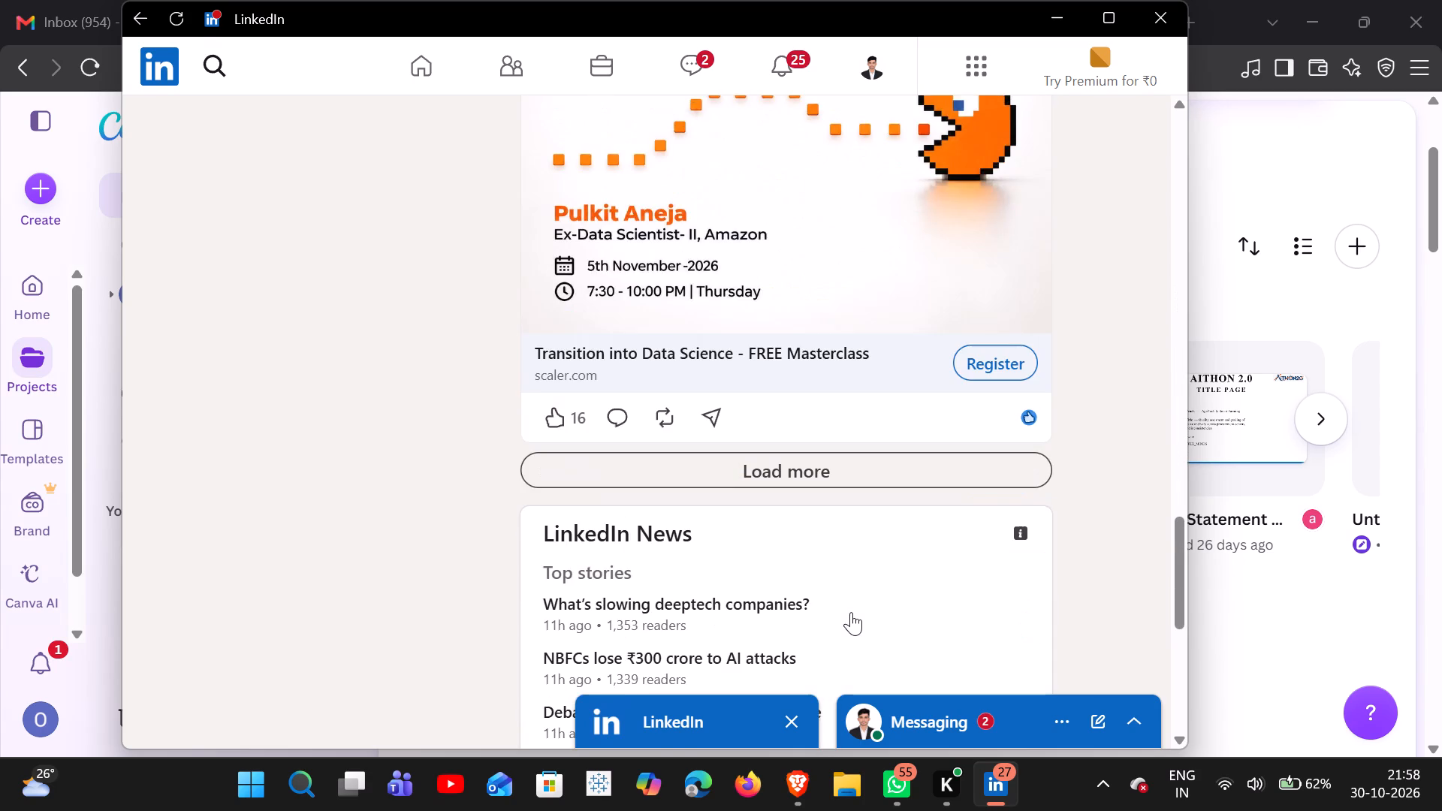
{"action": "scroll", "coordinate": [851, 612], "scroll_direction": "up", "scroll_amount": 14}
{"action": "scroll", "coordinate": [870, 588], "scroll_direction": "down", "scroll_amount": 3}
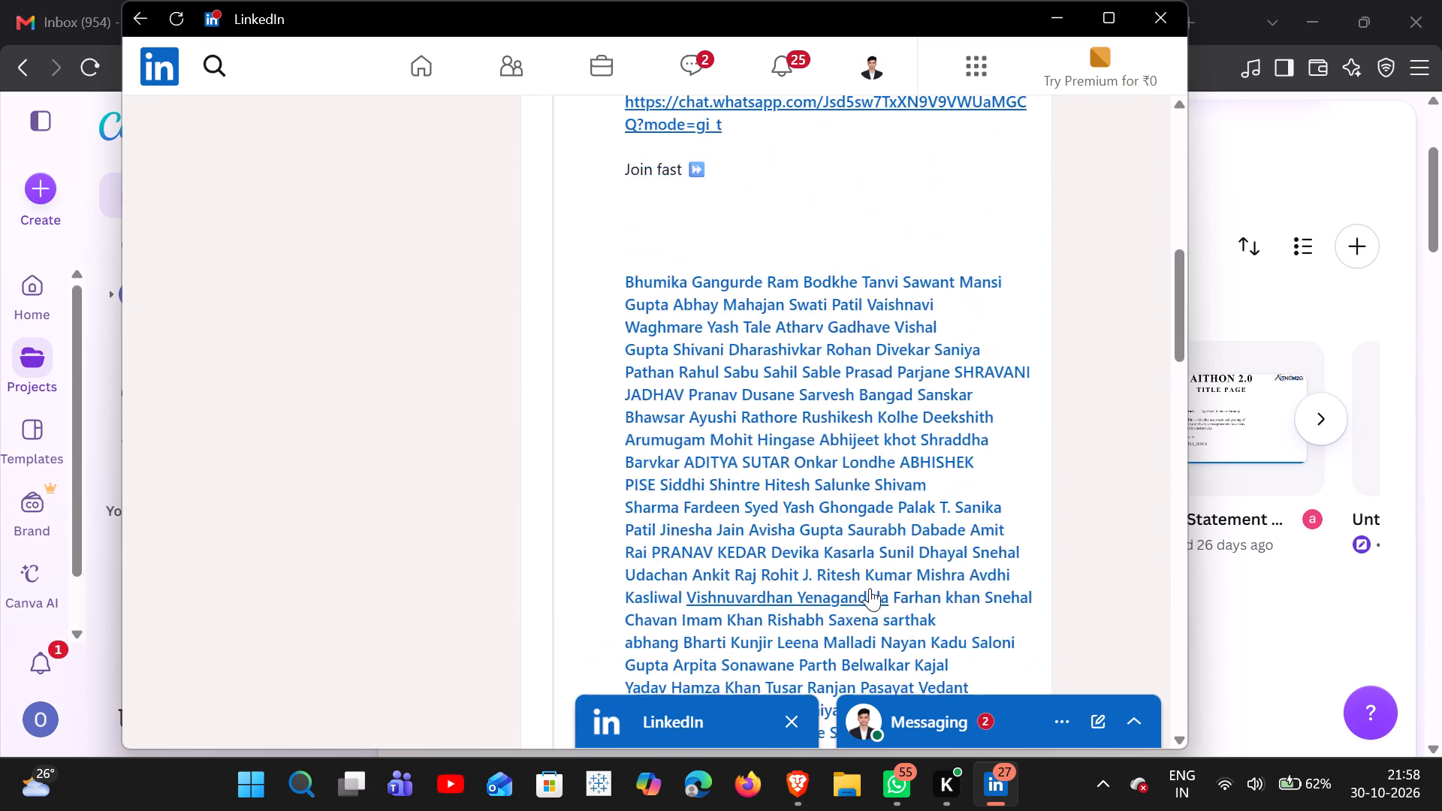
{"action": "scroll", "coordinate": [870, 588], "scroll_direction": "down", "scroll_amount": 3}
Expand the AI/ML Engineer hiring post on LinkedIn and read its full description.
{"action": "left_click", "coordinate": [962, 493]}
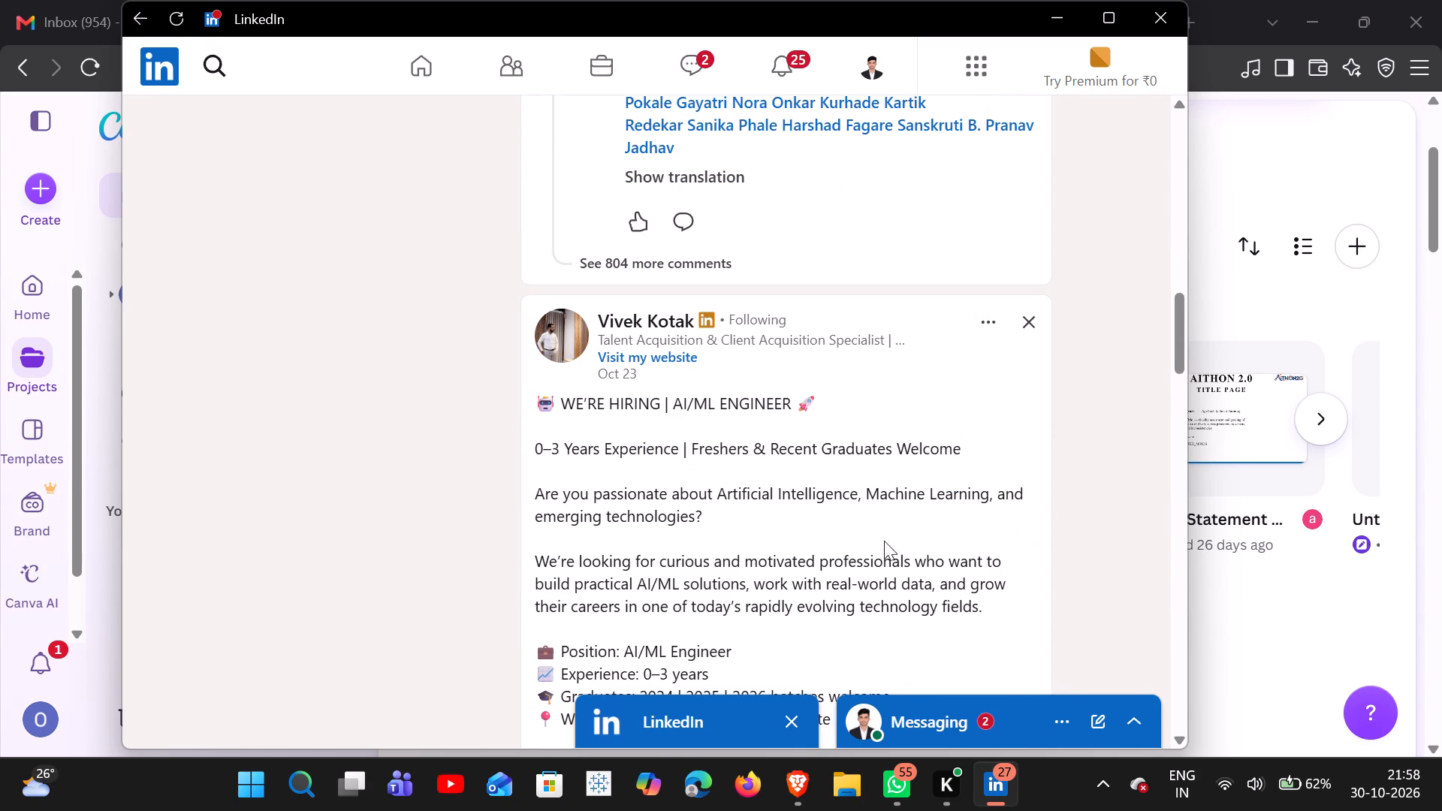
{"action": "scroll", "coordinate": [727, 544], "scroll_direction": "down", "scroll_amount": 2}
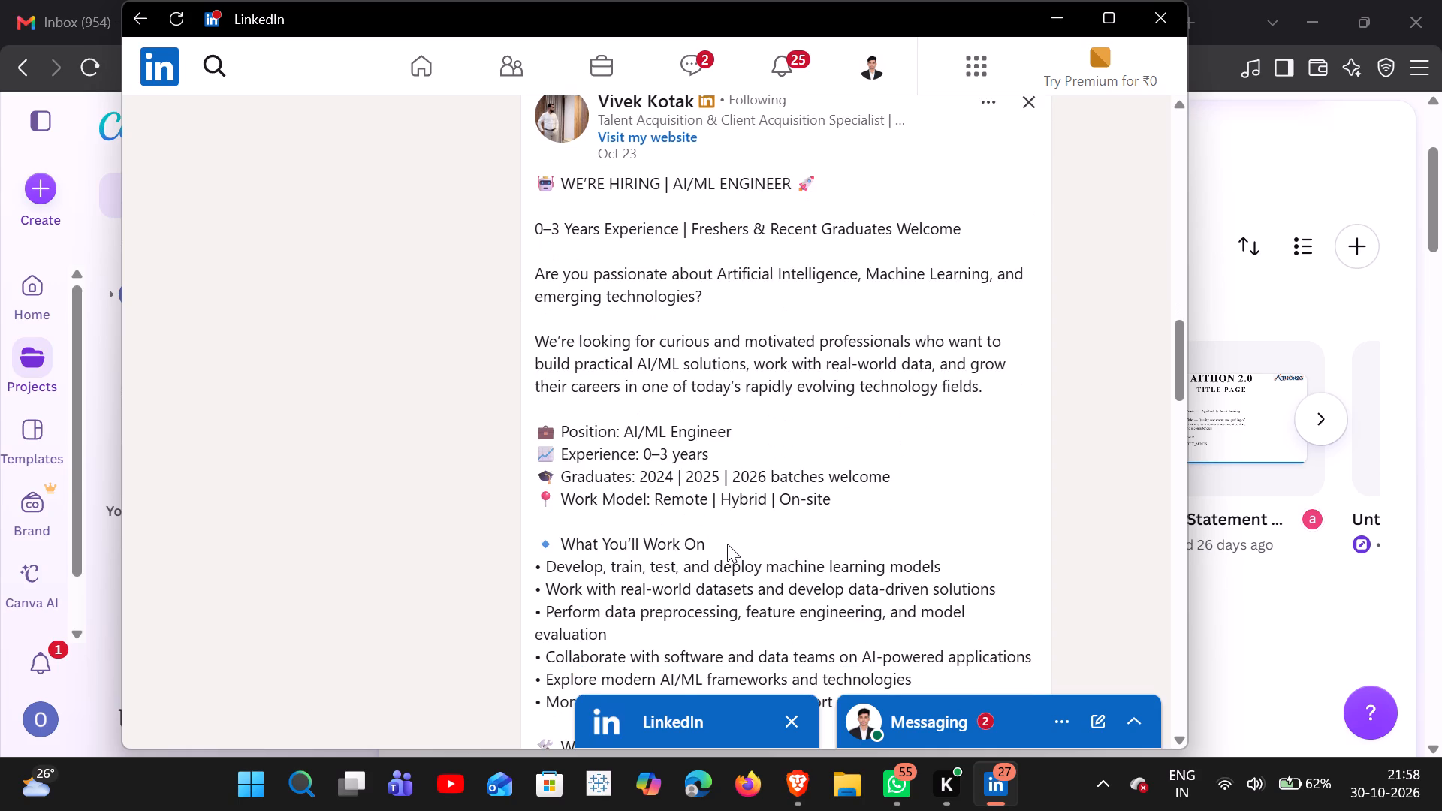
{"action": "scroll", "coordinate": [727, 543], "scroll_direction": "down", "scroll_amount": 5}
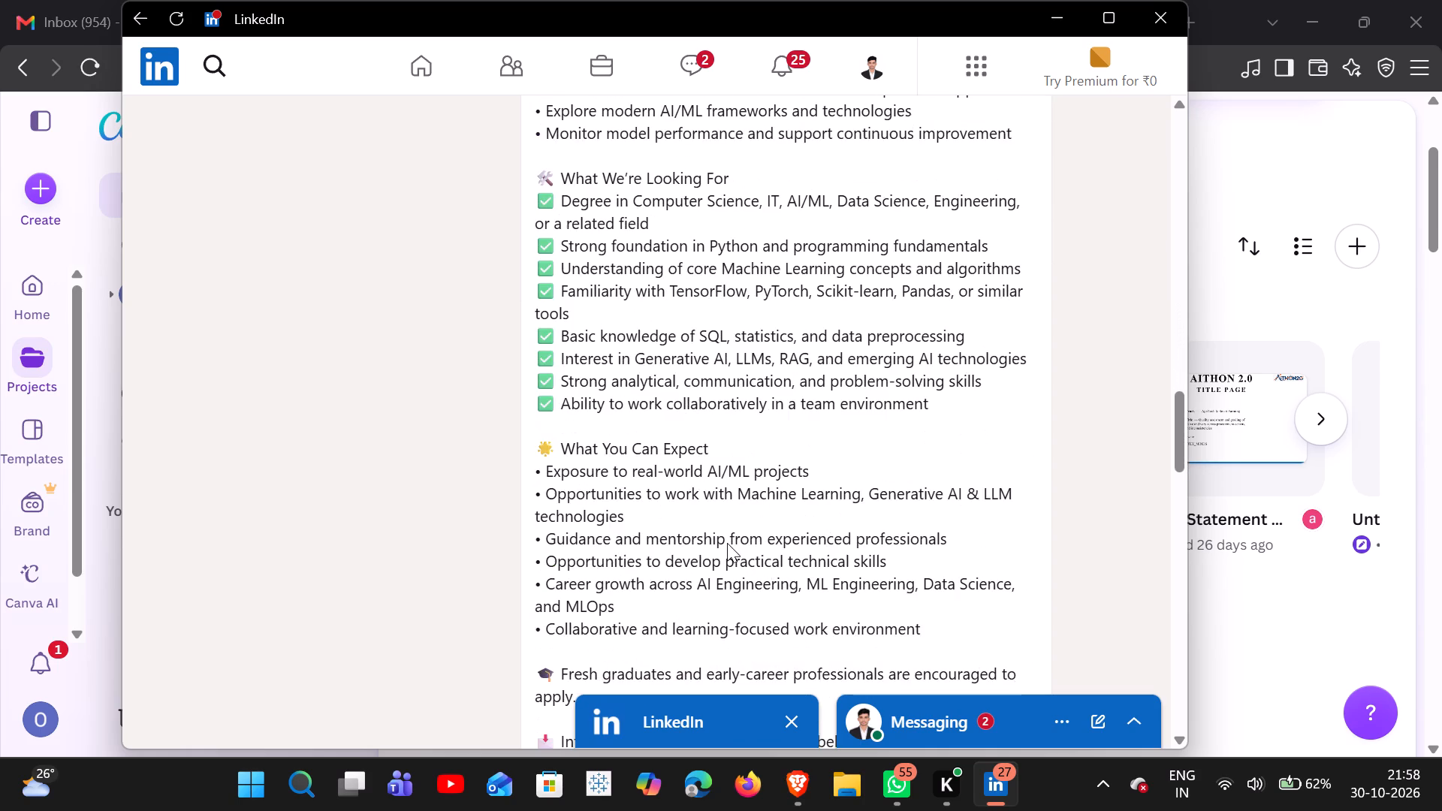
{"action": "scroll", "coordinate": [727, 543], "scroll_direction": "down", "scroll_amount": 6}
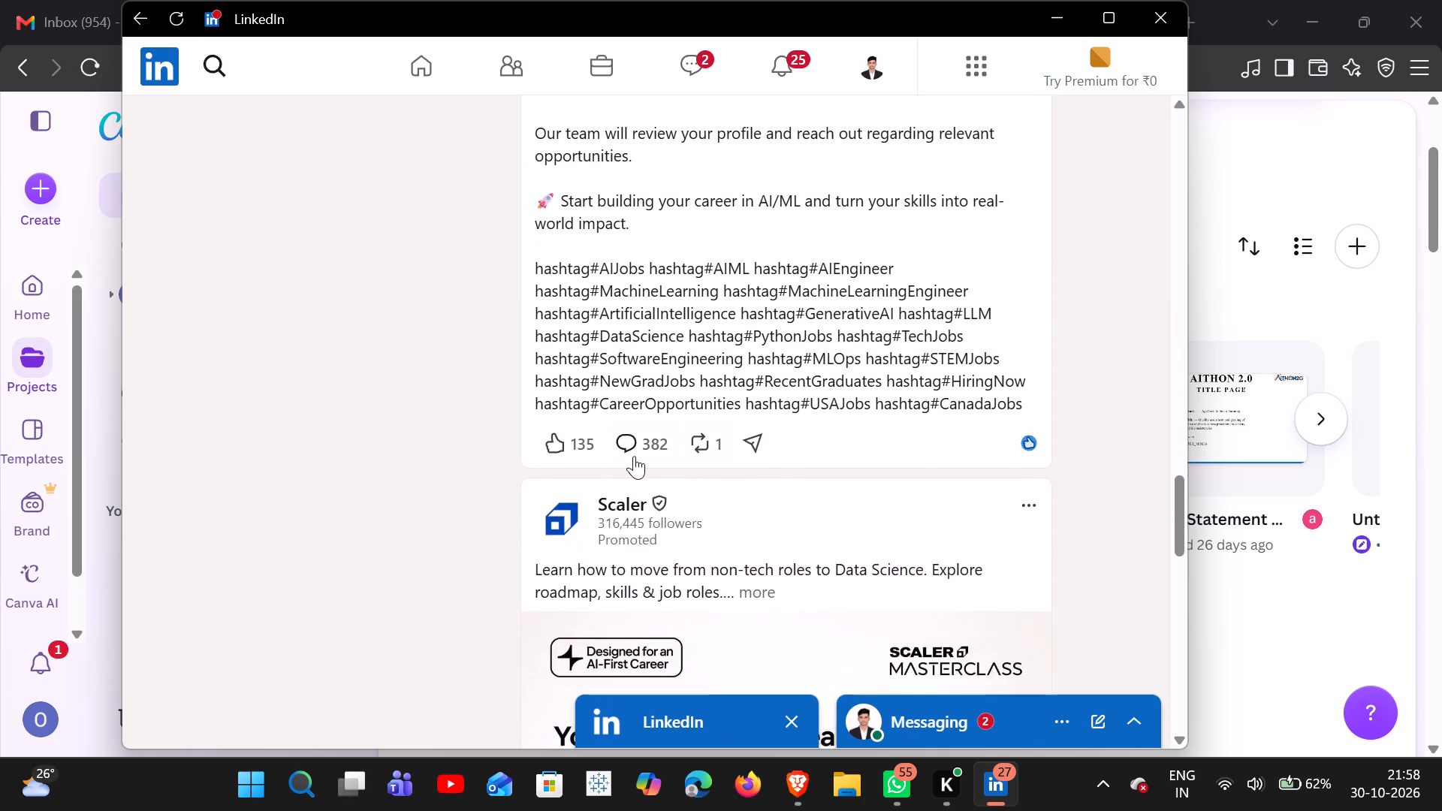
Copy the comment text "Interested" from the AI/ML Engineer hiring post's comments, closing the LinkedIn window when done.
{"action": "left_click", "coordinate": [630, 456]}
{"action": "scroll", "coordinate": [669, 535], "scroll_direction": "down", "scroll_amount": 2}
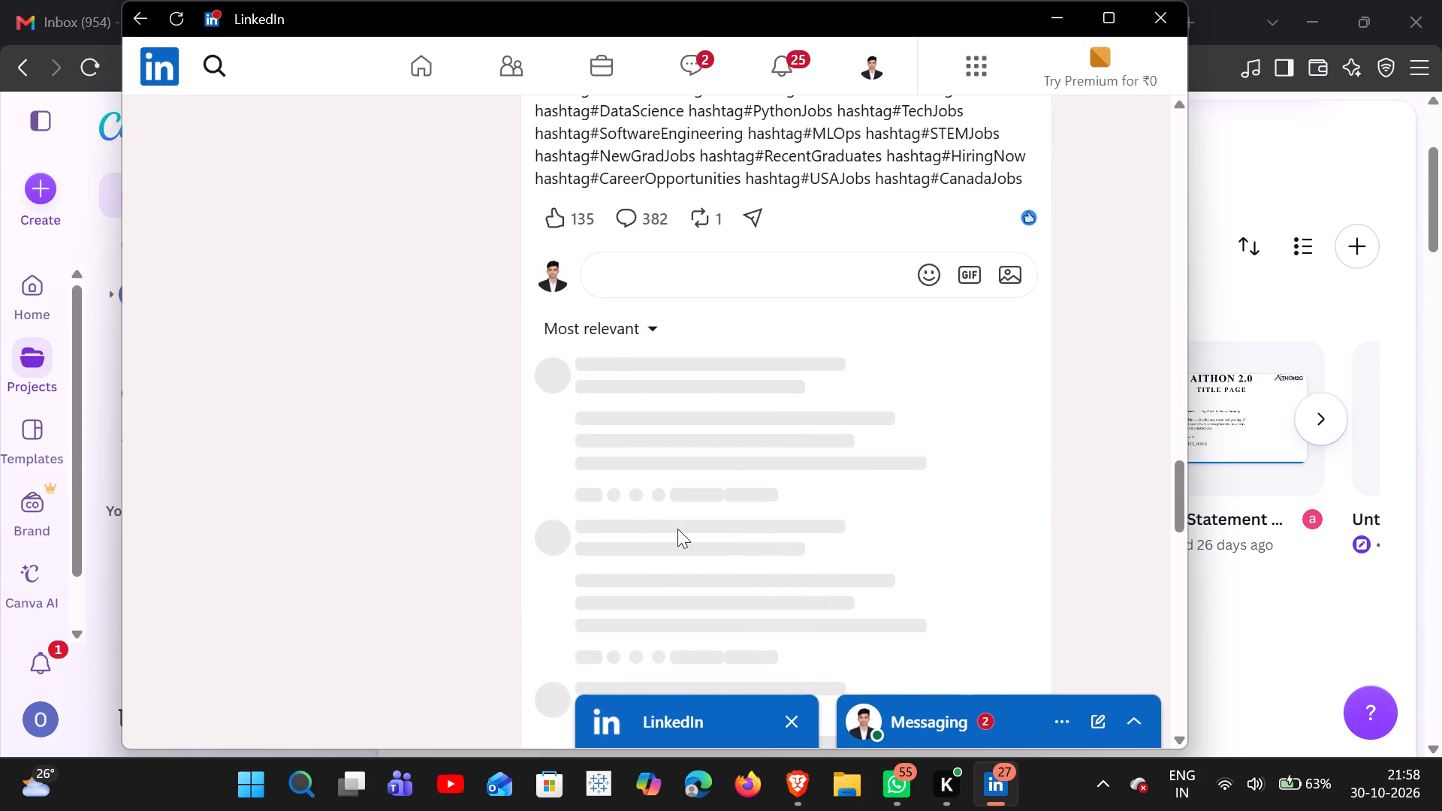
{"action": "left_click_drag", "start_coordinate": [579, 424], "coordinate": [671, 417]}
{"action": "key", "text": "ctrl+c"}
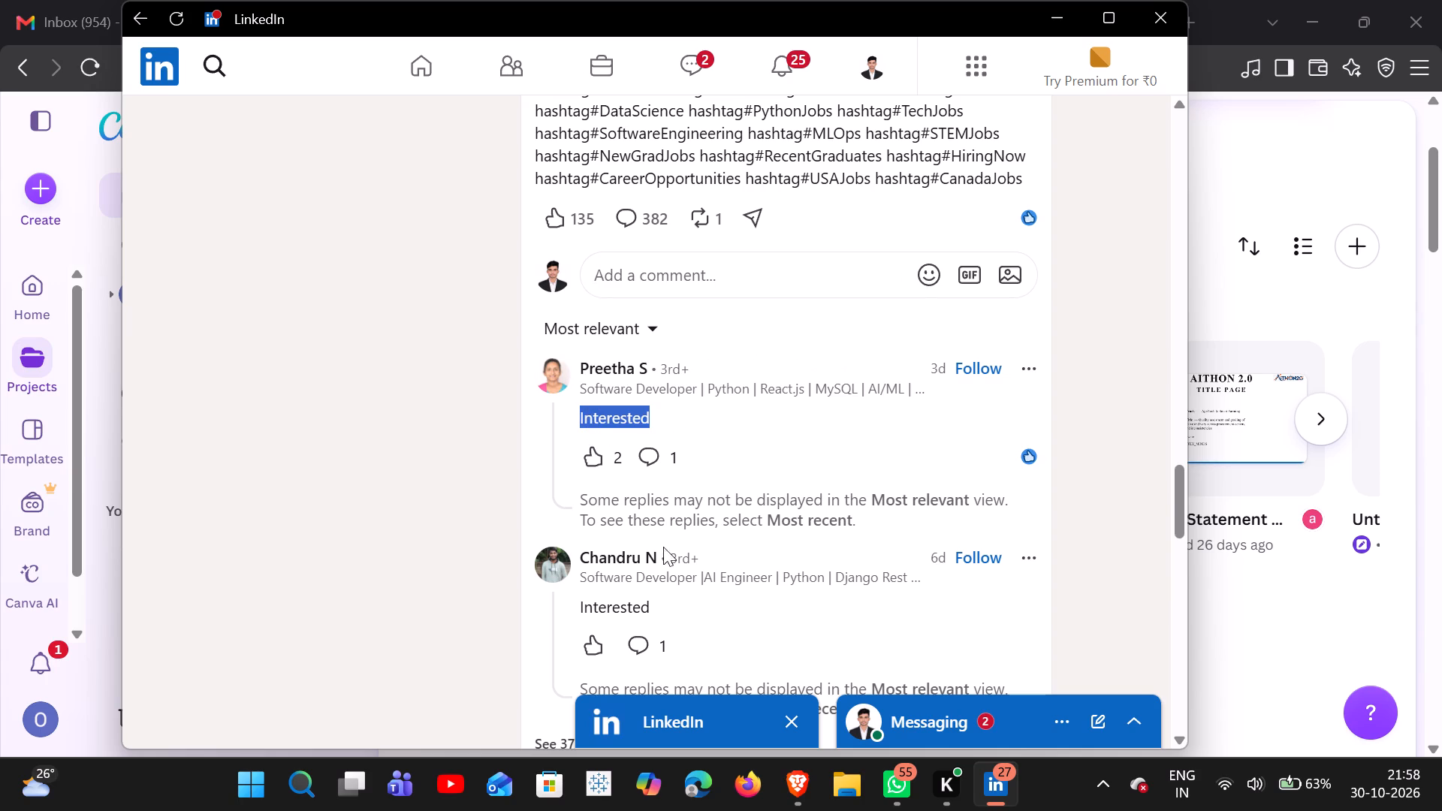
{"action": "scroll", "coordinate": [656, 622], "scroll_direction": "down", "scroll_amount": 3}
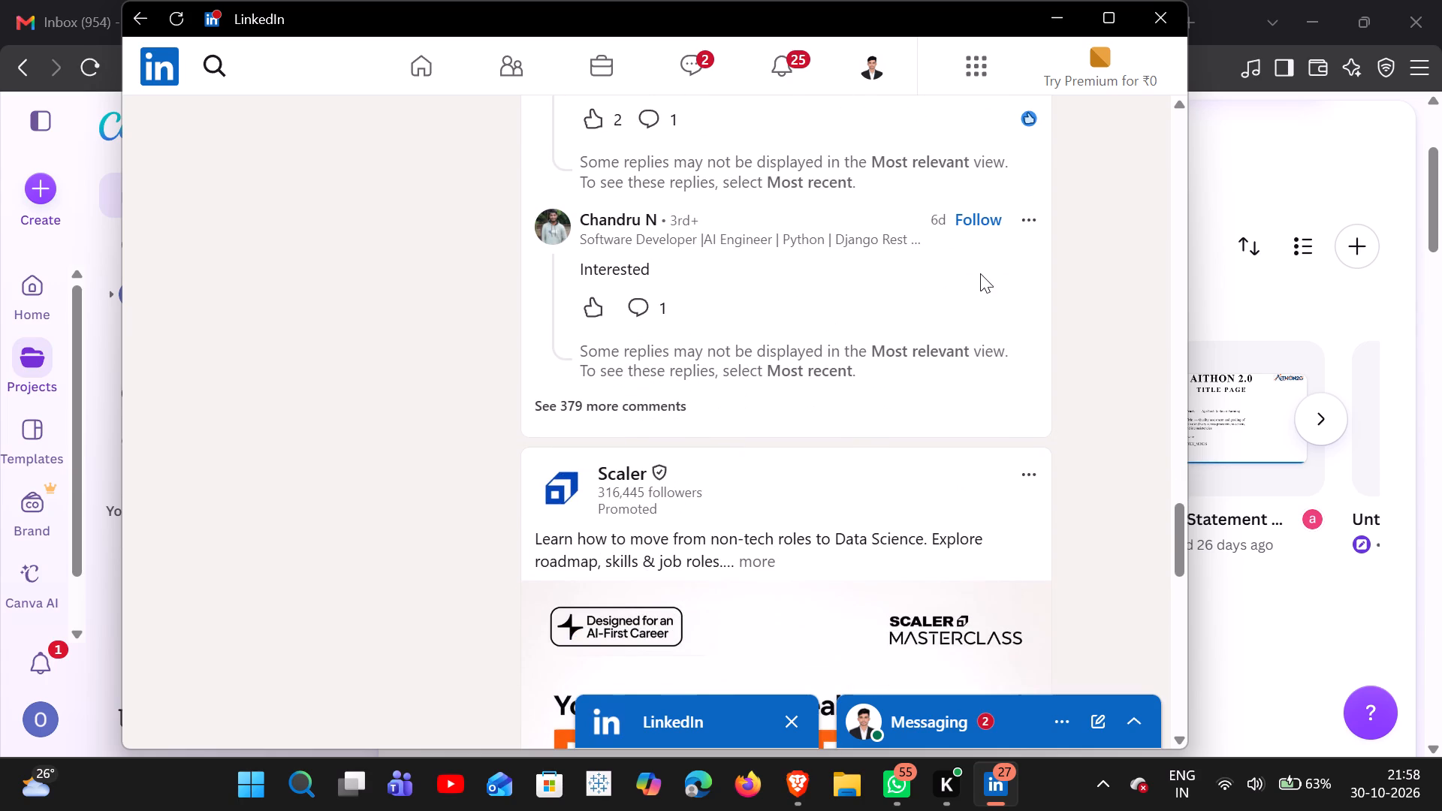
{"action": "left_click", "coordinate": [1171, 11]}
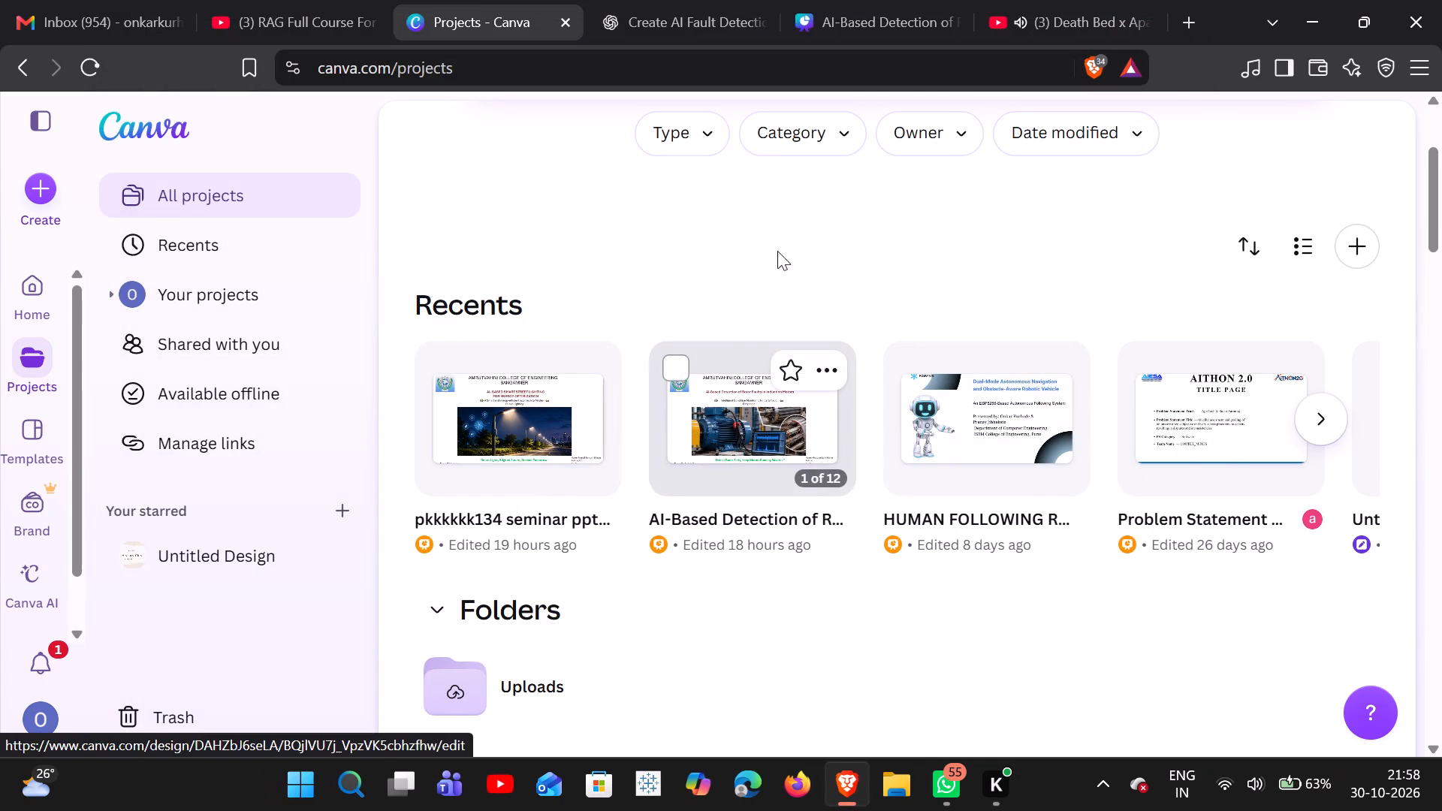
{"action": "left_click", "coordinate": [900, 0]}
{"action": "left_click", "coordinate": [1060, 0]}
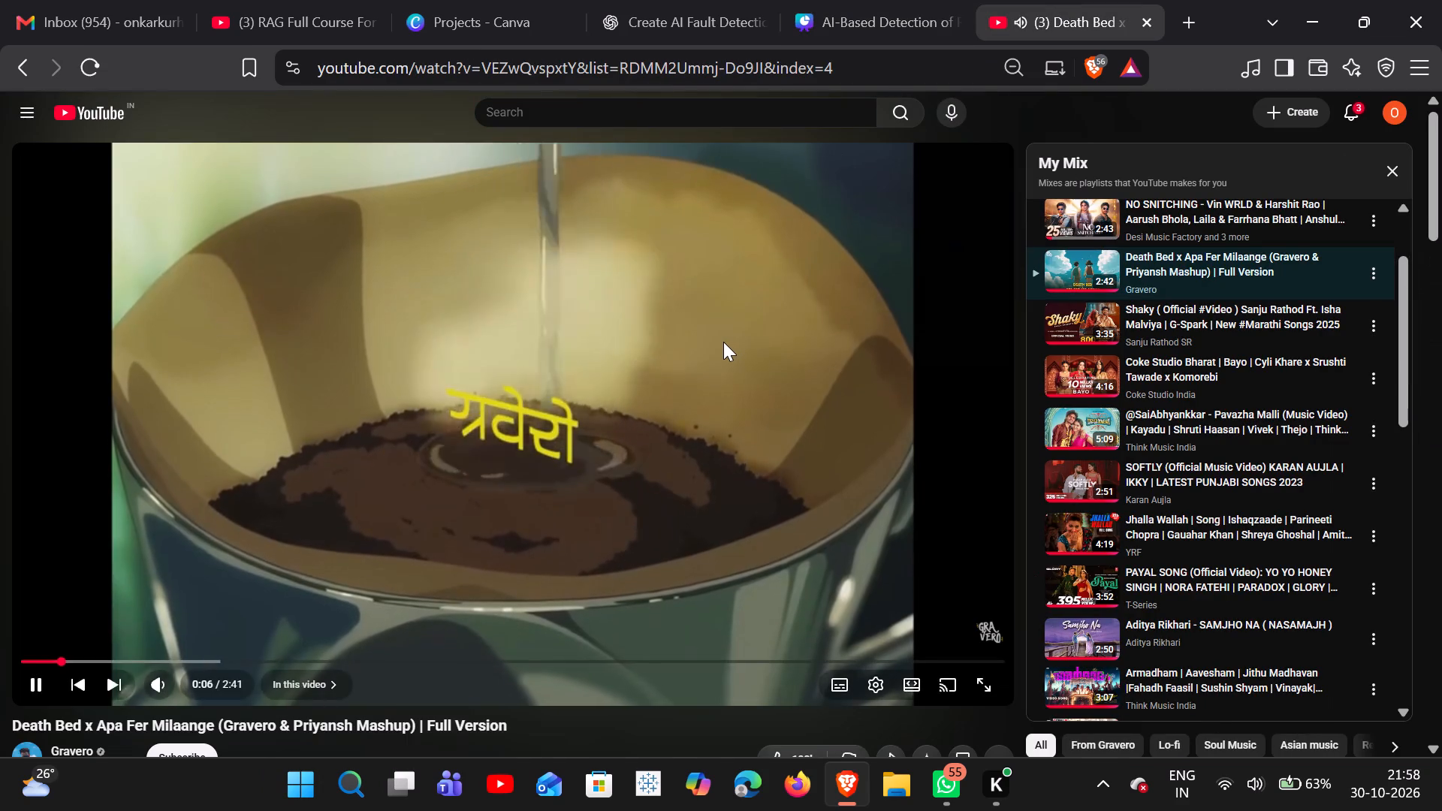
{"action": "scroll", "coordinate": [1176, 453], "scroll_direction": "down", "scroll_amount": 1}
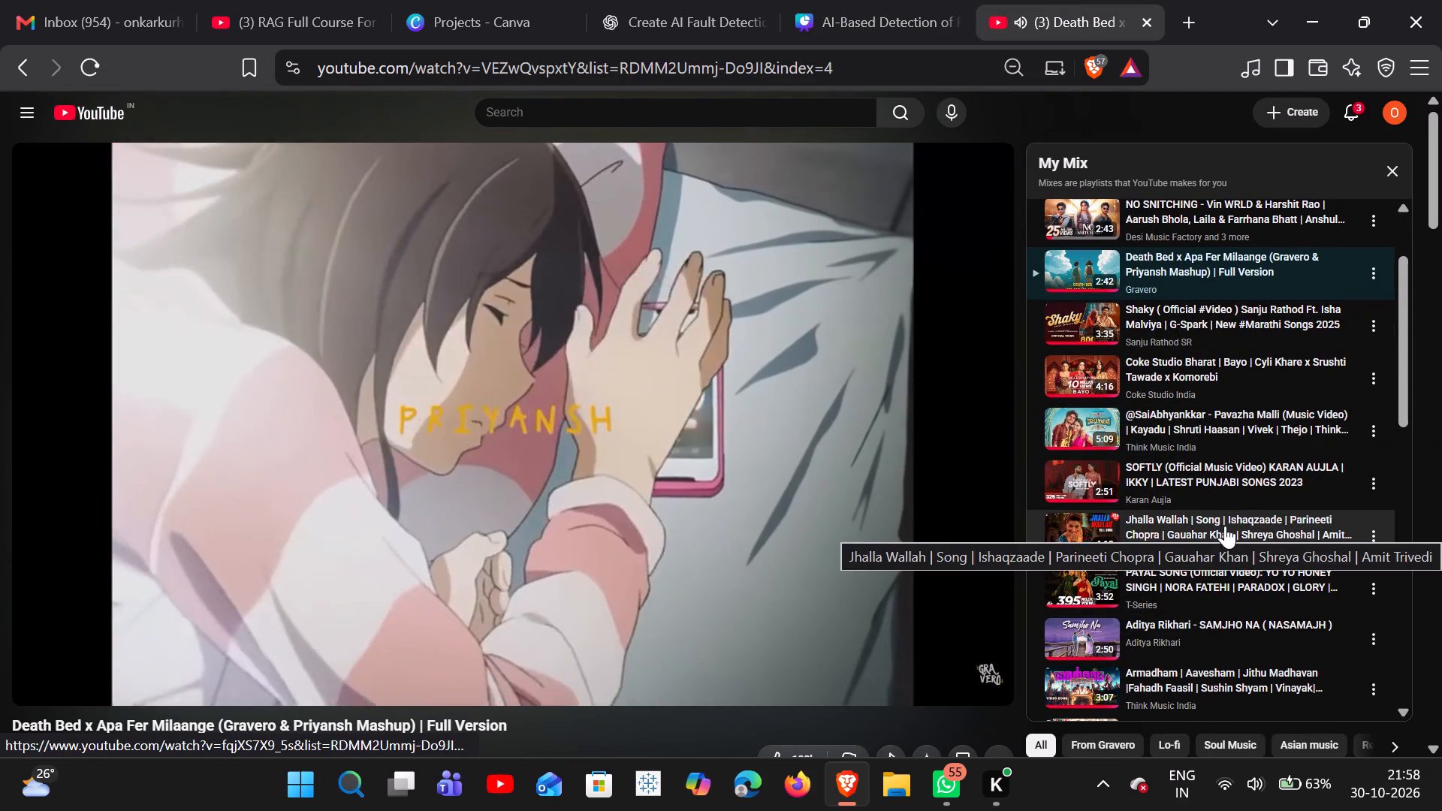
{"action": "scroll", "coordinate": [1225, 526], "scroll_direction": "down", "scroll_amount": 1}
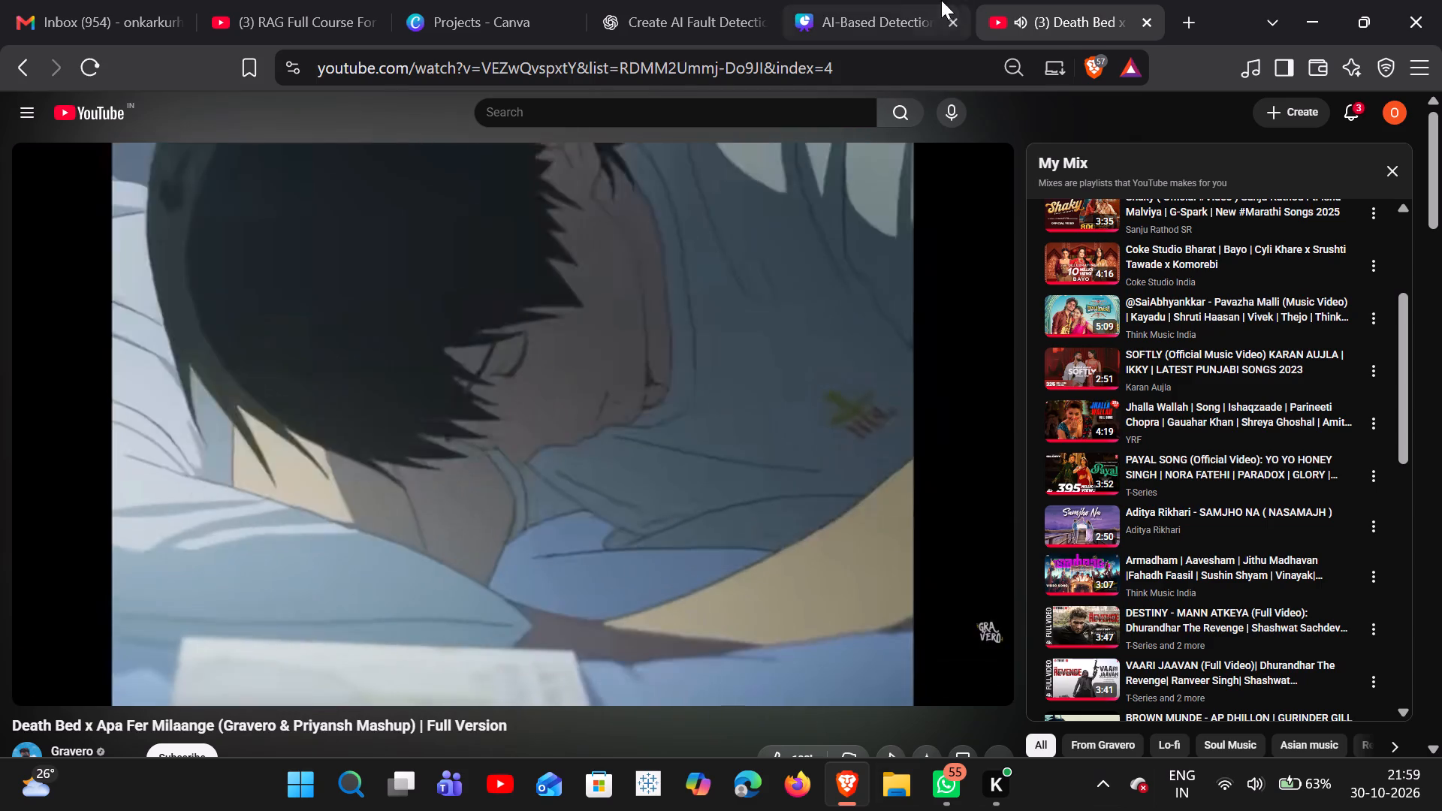
Copy the Solar Energy image from the ChatGPT slide diagram and paste it onto the Introduction slide in Canva.
{"action": "left_click", "coordinate": [906, 0]}
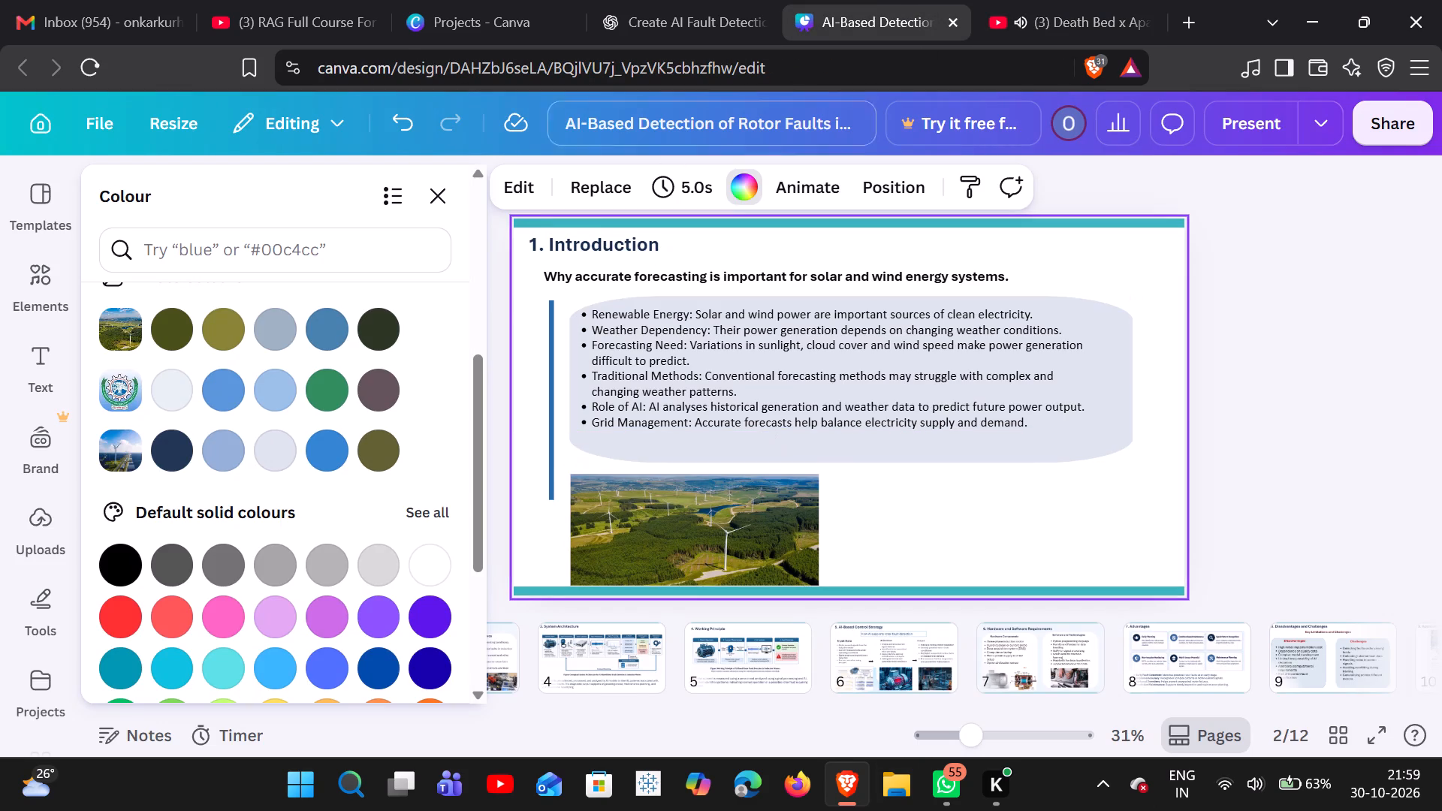
{"action": "left_click", "coordinate": [691, 0]}
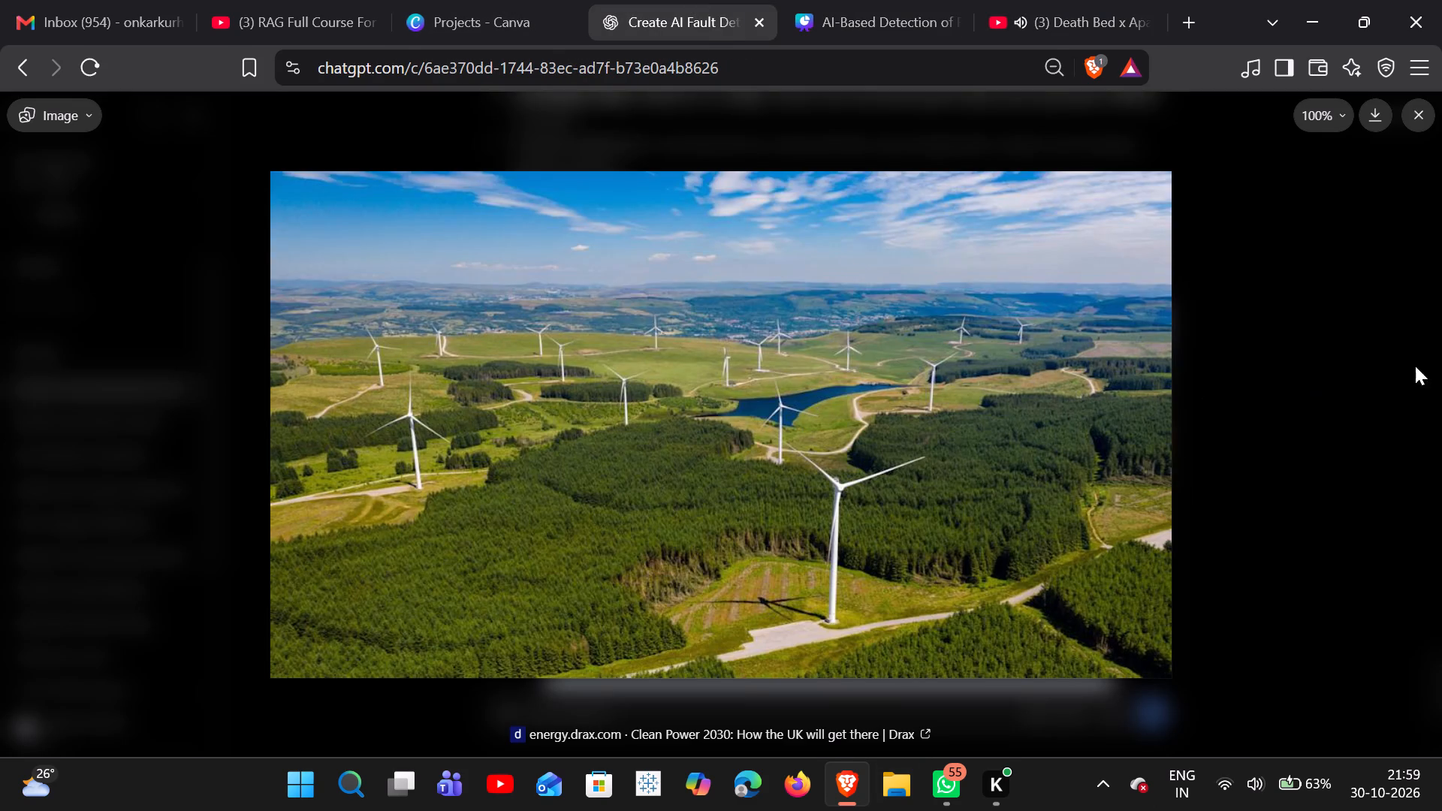
{"action": "left_click", "coordinate": [1287, 306]}
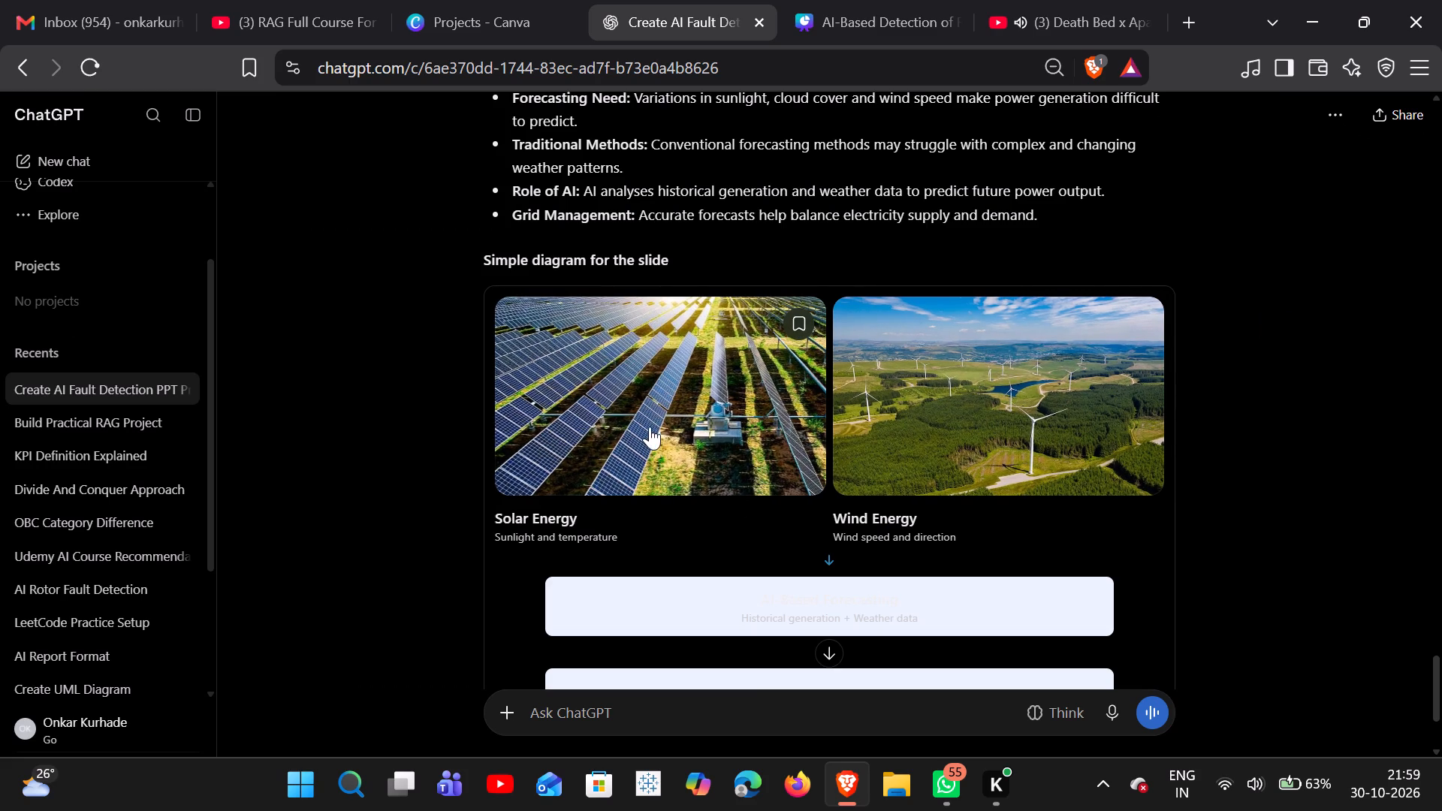
{"action": "left_click", "coordinate": [656, 421]}
{"action": "right_click", "coordinate": [825, 367]}
{"action": "left_click_drag", "start_coordinate": [878, 472], "coordinate": [868, 472]}
{"action": "left_click", "coordinate": [875, 0]}
{"action": "left_click", "coordinate": [970, 479]}
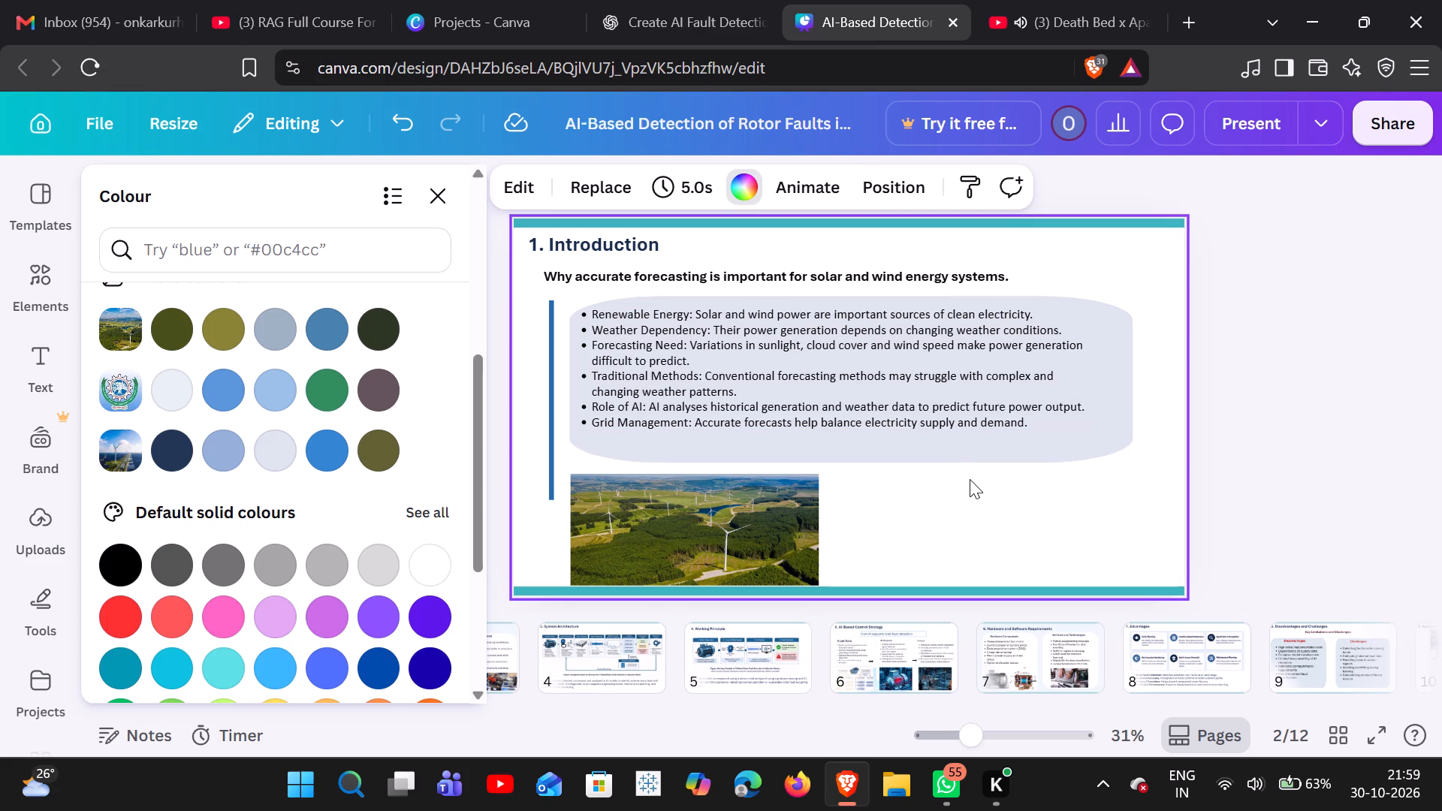
{"action": "key", "text": "ctrl+v"}
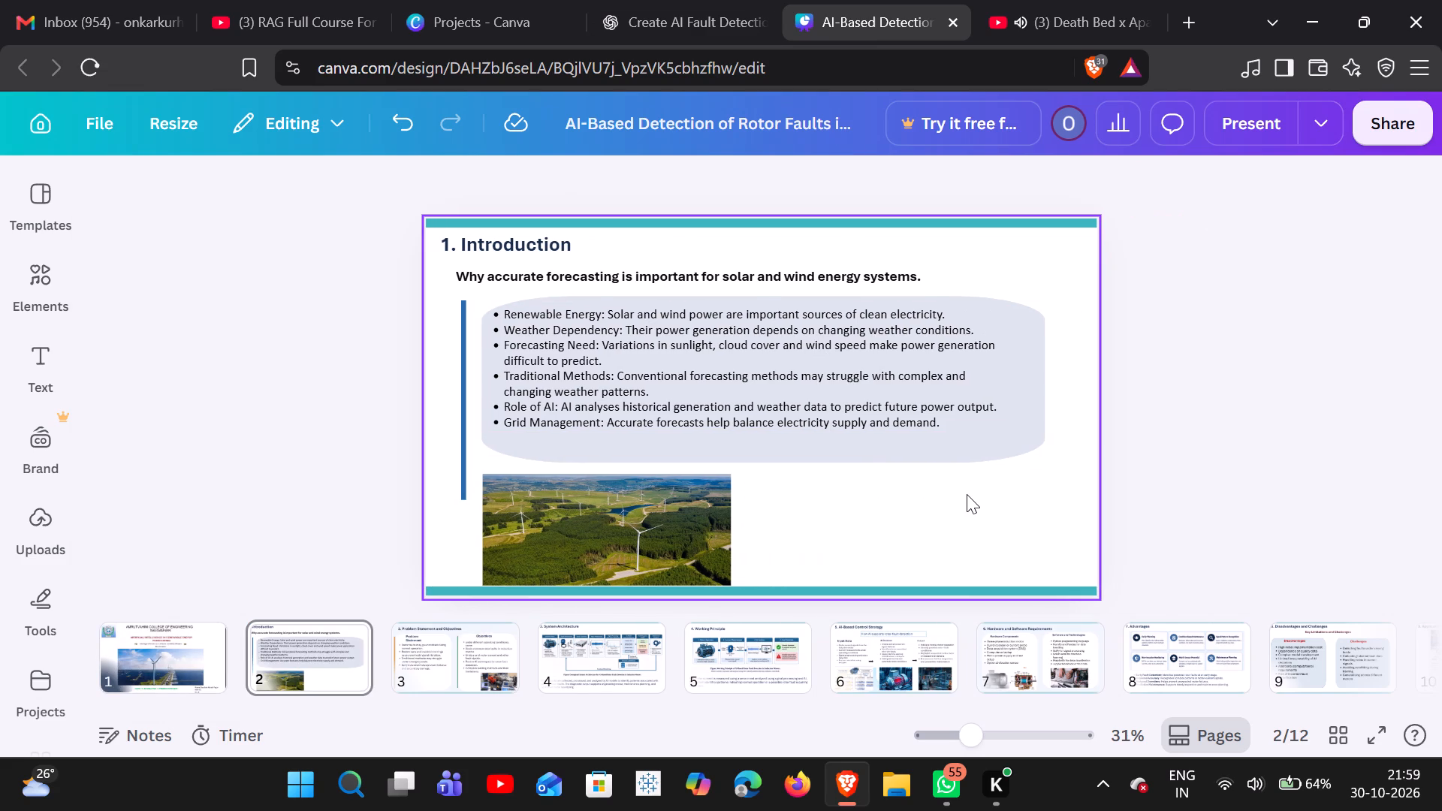
Shrink the solar panel image, place it beside the wind farm image, and crop its bottom edge to the teal strip.
{"action": "left_click_drag", "start_coordinate": [805, 485], "coordinate": [975, 563]}
{"action": "left_click_drag", "start_coordinate": [1104, 591], "coordinate": [1022, 530]}
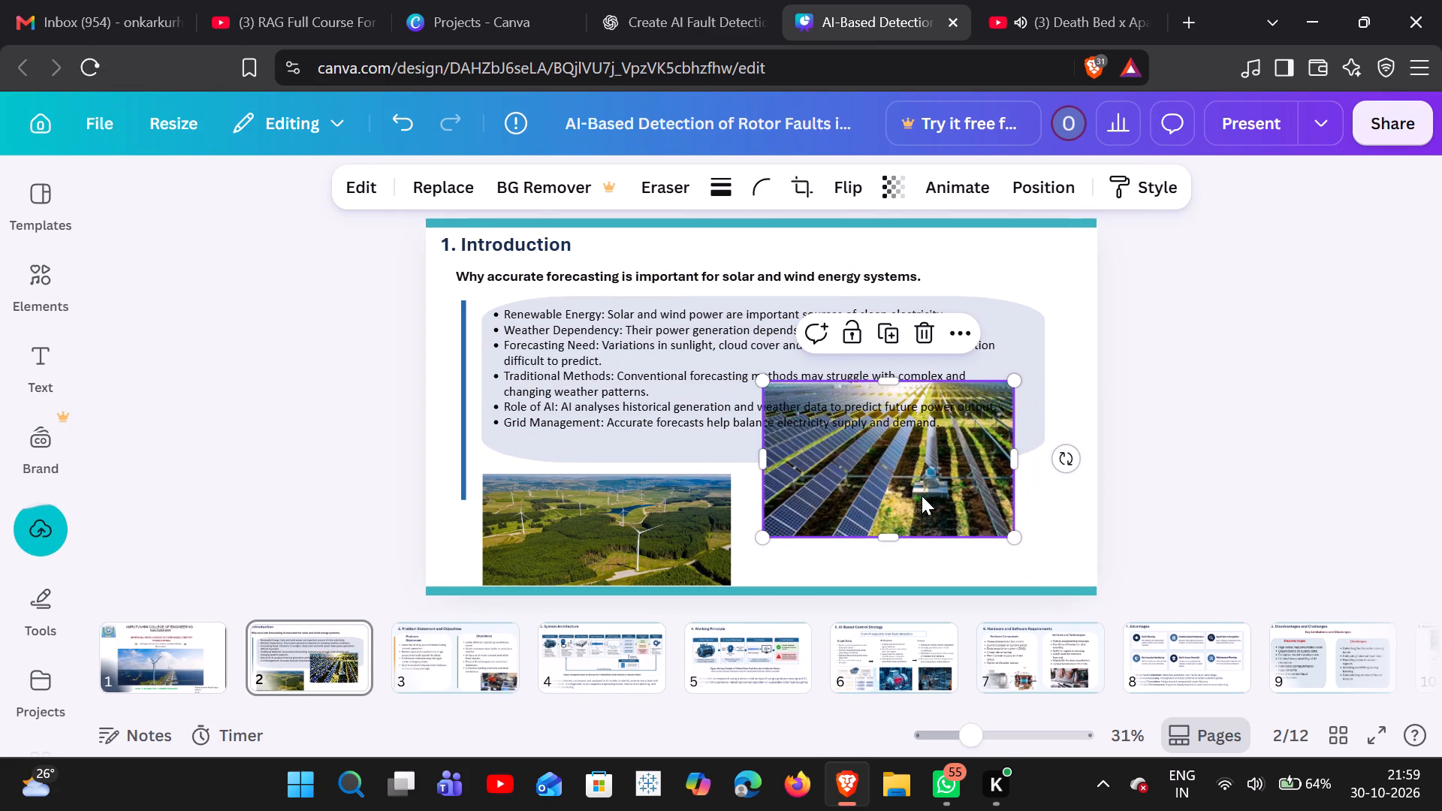
{"action": "left_click_drag", "start_coordinate": [922, 496], "coordinate": [956, 571]}
{"action": "left_click_drag", "start_coordinate": [927, 614], "coordinate": [931, 580]}
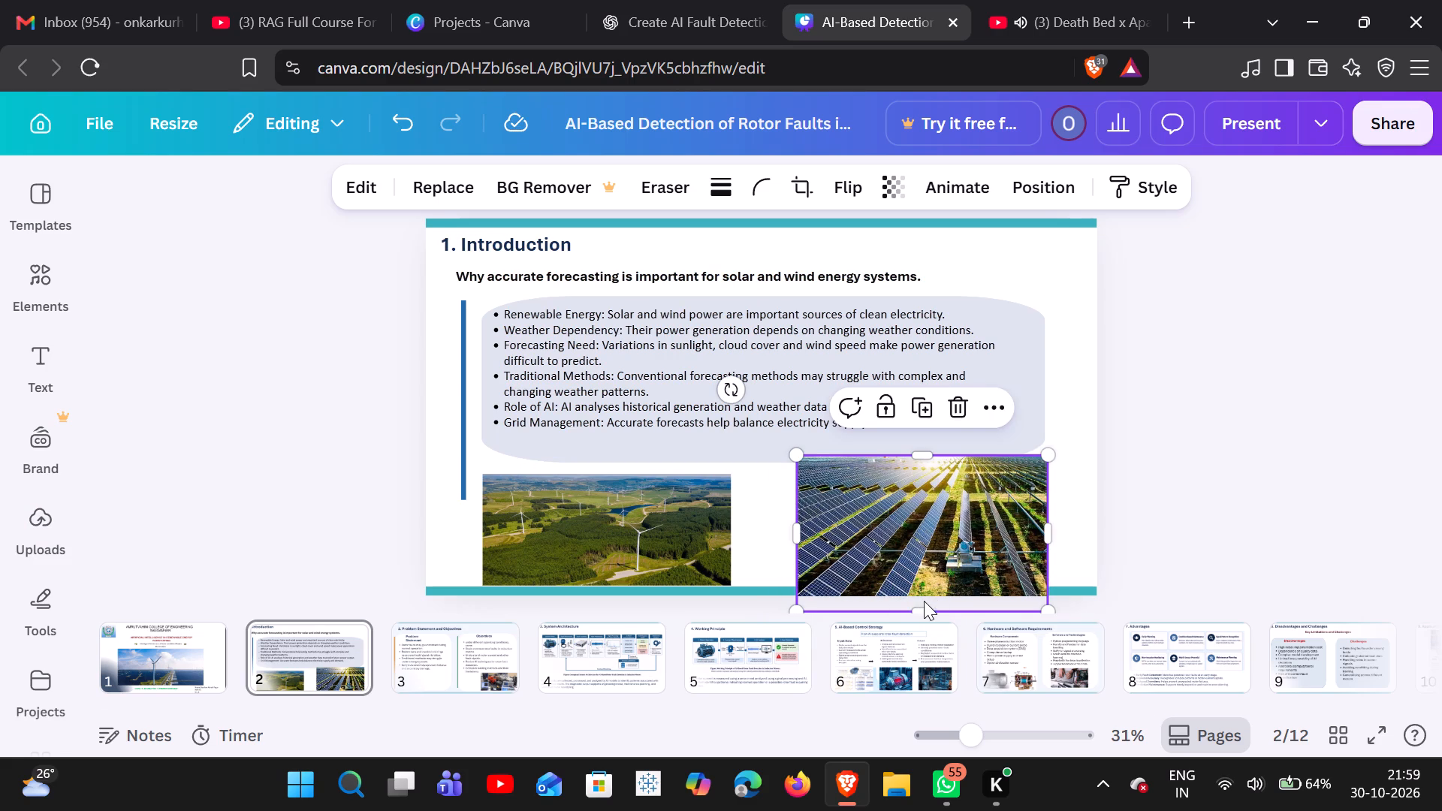
{"action": "left_click_drag", "start_coordinate": [920, 609], "coordinate": [925, 576]}
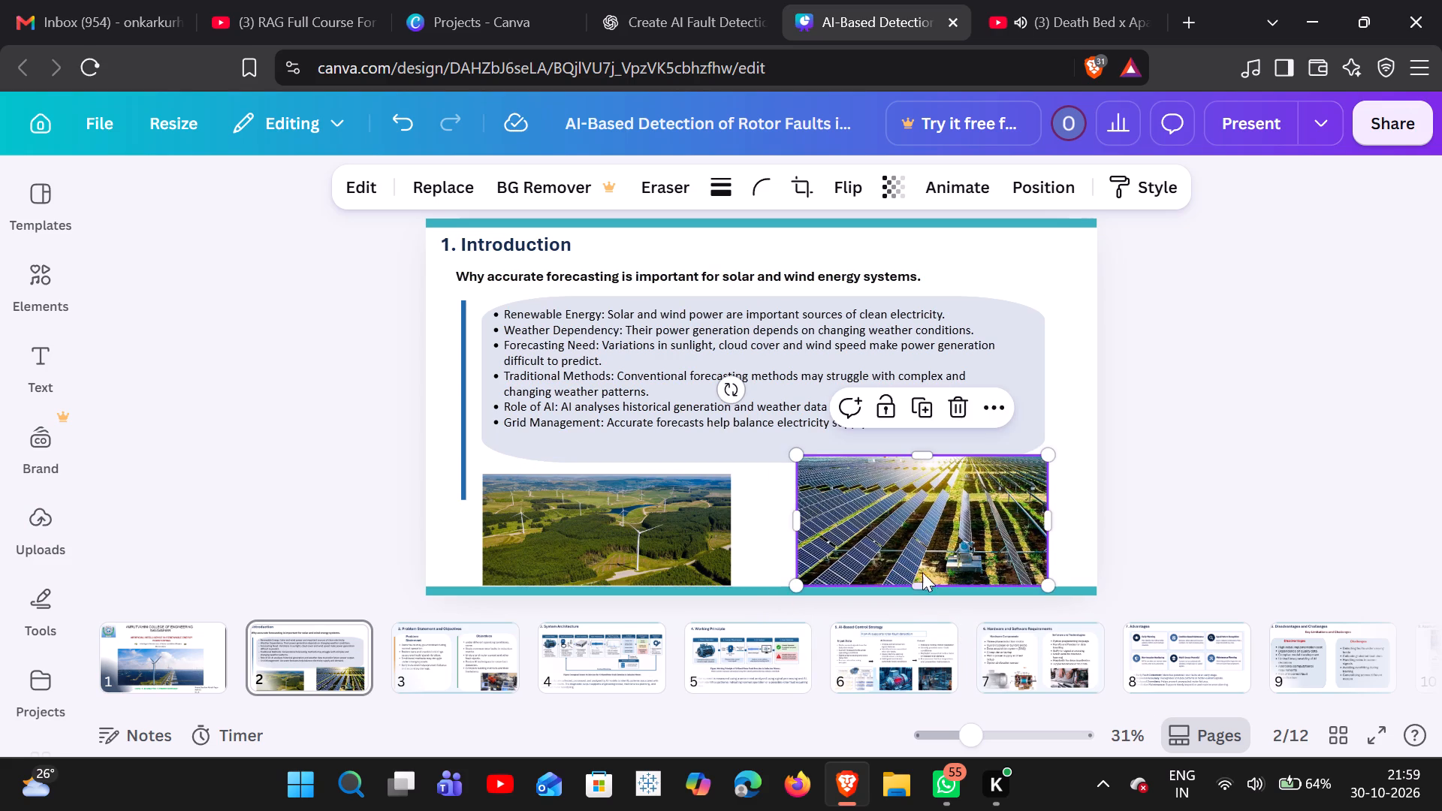
Set the wind farm image's corner rounding to 58.
{"action": "left_click", "coordinate": [699, 540]}
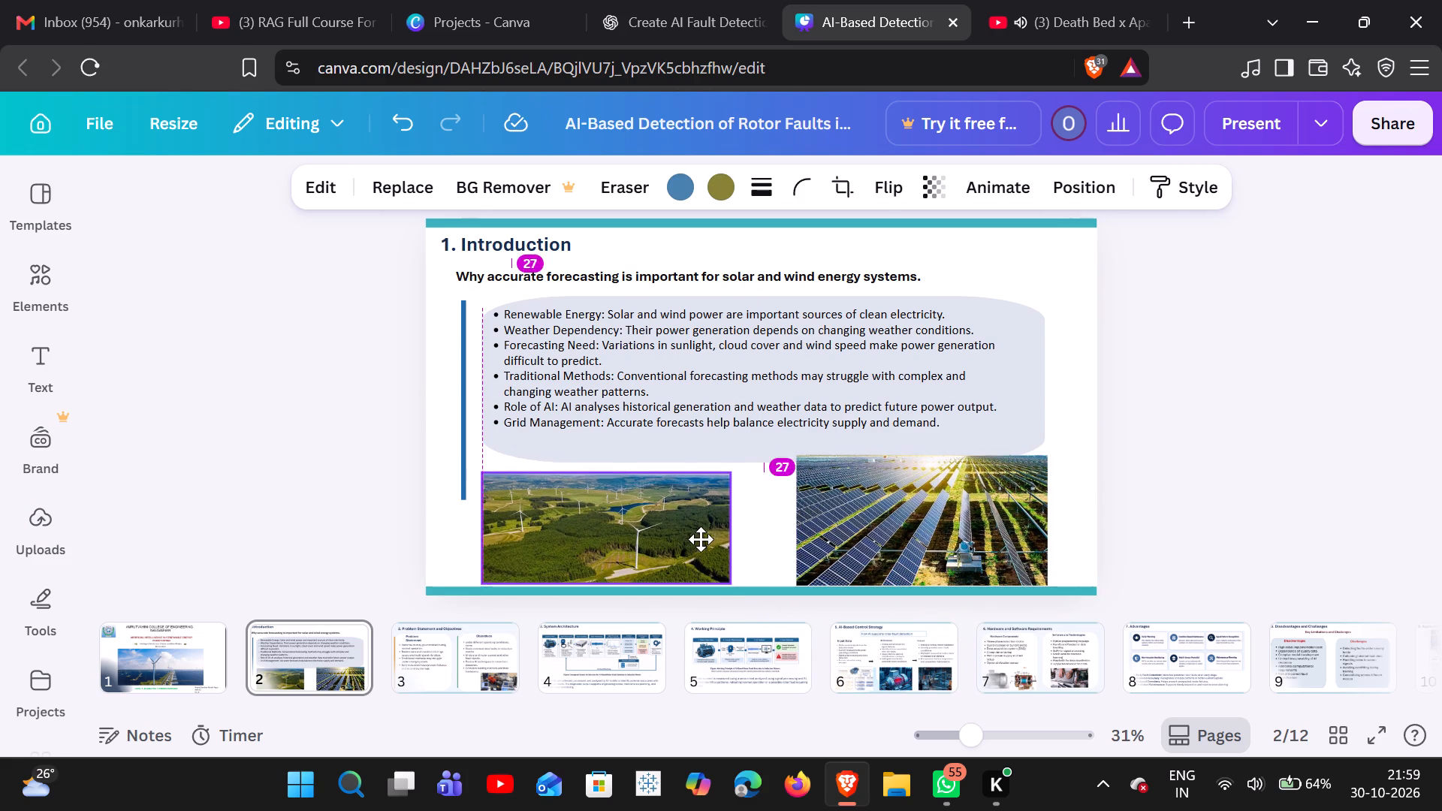
{"action": "left_click", "coordinate": [805, 194]}
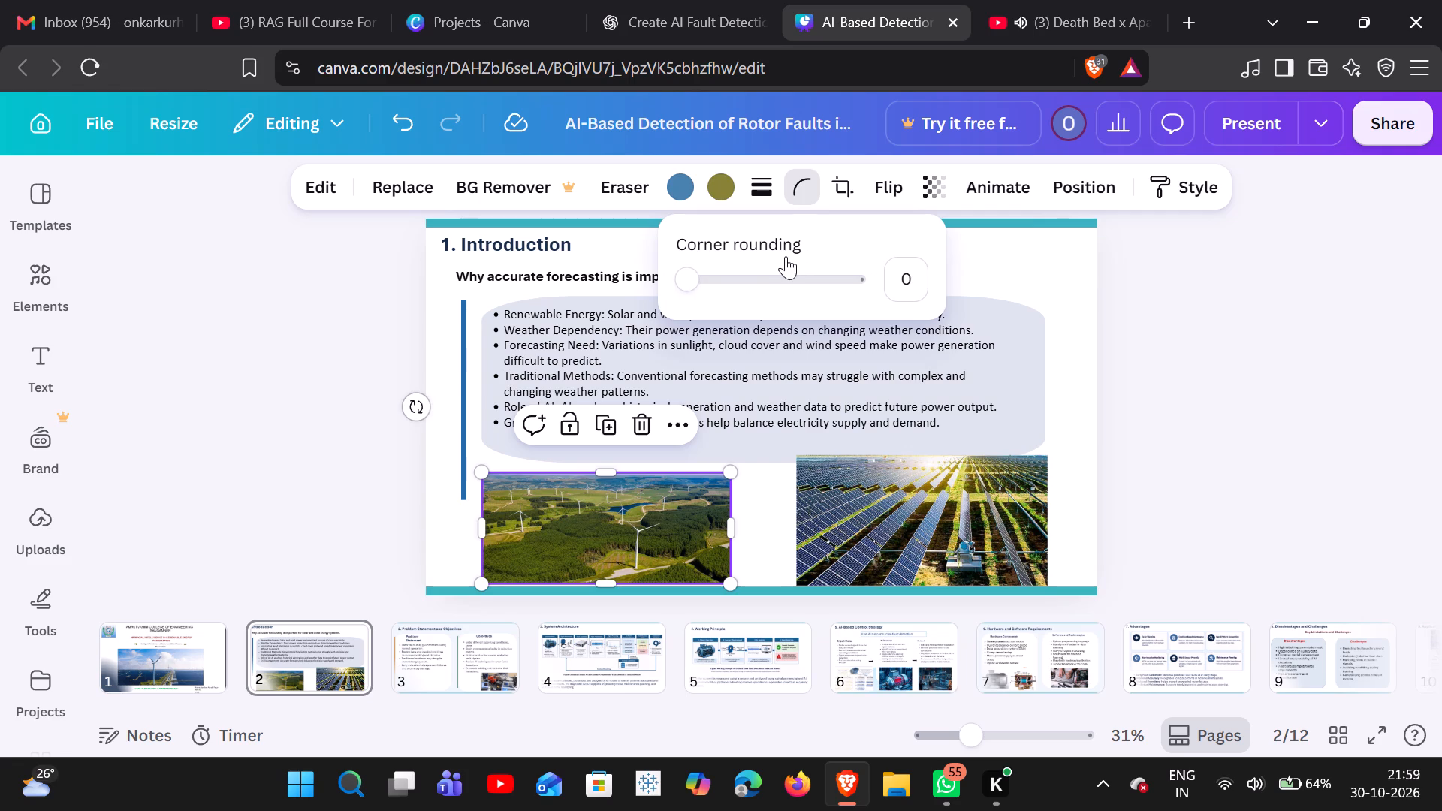
{"action": "left_click_drag", "start_coordinate": [744, 275], "coordinate": [851, 312]}
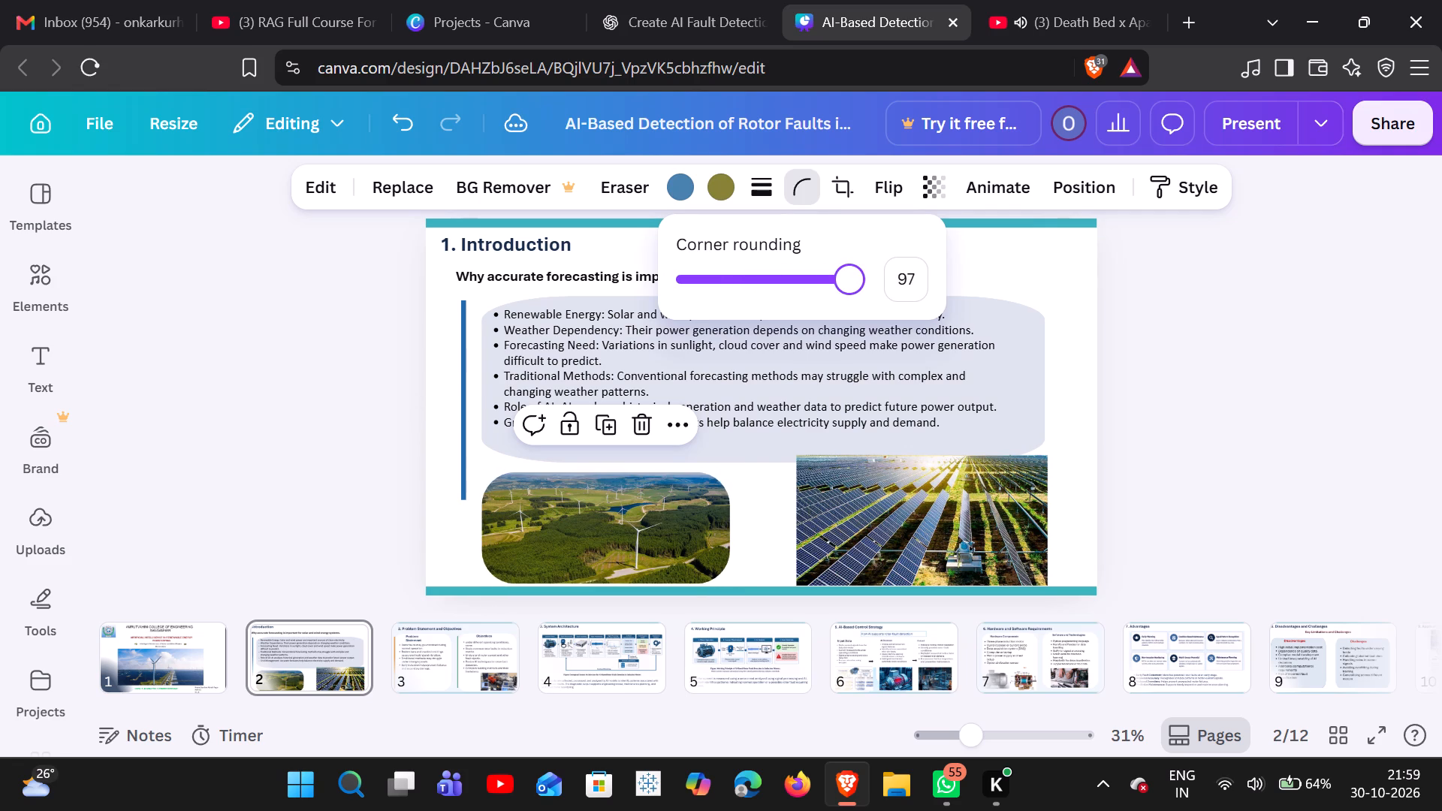
{"action": "left_click_drag", "start_coordinate": [851, 312], "coordinate": [784, 303]}
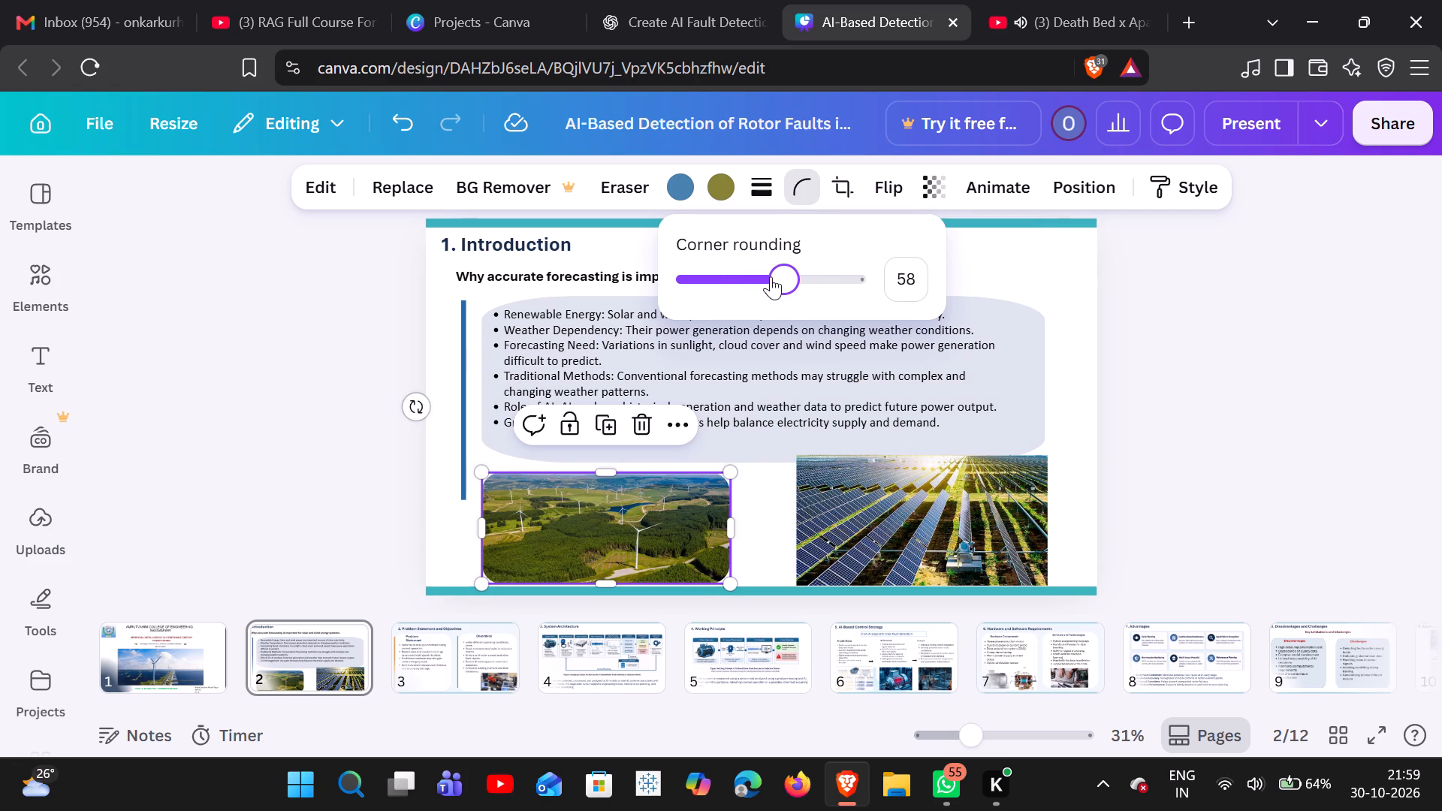
Round the corners of the solar panel image to about the same amount as the wind farm image.
{"action": "left_click", "coordinate": [872, 522]}
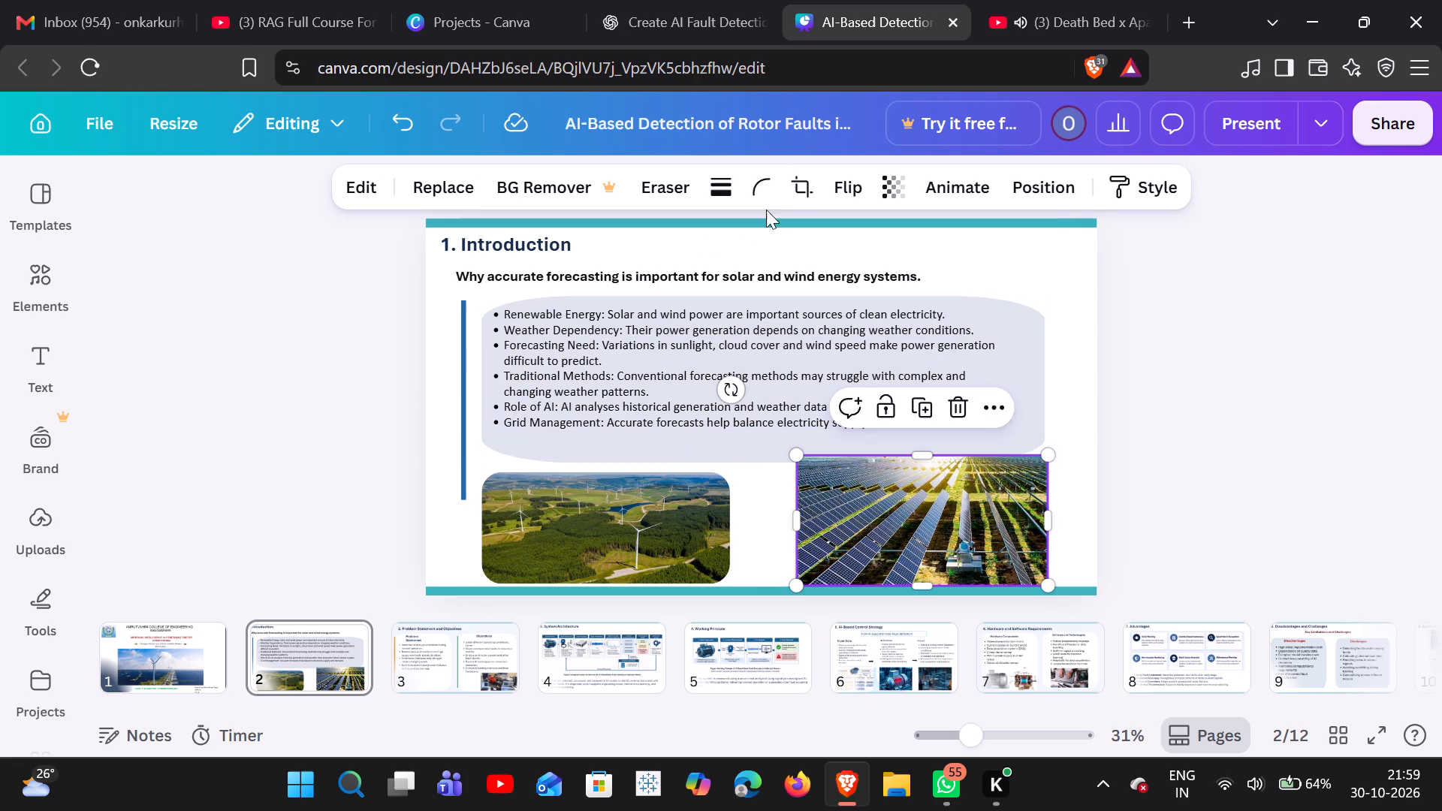
{"action": "left_click", "coordinate": [762, 181]}
{"action": "left_click_drag", "start_coordinate": [697, 280], "coordinate": [754, 314]}
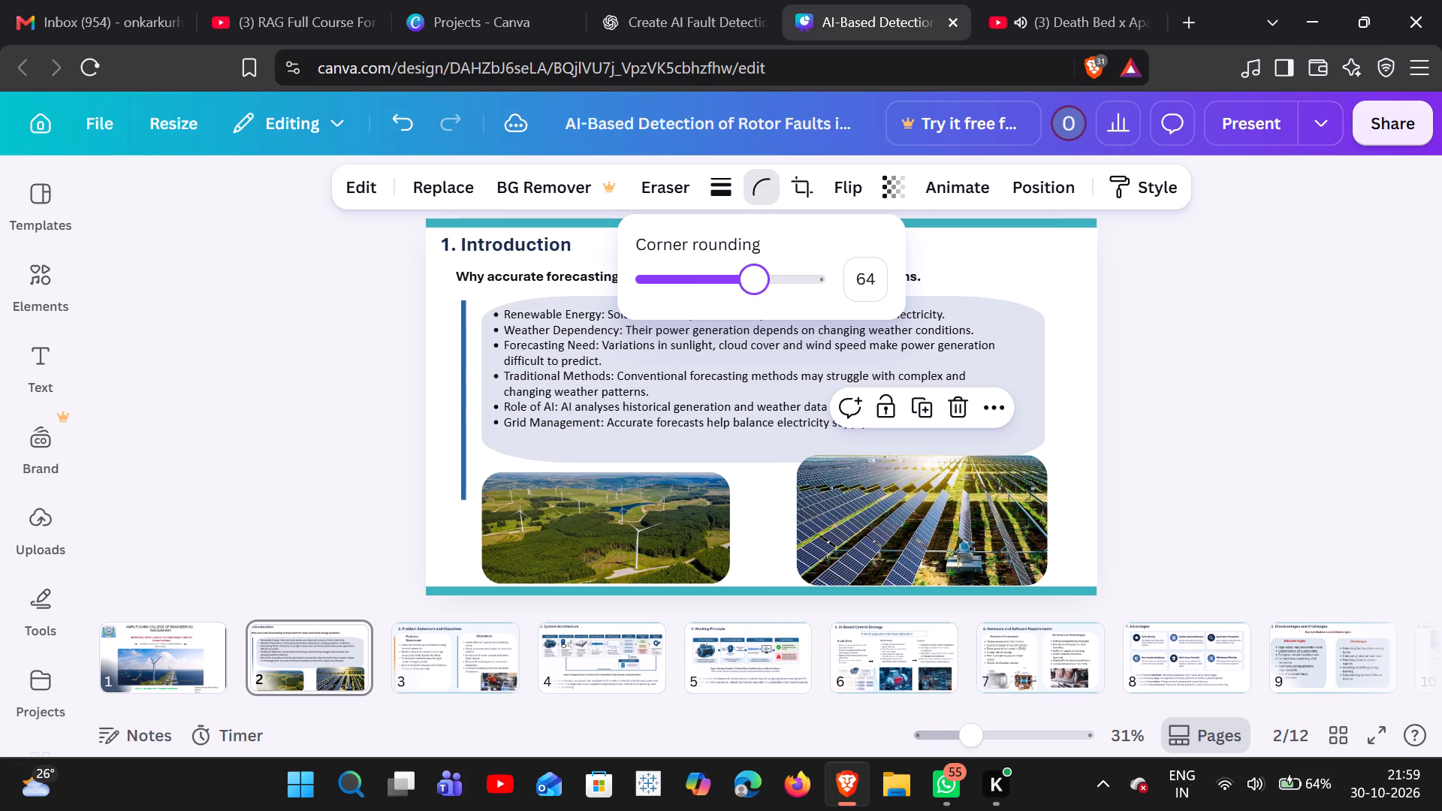
{"action": "left_click_drag", "start_coordinate": [754, 314], "coordinate": [744, 318]}
Fit the solar panel image between the rounded card and teal strip at about the wind farm image's height, widening it slightly.
{"action": "left_click_drag", "start_coordinate": [903, 502], "coordinate": [900, 514]}
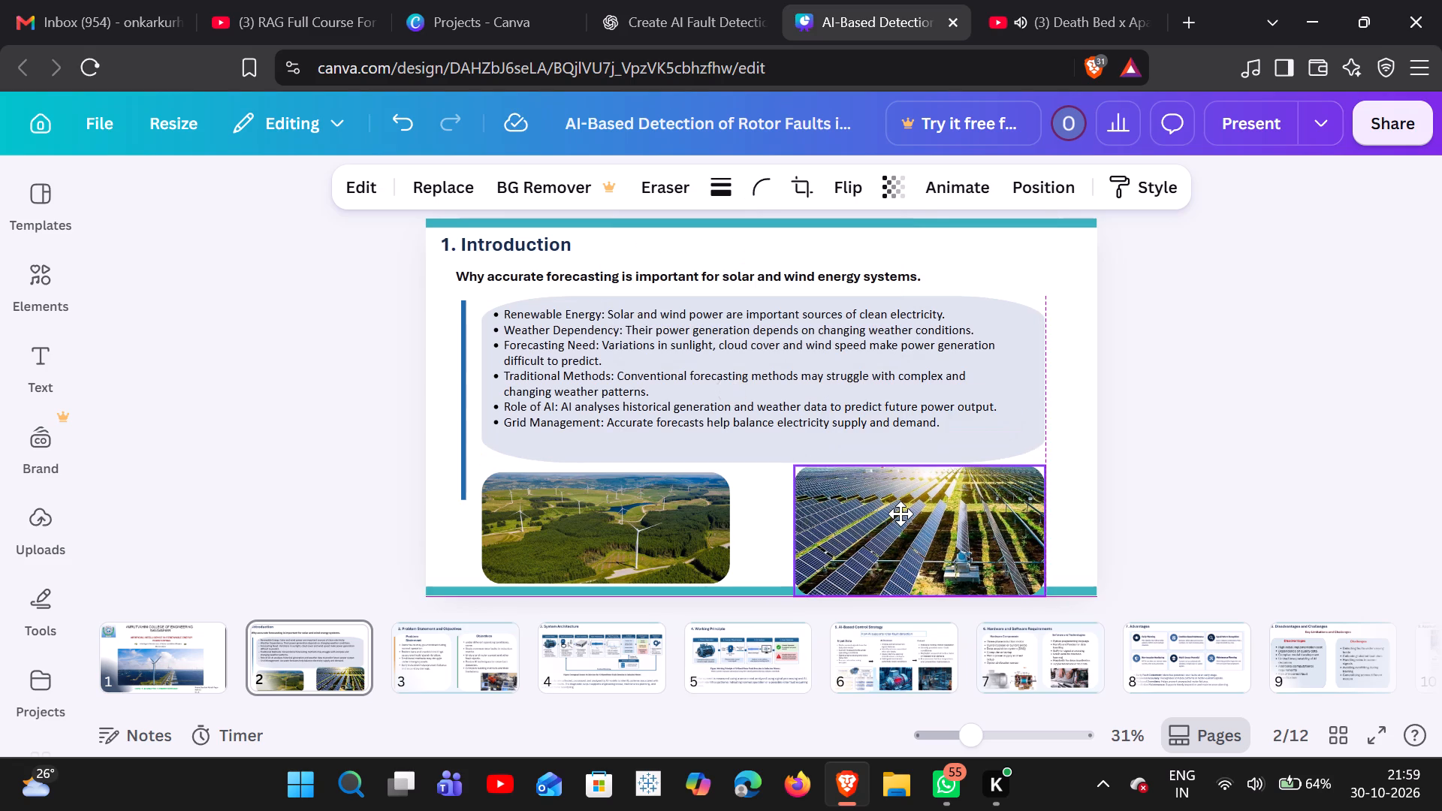
{"action": "left_click_drag", "start_coordinate": [900, 514], "coordinate": [899, 517]}
{"action": "left_click_drag", "start_coordinate": [1043, 473], "coordinate": [1020, 473]}
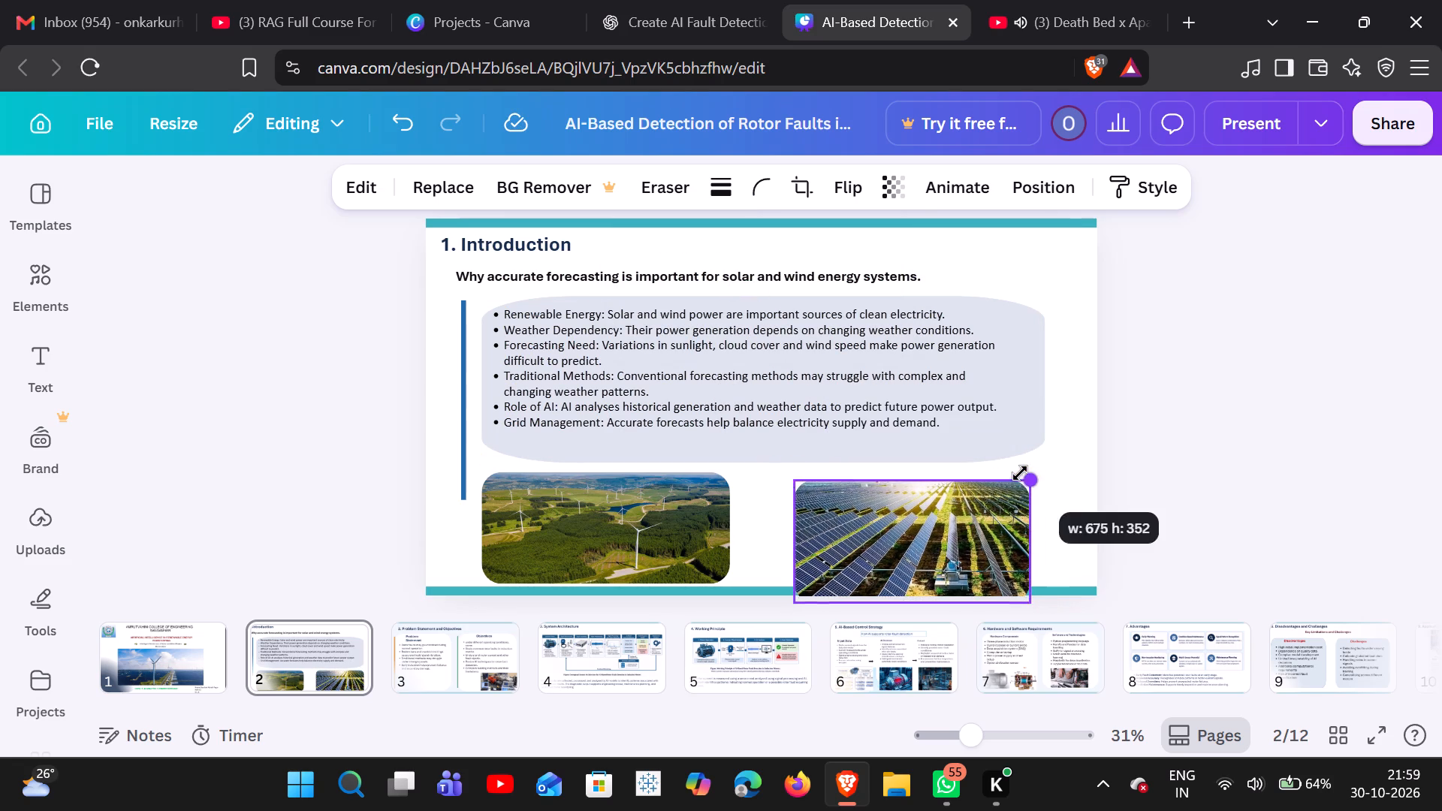
{"action": "left_click_drag", "start_coordinate": [1020, 473], "coordinate": [1007, 482]}
{"action": "left_click_drag", "start_coordinate": [915, 542], "coordinate": [922, 515]}
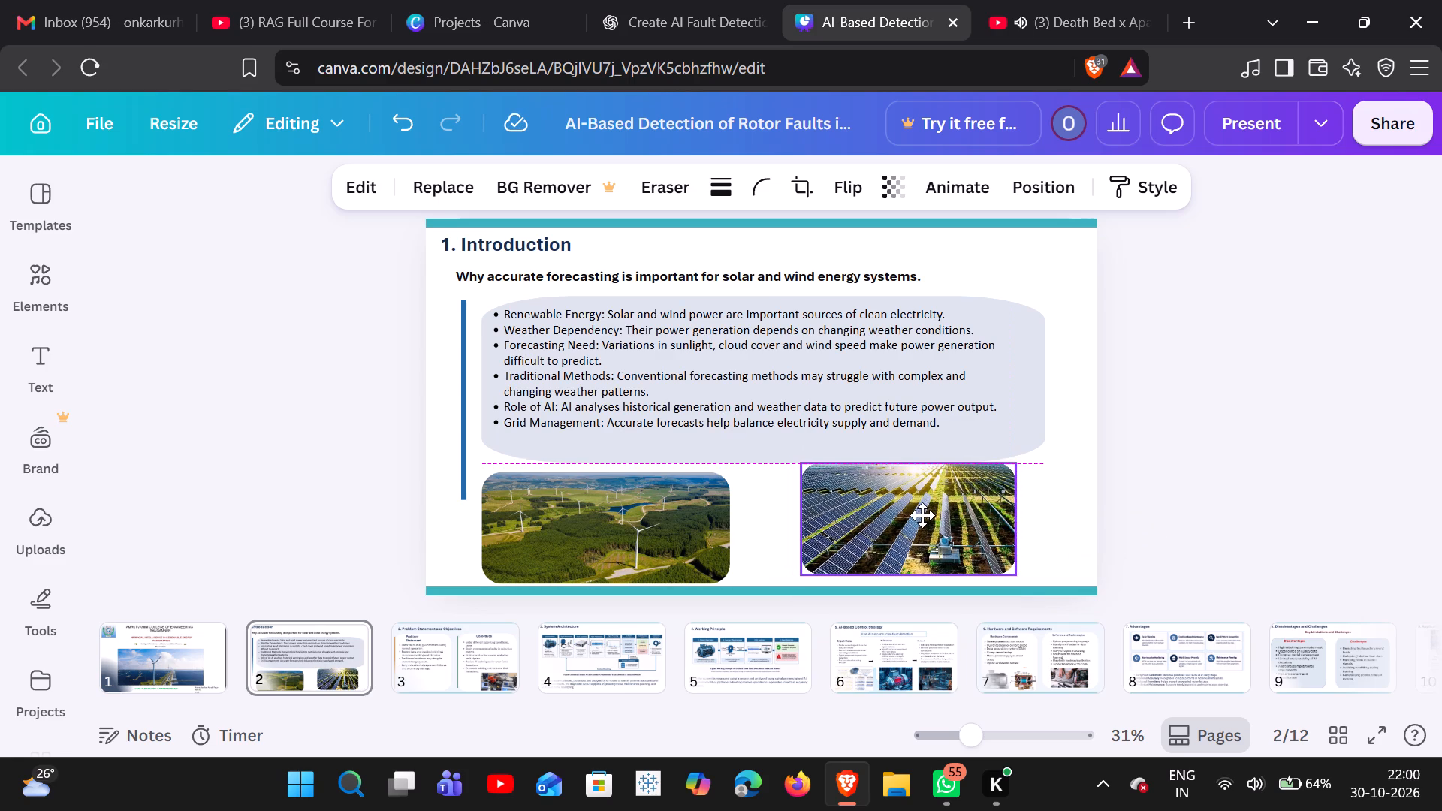
{"action": "left_click_drag", "start_coordinate": [922, 515], "coordinate": [933, 519]}
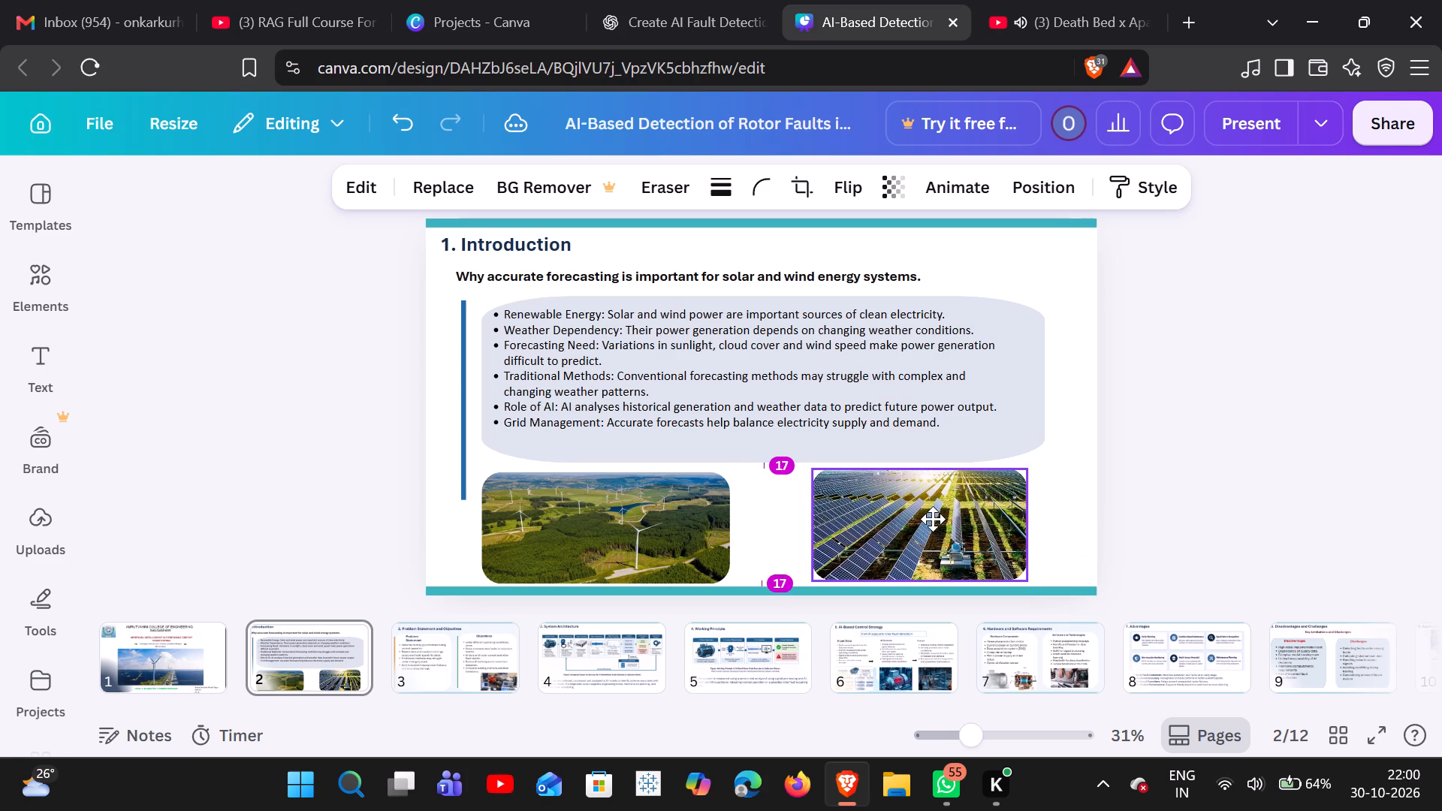
{"action": "left_click_drag", "start_coordinate": [933, 519], "coordinate": [929, 518]}
{"action": "left_click", "coordinate": [1032, 529]}
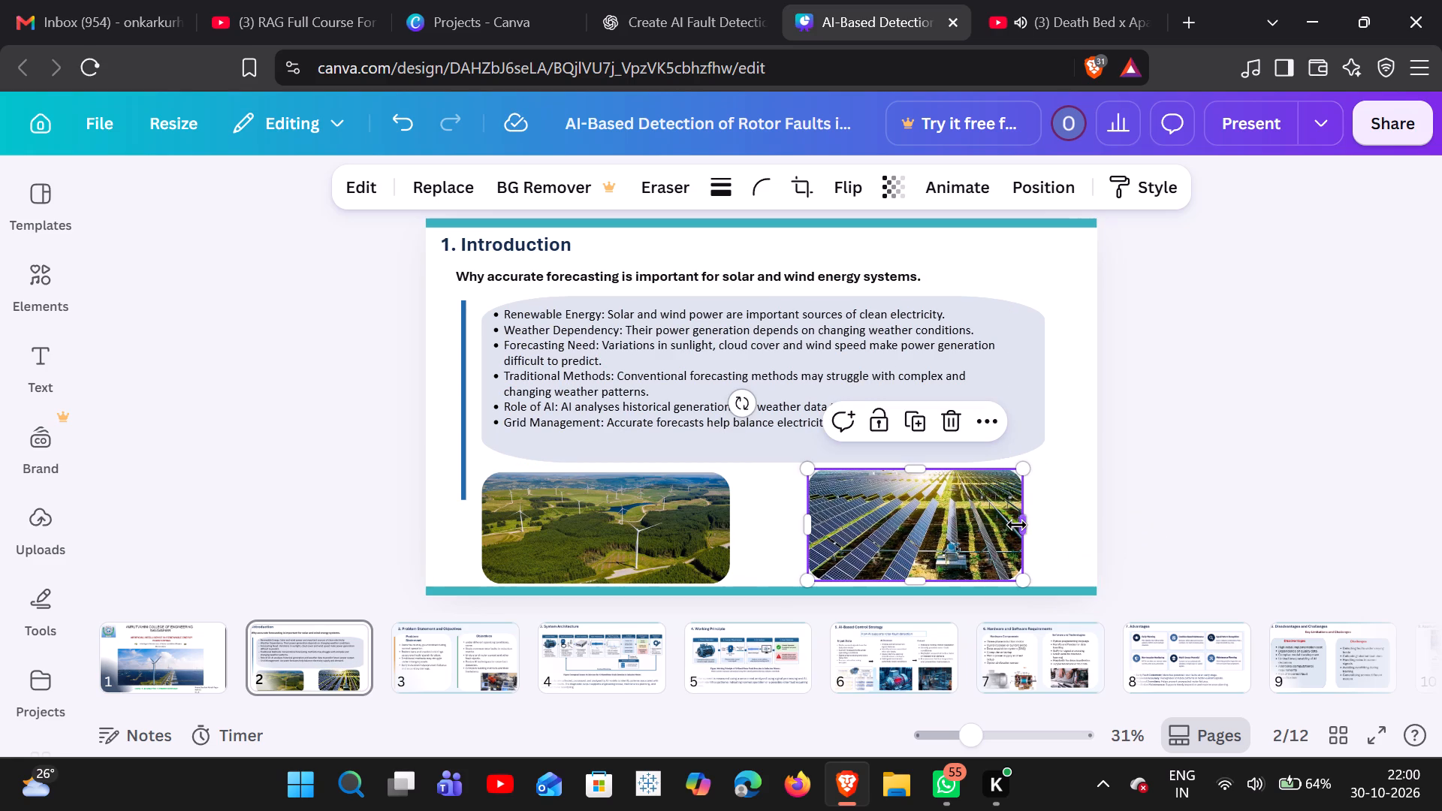
{"action": "left_click_drag", "start_coordinate": [1024, 525], "coordinate": [1037, 523]}
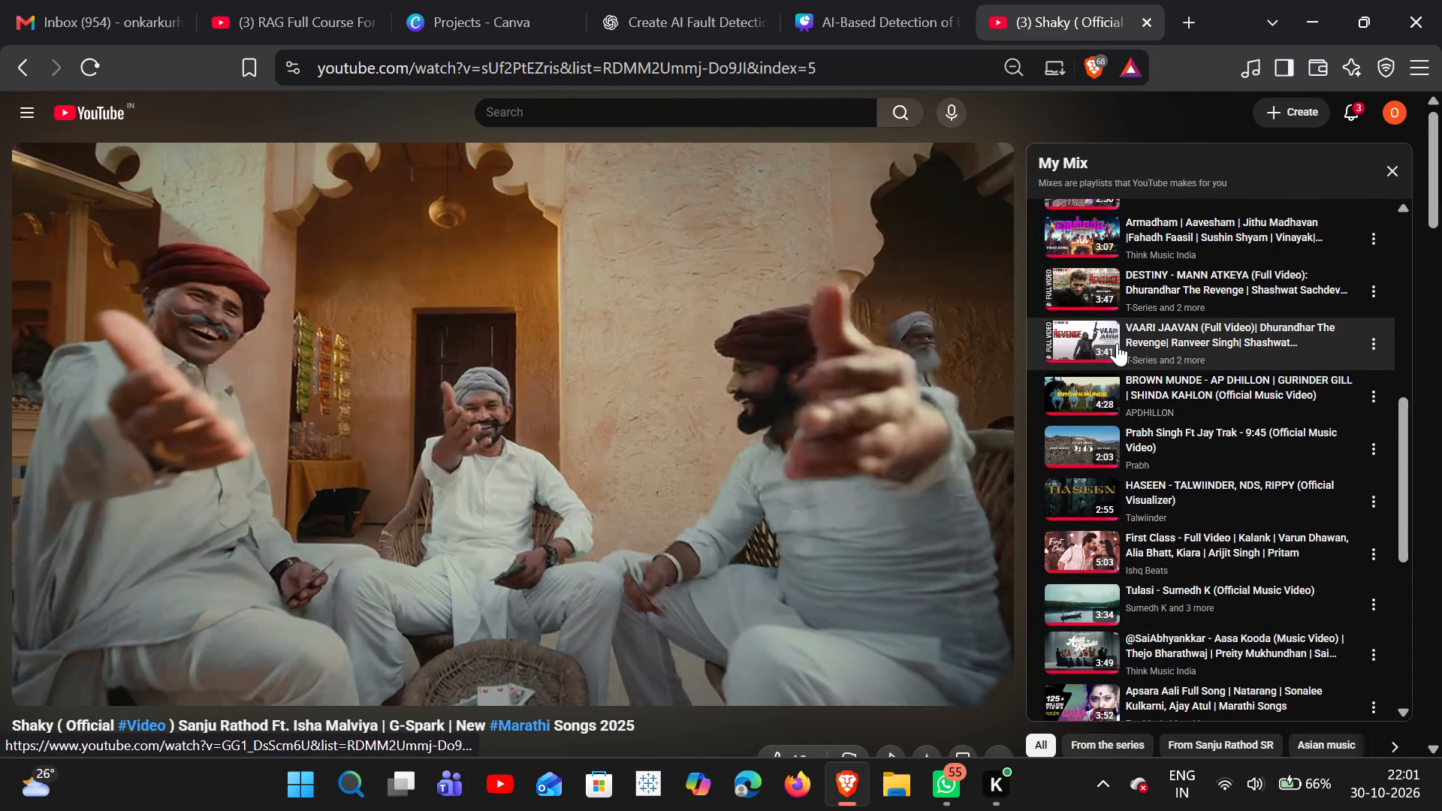
{"action": "scroll", "coordinate": [1117, 343], "scroll_direction": "down", "scroll_amount": 1}
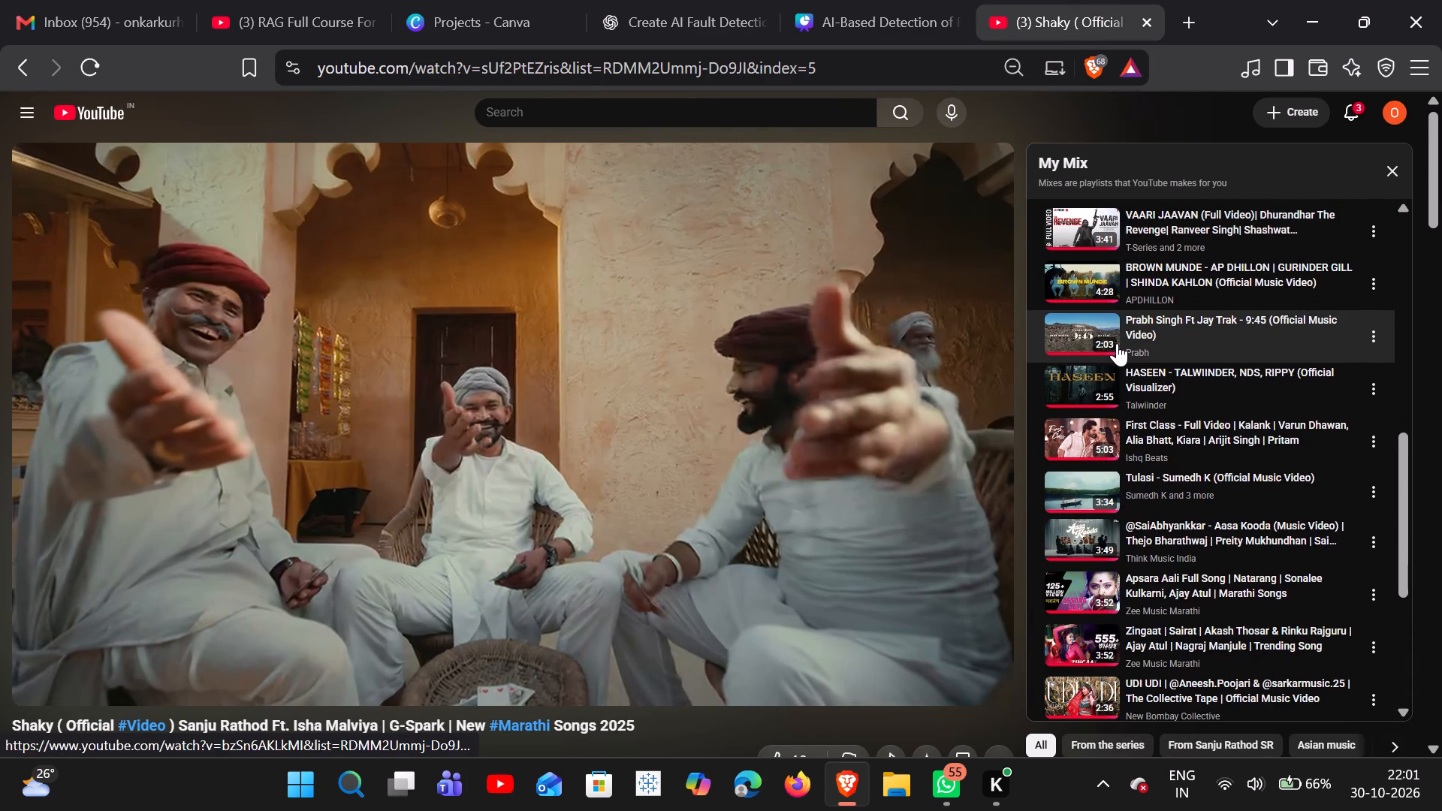
{"action": "scroll", "coordinate": [1117, 343], "scroll_direction": "down", "scroll_amount": 1}
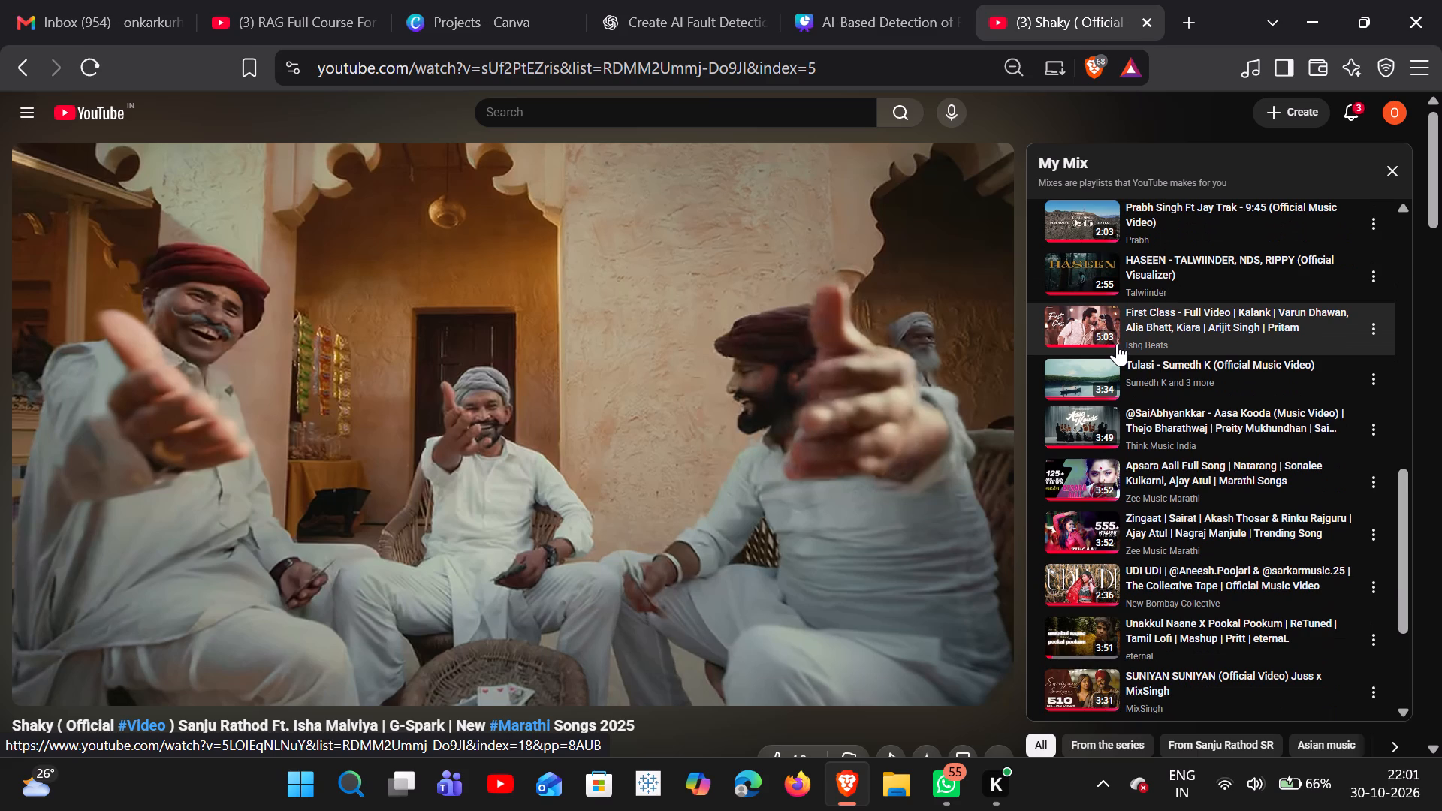
{"action": "scroll", "coordinate": [1117, 343], "scroll_direction": "down", "scroll_amount": 2}
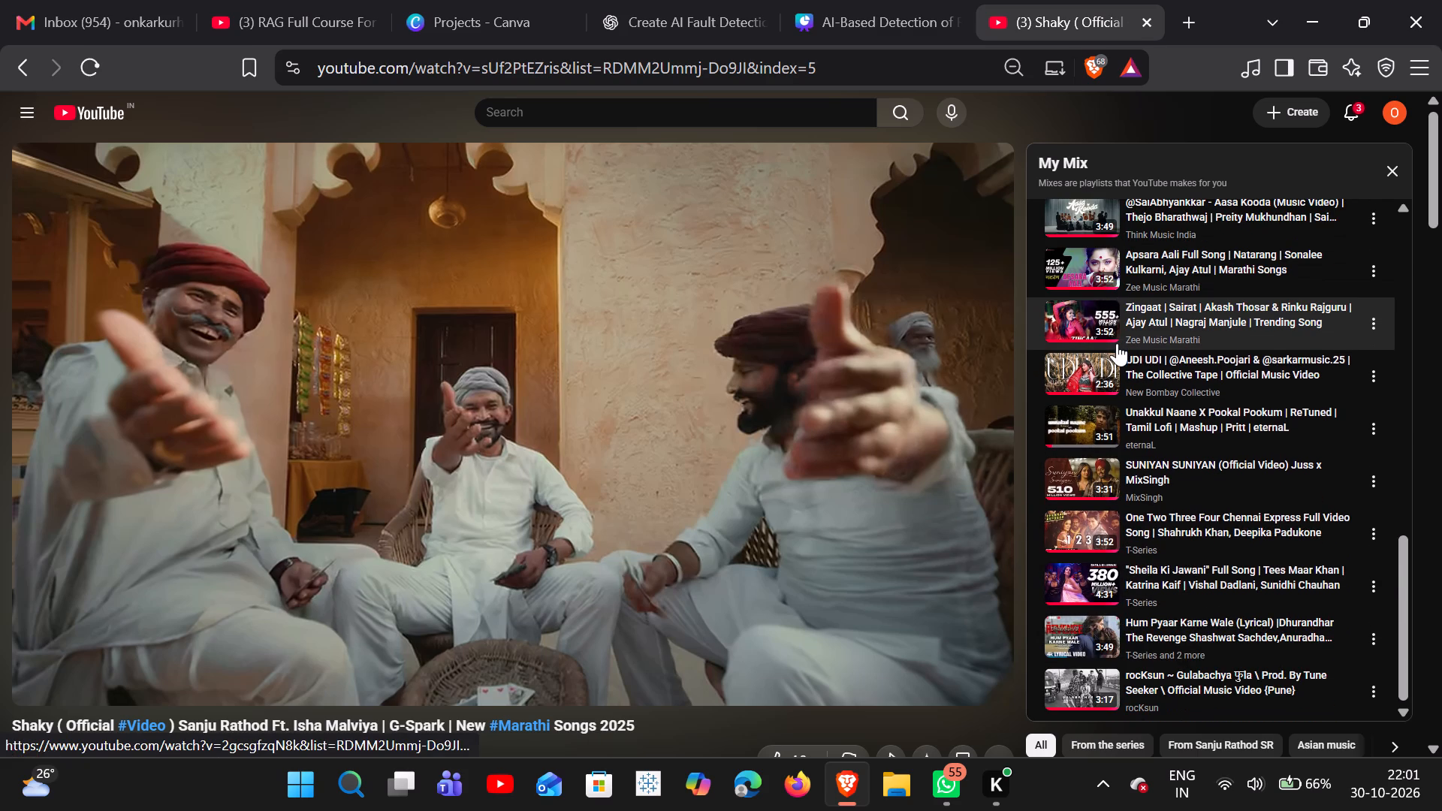
{"action": "scroll", "coordinate": [1117, 343], "scroll_direction": "down", "scroll_amount": 4}
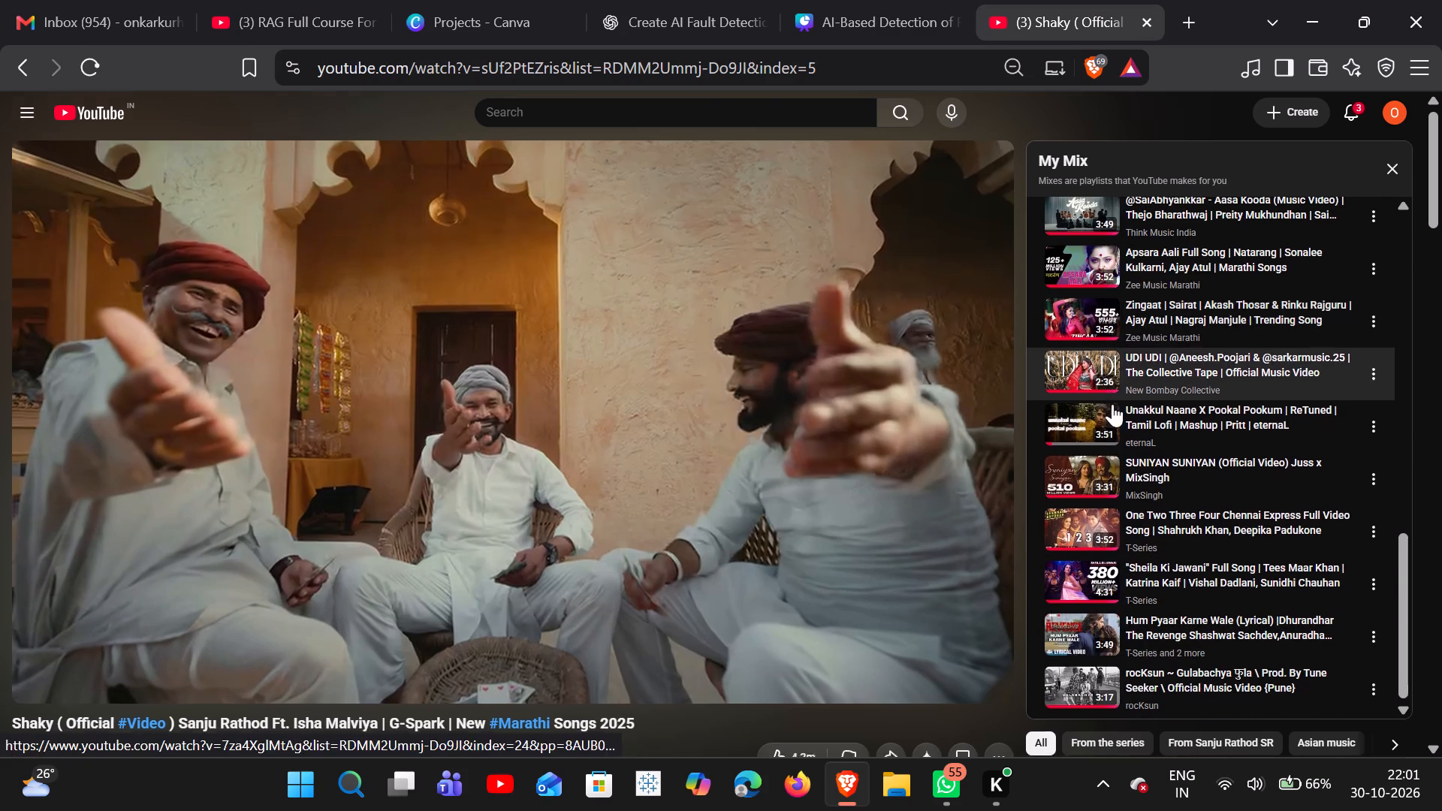
Browse the recommended videos below the playlist and play the Snap x Baarishen mashup by Gravero.
{"action": "scroll", "coordinate": [1110, 403], "scroll_direction": "down", "scroll_amount": 4}
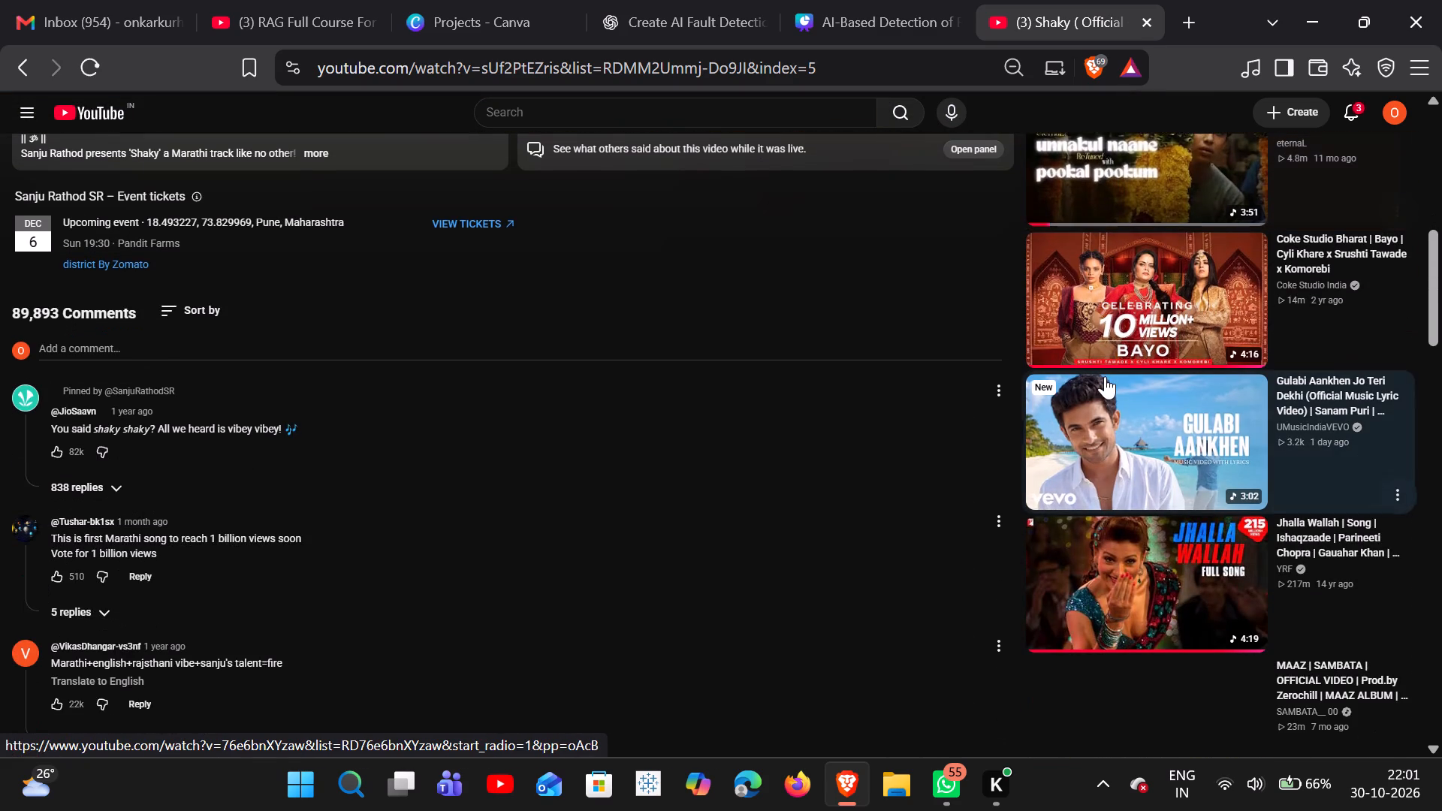
{"action": "scroll", "coordinate": [1105, 376], "scroll_direction": "down", "scroll_amount": 4}
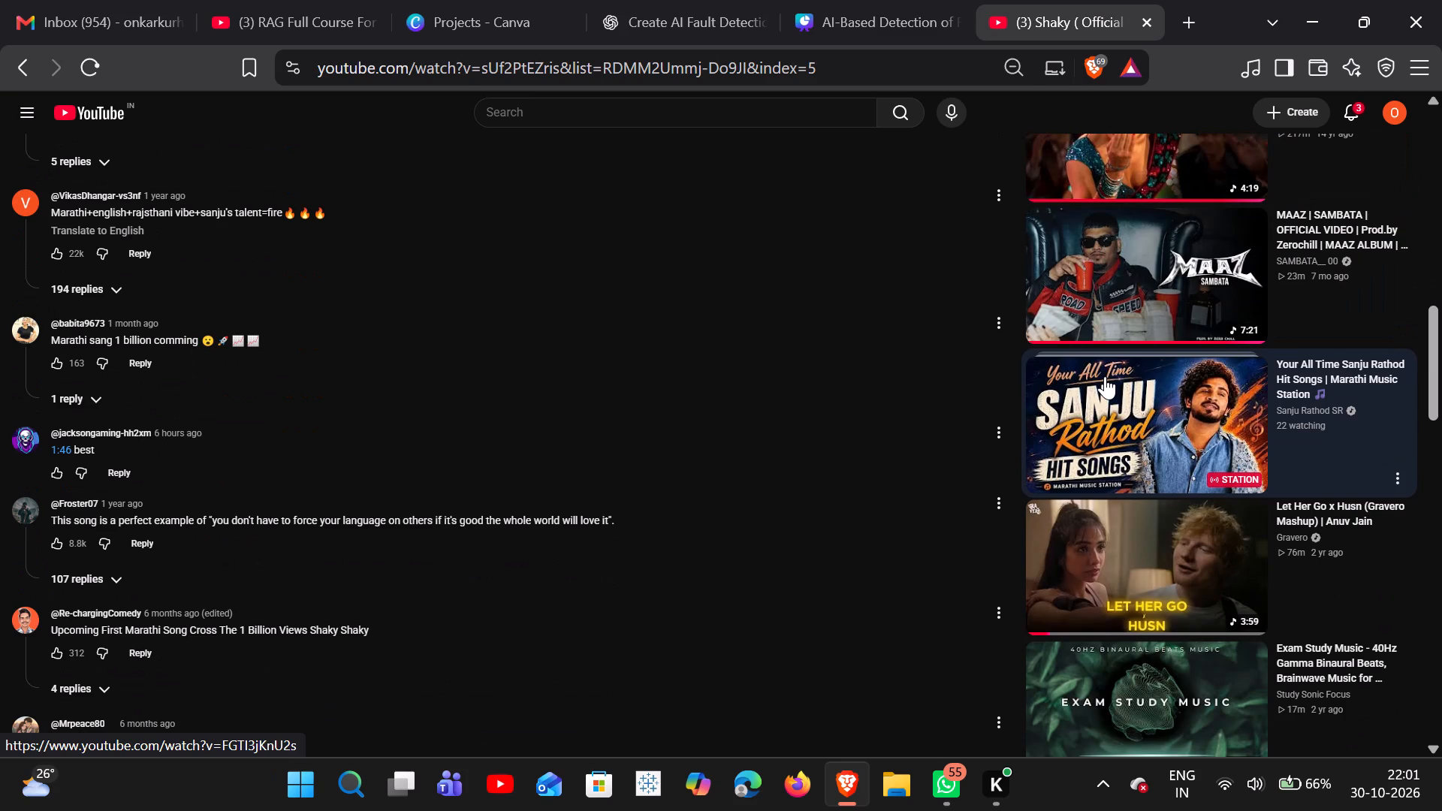
{"action": "scroll", "coordinate": [1105, 376], "scroll_direction": "down", "scroll_amount": 3}
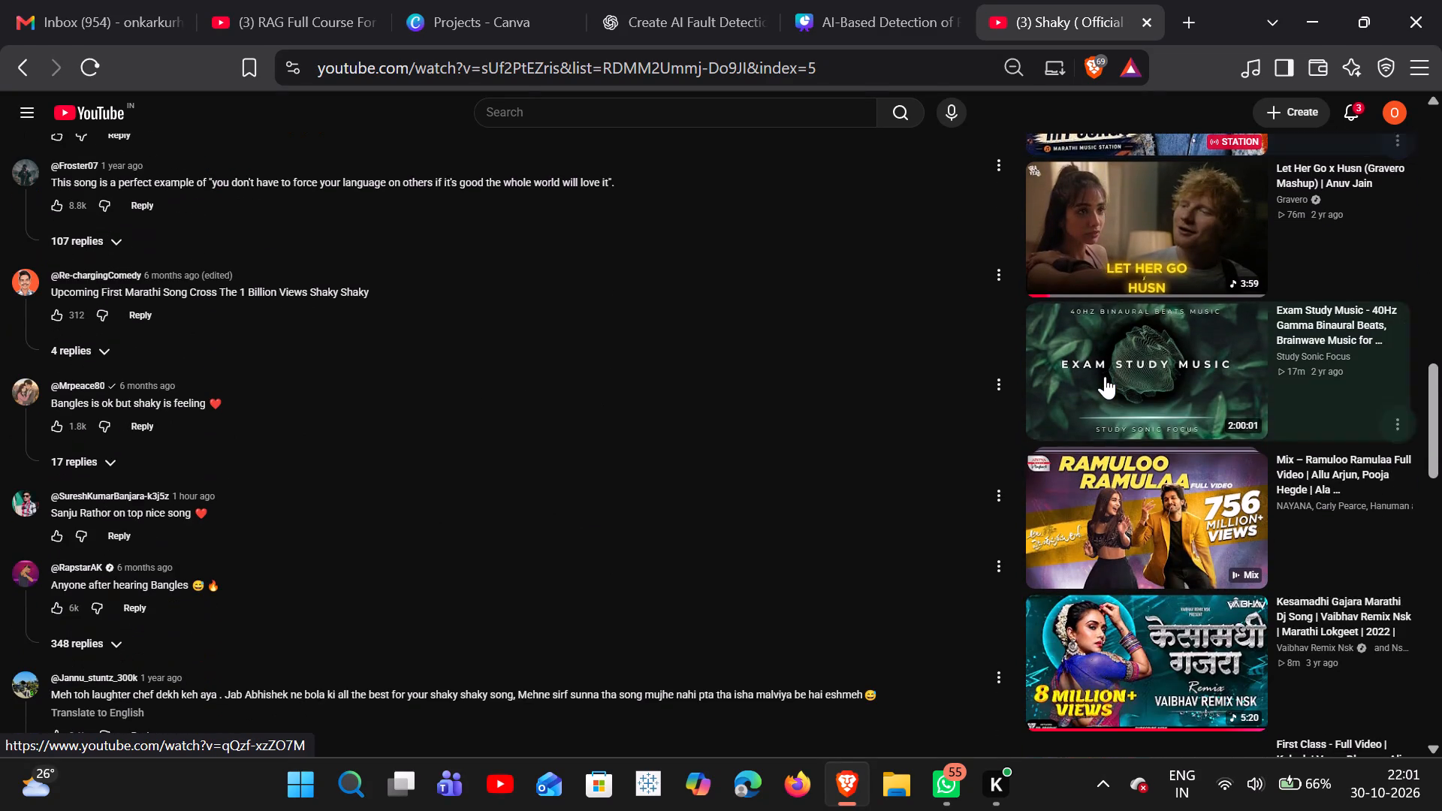
{"action": "scroll", "coordinate": [1105, 376], "scroll_direction": "down", "scroll_amount": 1}
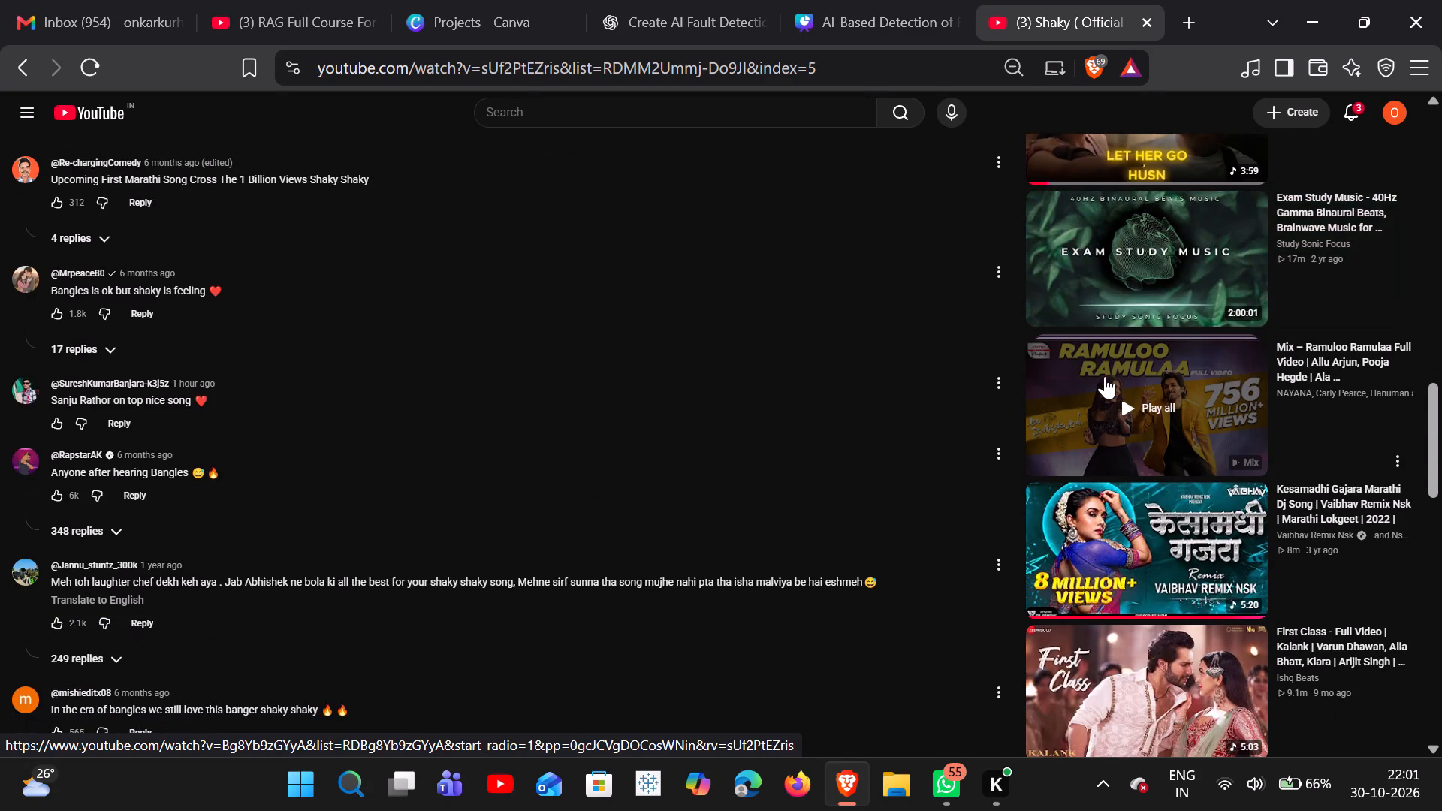
{"action": "scroll", "coordinate": [1105, 376], "scroll_direction": "down", "scroll_amount": 5}
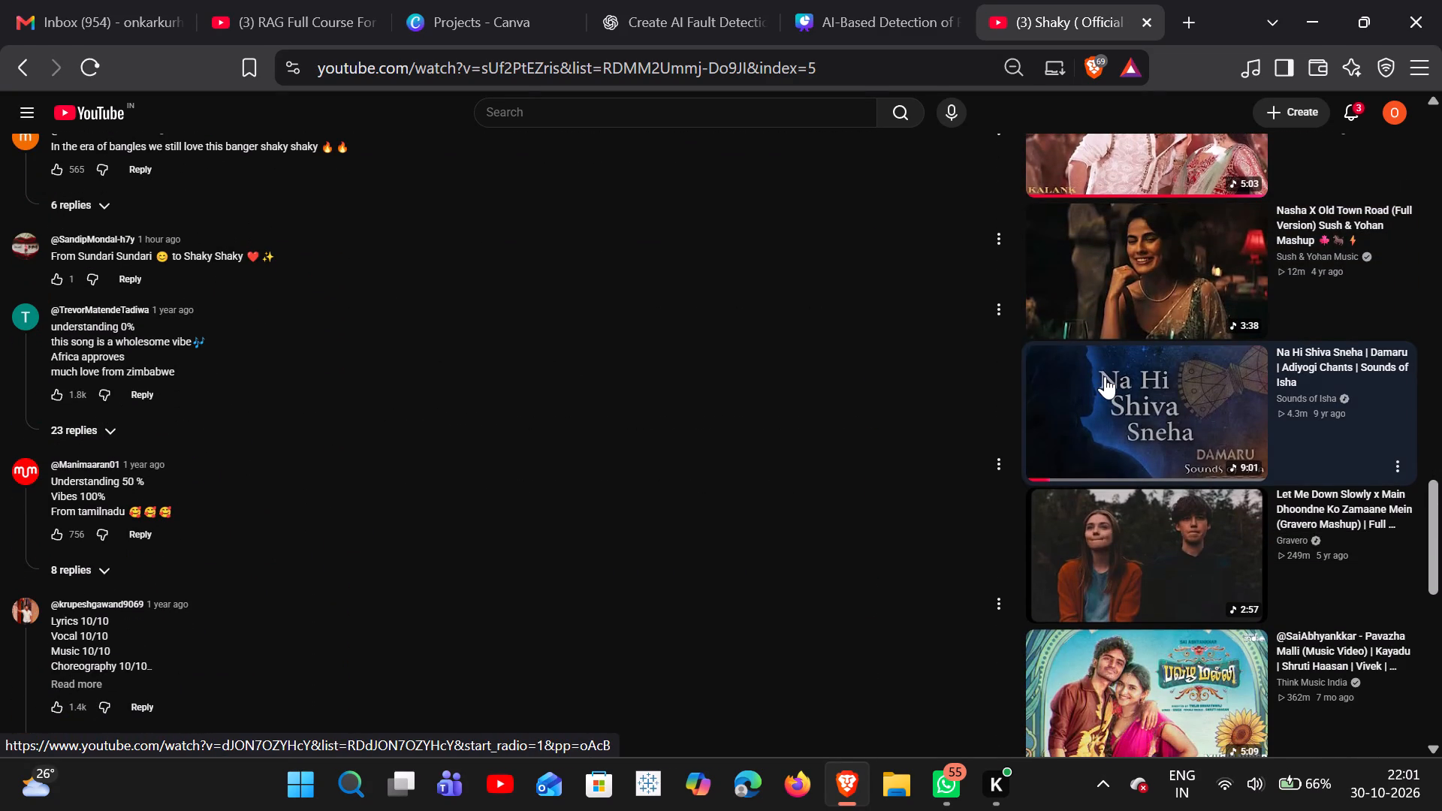
{"action": "scroll", "coordinate": [1100, 323], "scroll_direction": "down", "scroll_amount": 1}
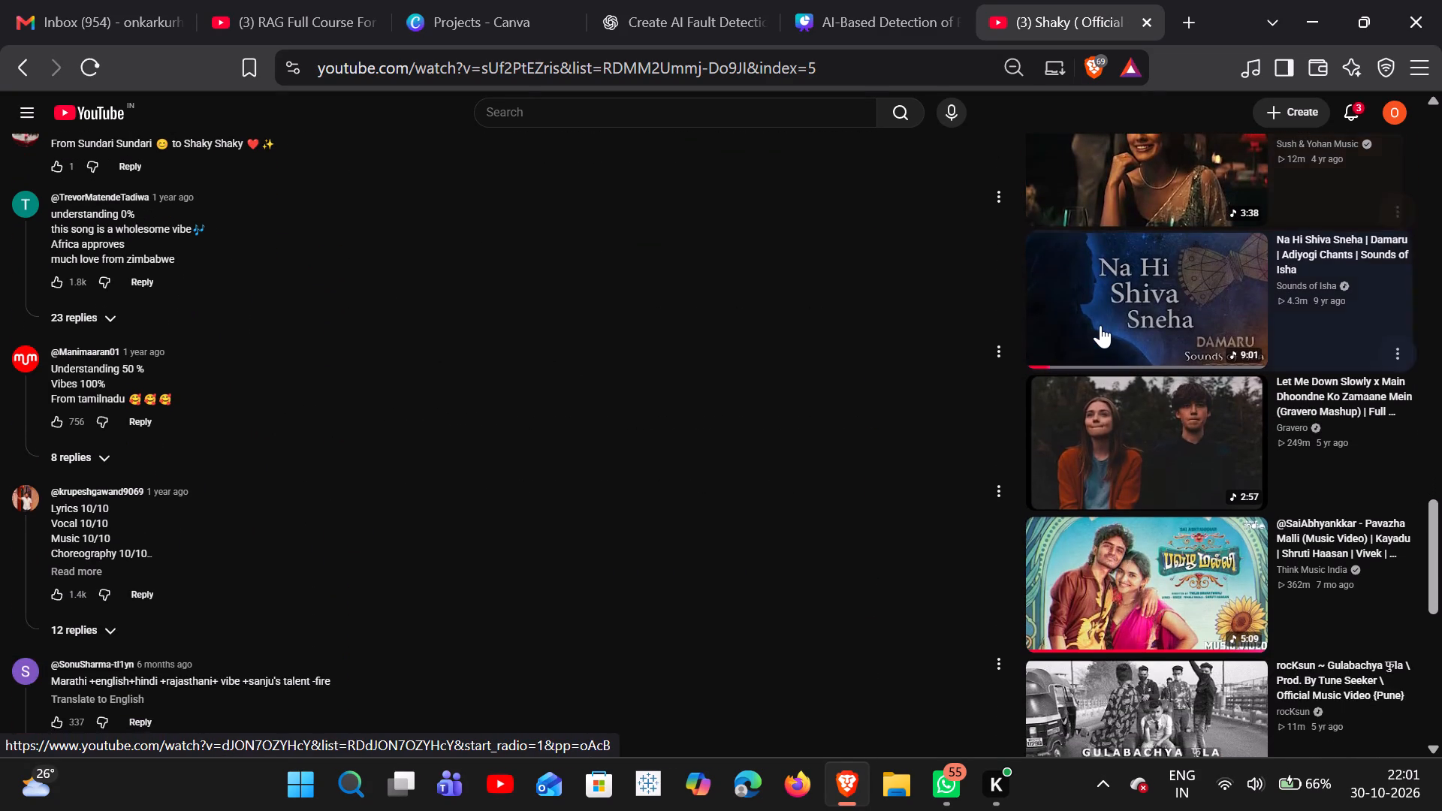
{"action": "scroll", "coordinate": [1100, 325], "scroll_direction": "down", "scroll_amount": 3}
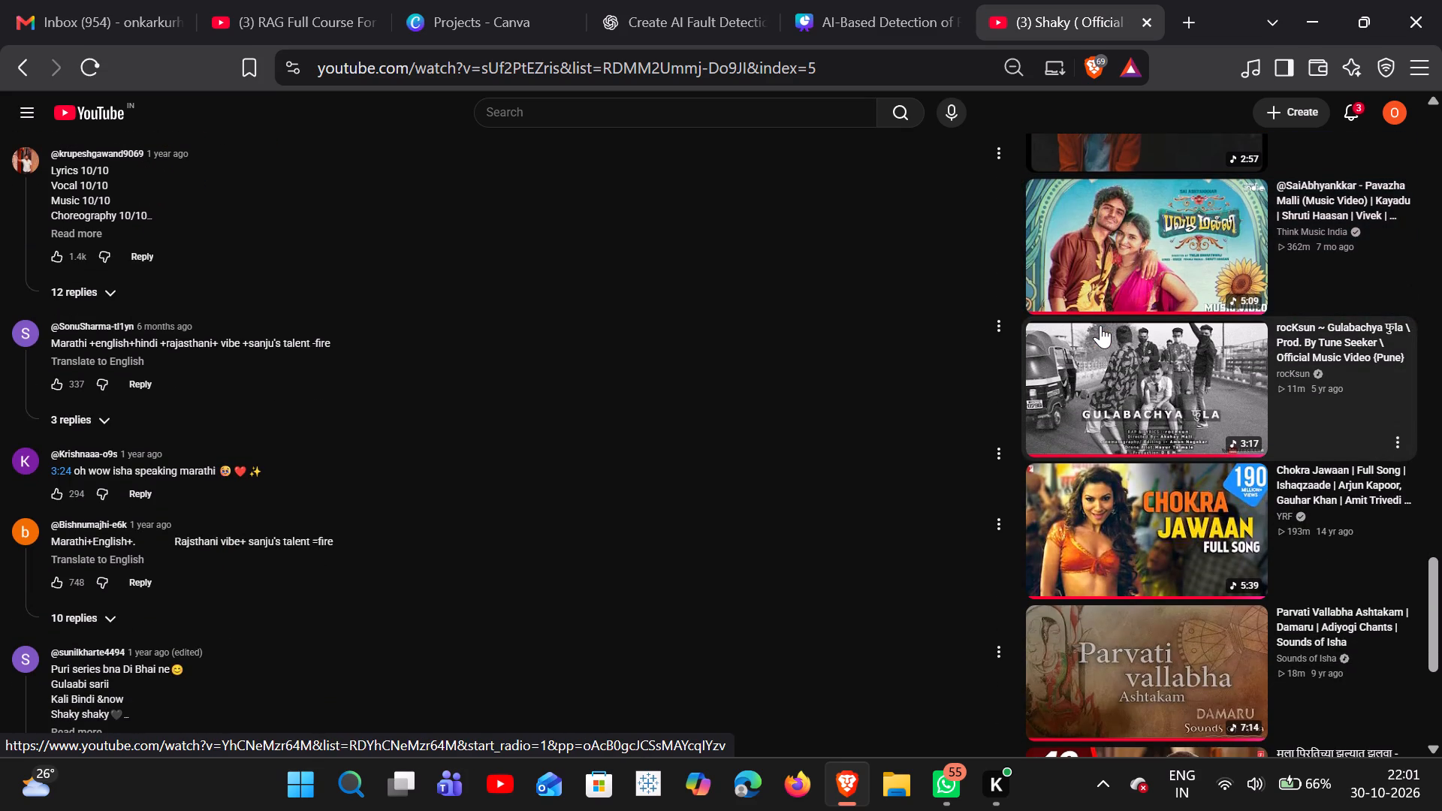
{"action": "scroll", "coordinate": [1100, 325], "scroll_direction": "down", "scroll_amount": 2}
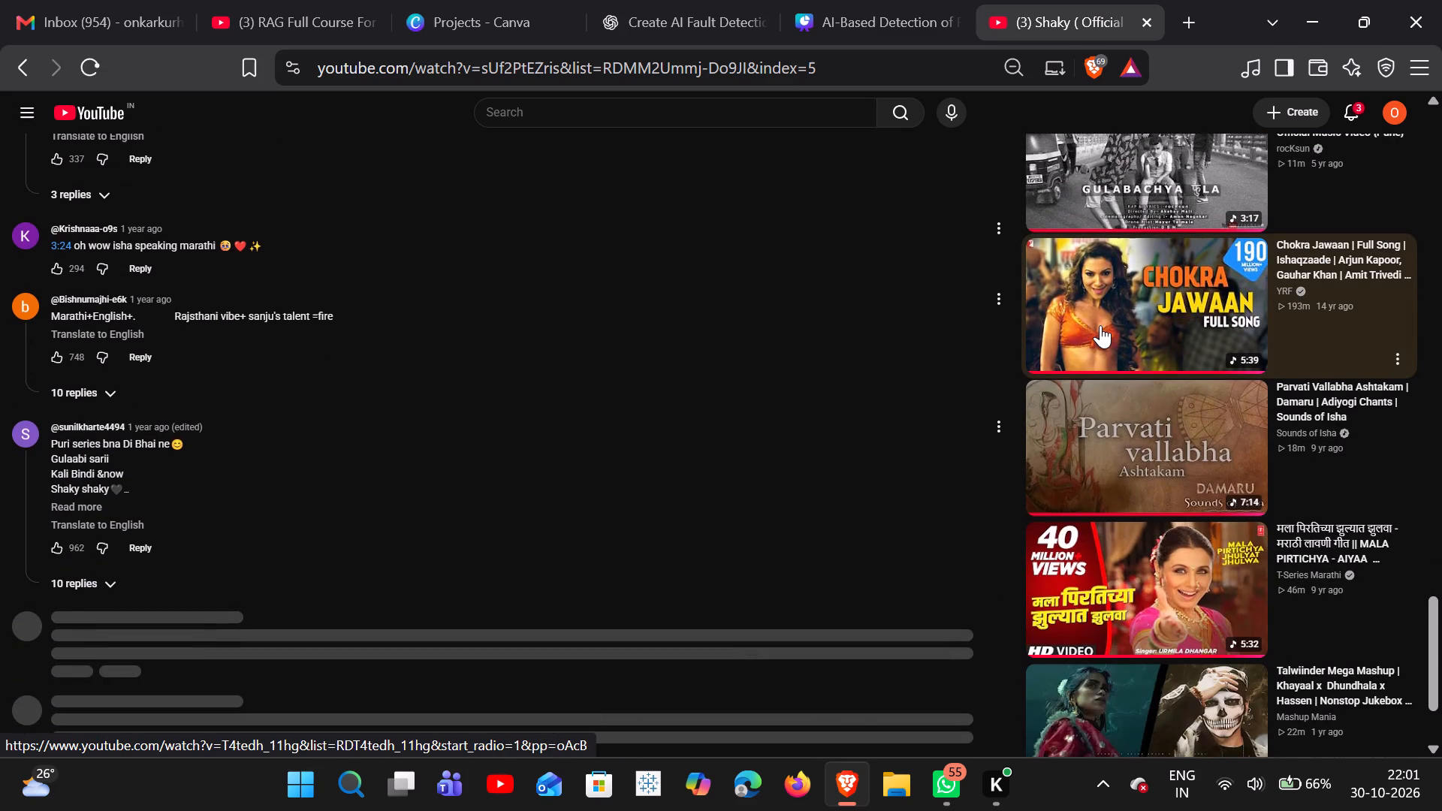
{"action": "scroll", "coordinate": [1100, 325], "scroll_direction": "down", "scroll_amount": 1}
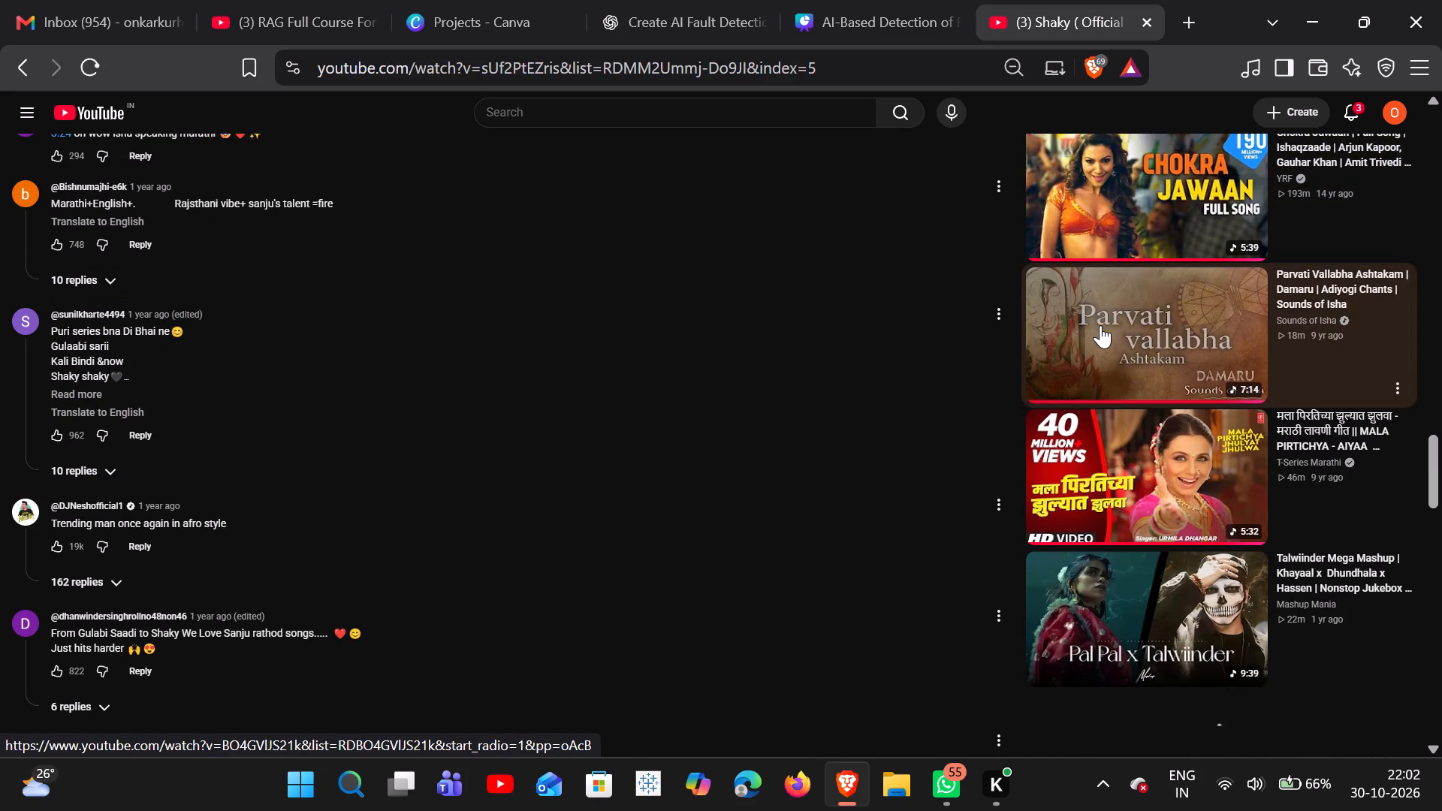
{"action": "scroll", "coordinate": [1100, 325], "scroll_direction": "down", "scroll_amount": 2}
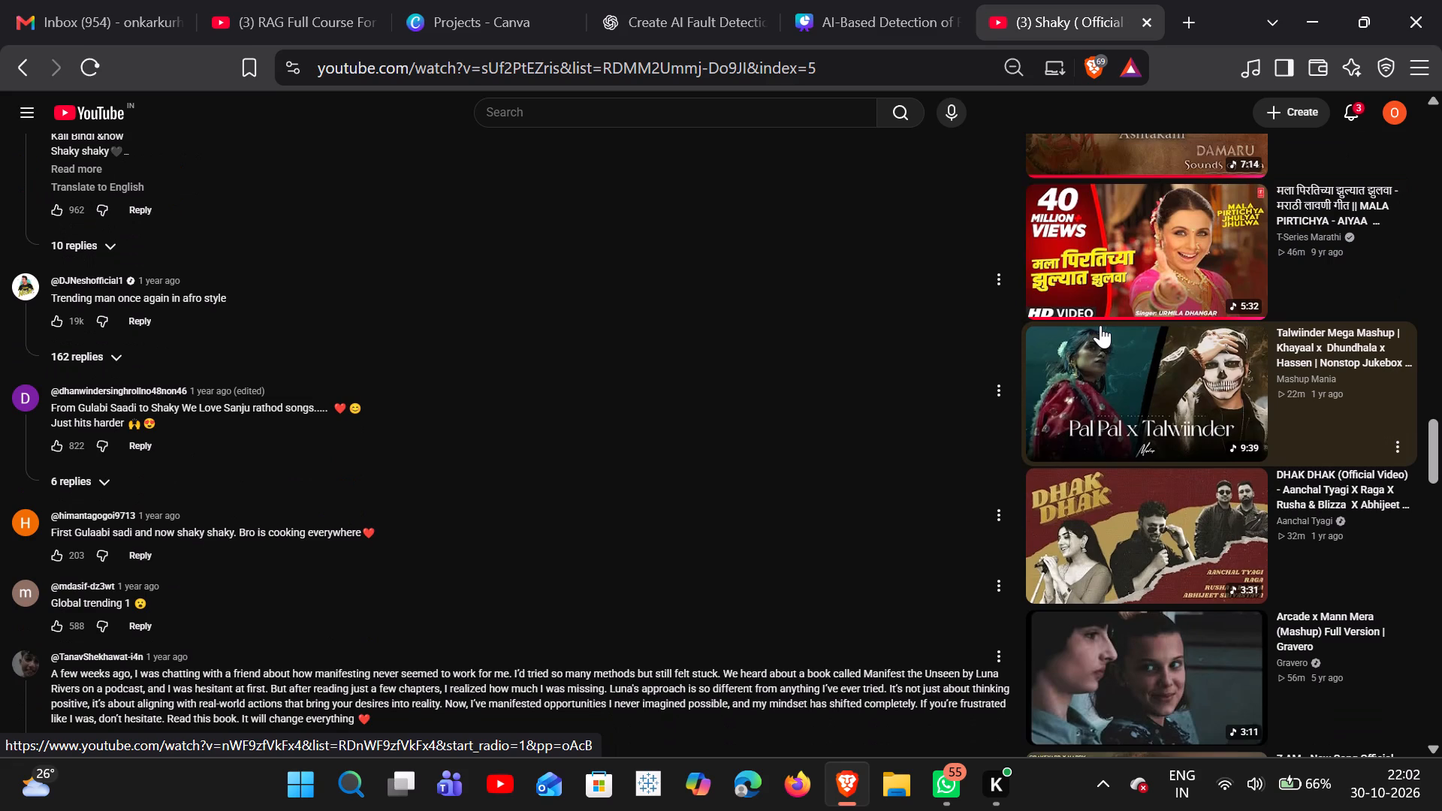
{"action": "scroll", "coordinate": [1100, 325], "scroll_direction": "down", "scroll_amount": 2}
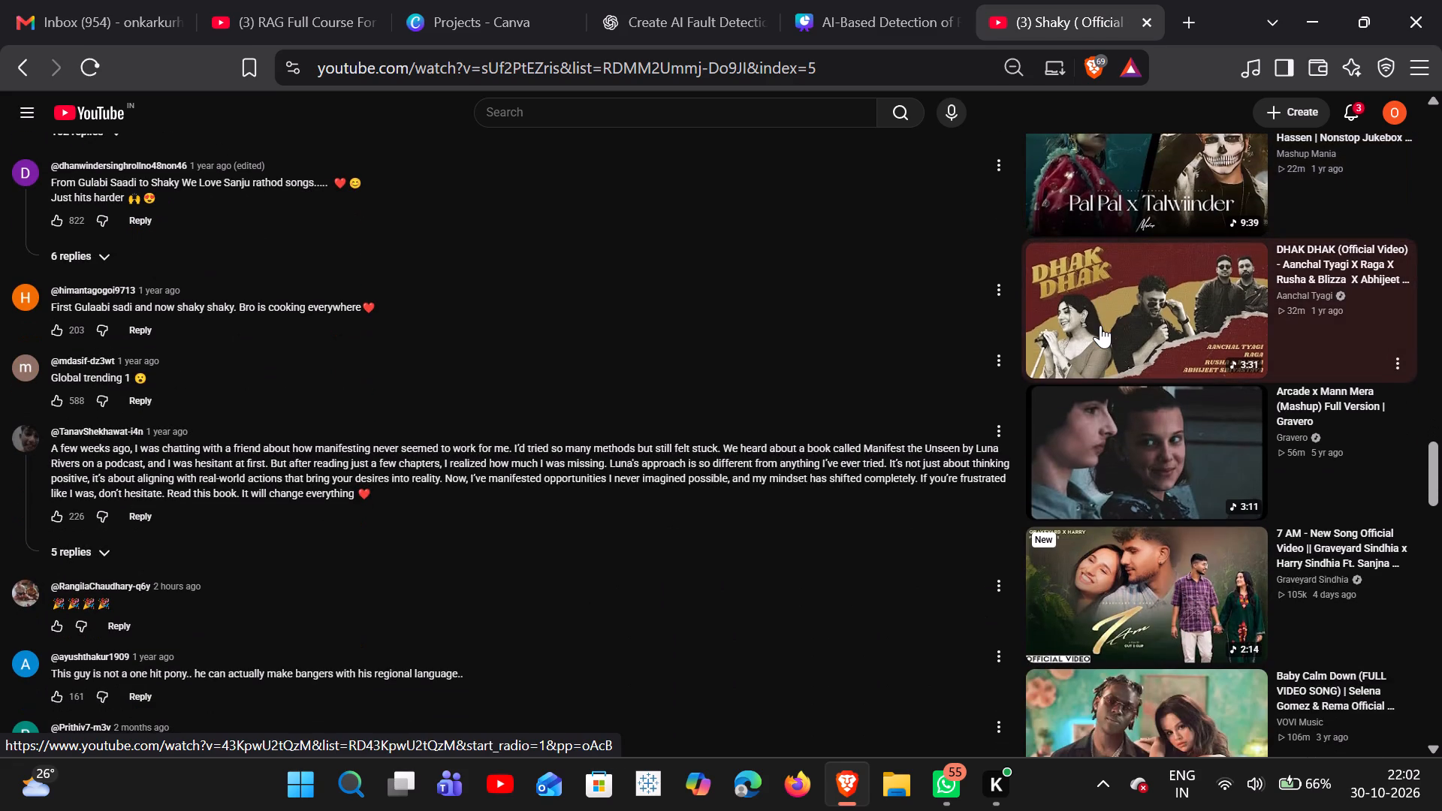
{"action": "scroll", "coordinate": [1100, 325], "scroll_direction": "down", "scroll_amount": 2}
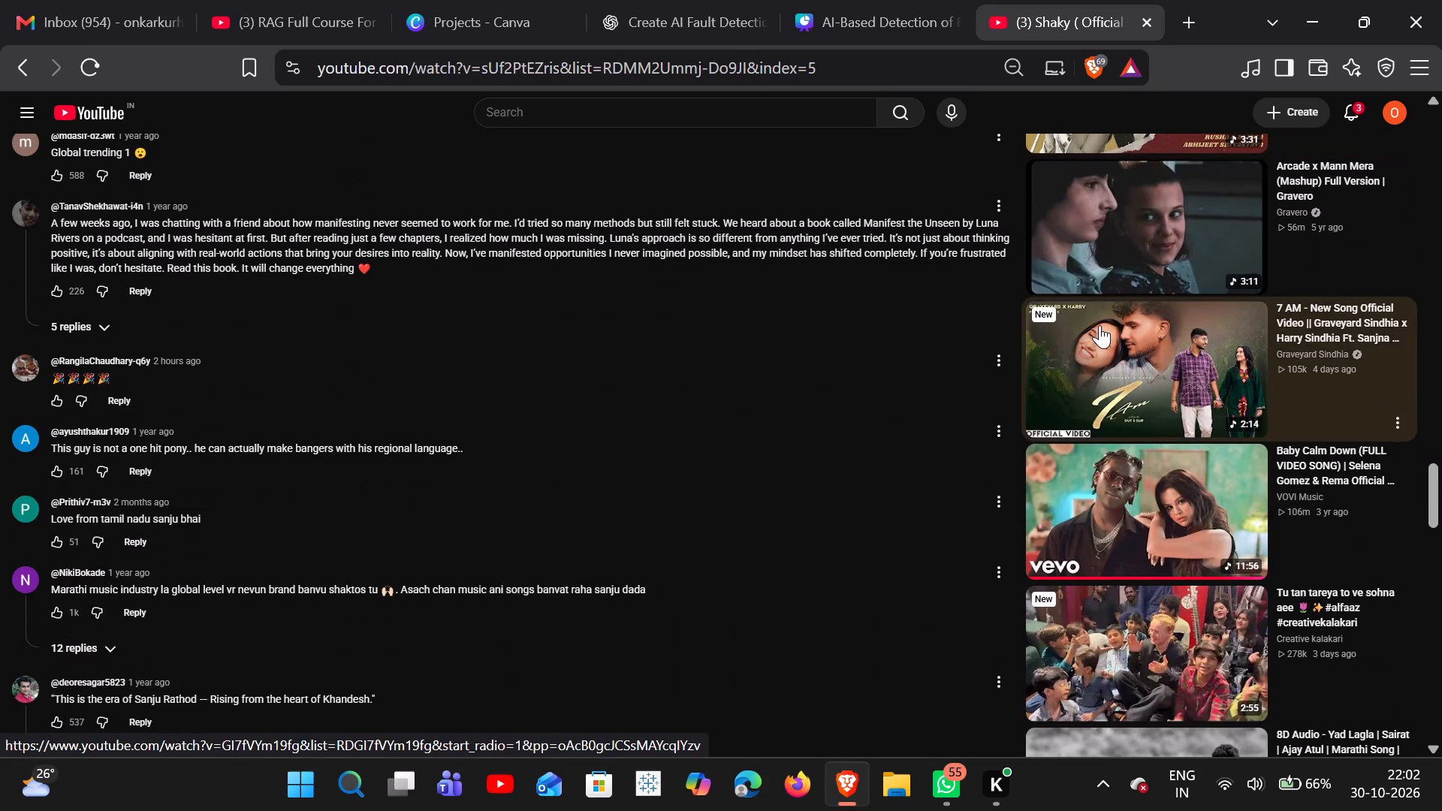
{"action": "scroll", "coordinate": [1100, 325], "scroll_direction": "down", "scroll_amount": 4}
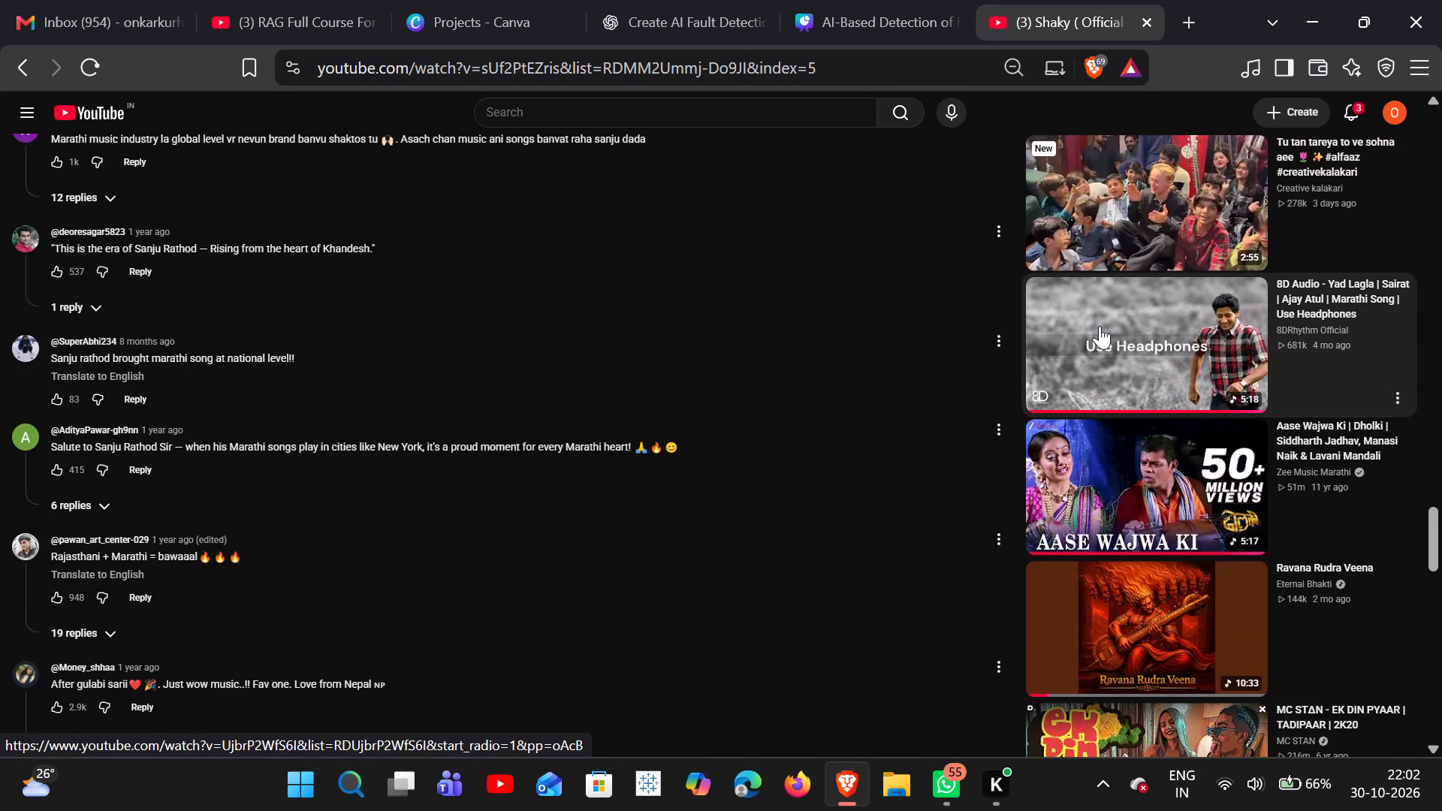
{"action": "scroll", "coordinate": [1100, 326], "scroll_direction": "down", "scroll_amount": 1}
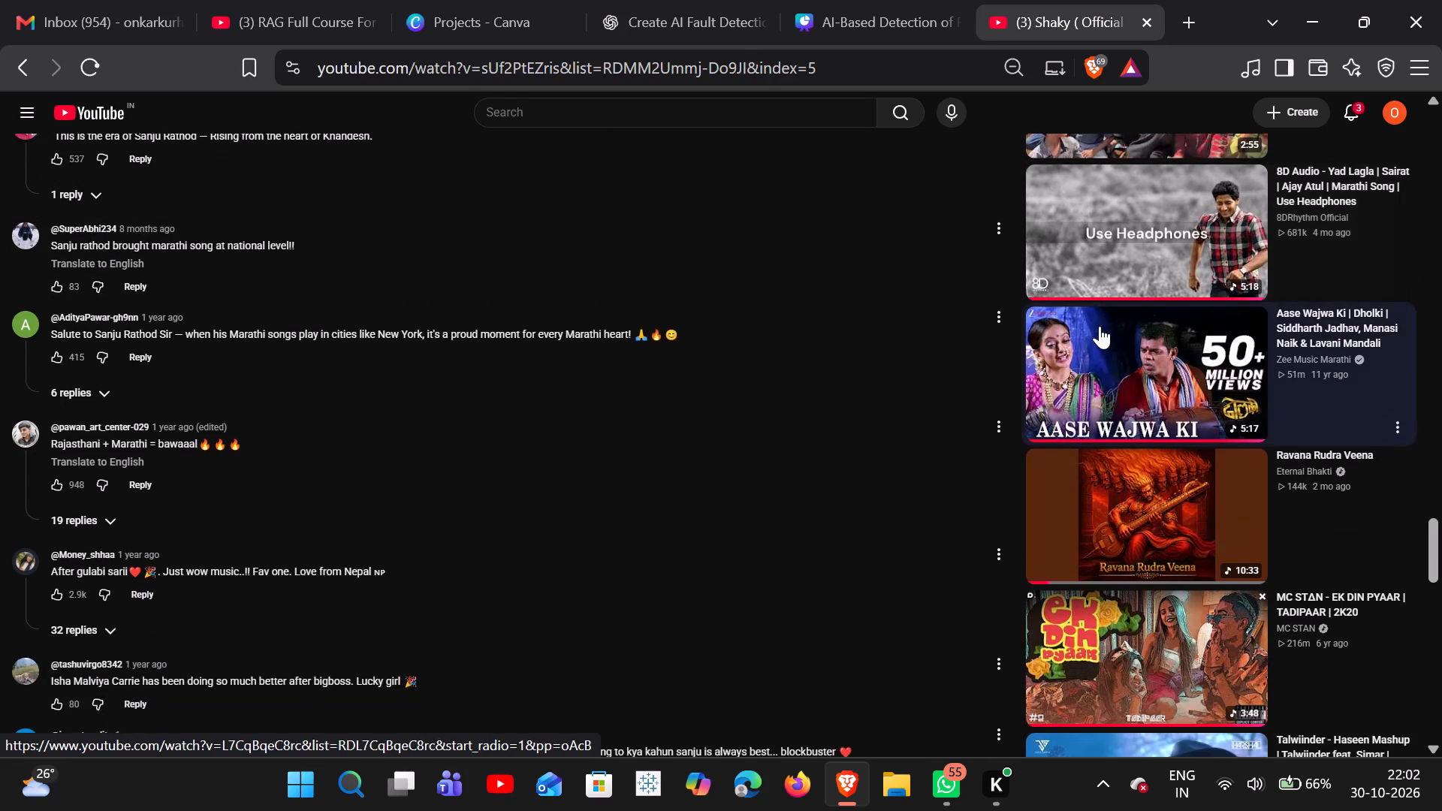
{"action": "scroll", "coordinate": [1100, 326], "scroll_direction": "down", "scroll_amount": 4}
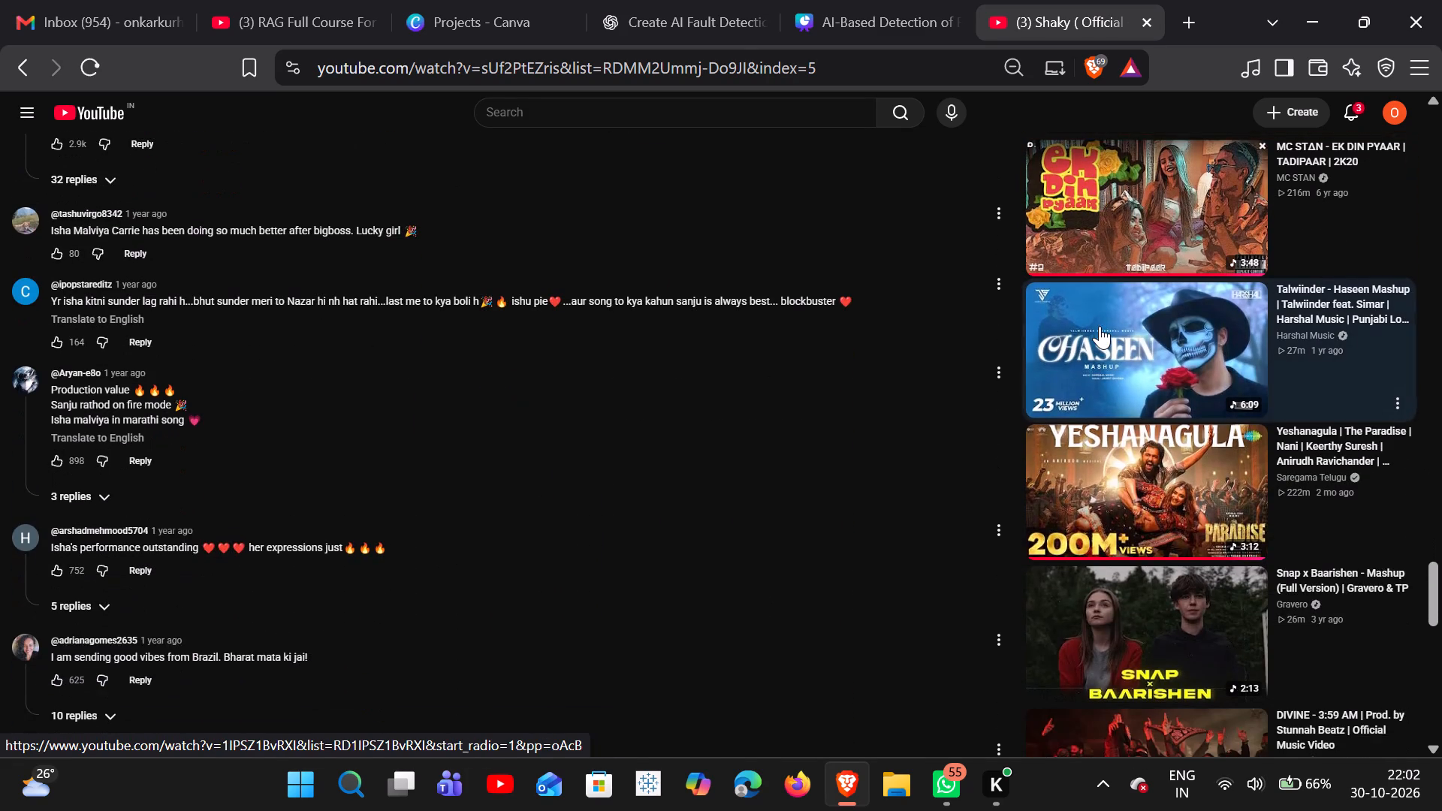
{"action": "scroll", "coordinate": [1100, 326], "scroll_direction": "down", "scroll_amount": 2}
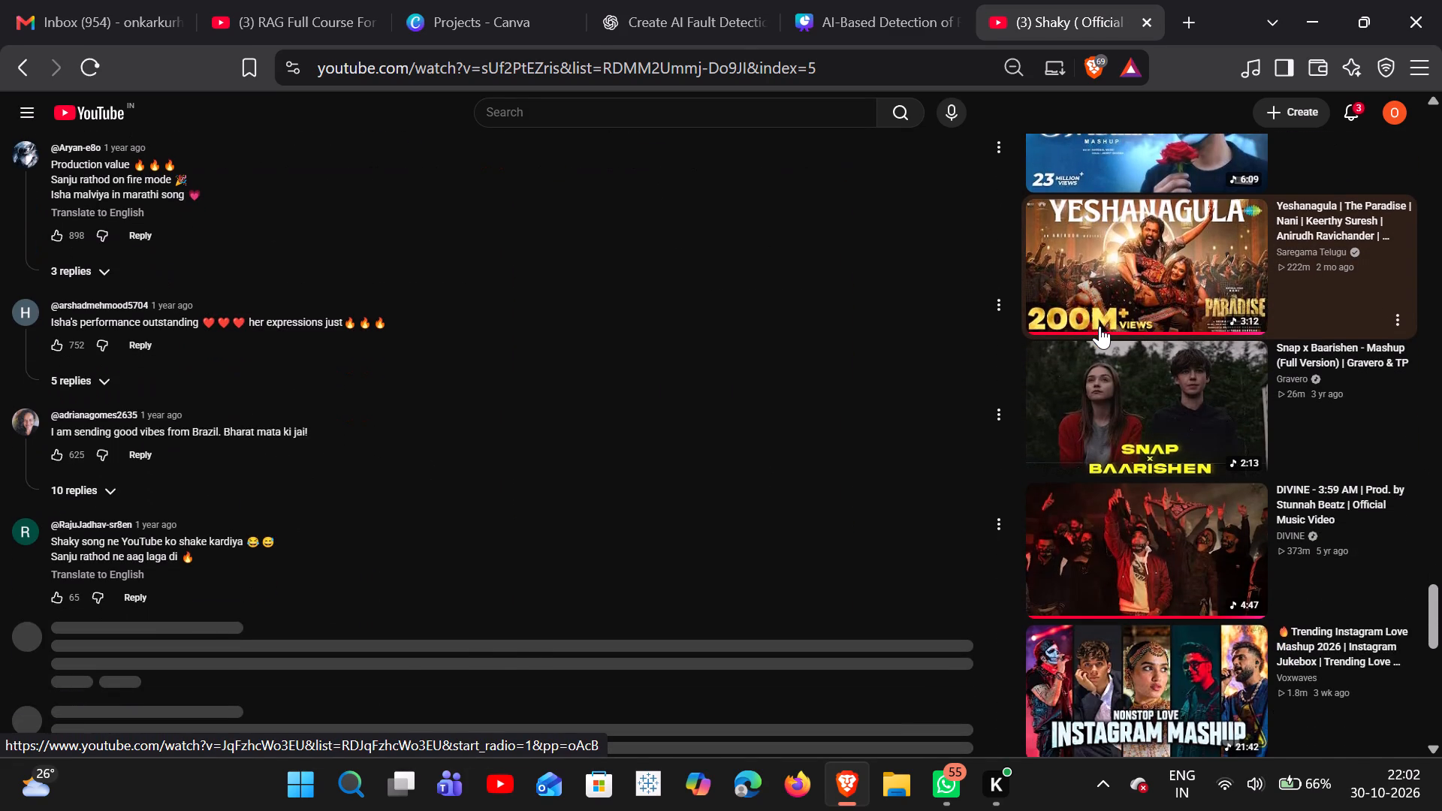
{"action": "left_click", "coordinate": [1127, 432]}
Switch to Canva and paste the copied takeaway sentence on the Introduction slide, moving it down to the bottom teal strip, centred under the images.
{"action": "left_click", "coordinate": [874, 0]}
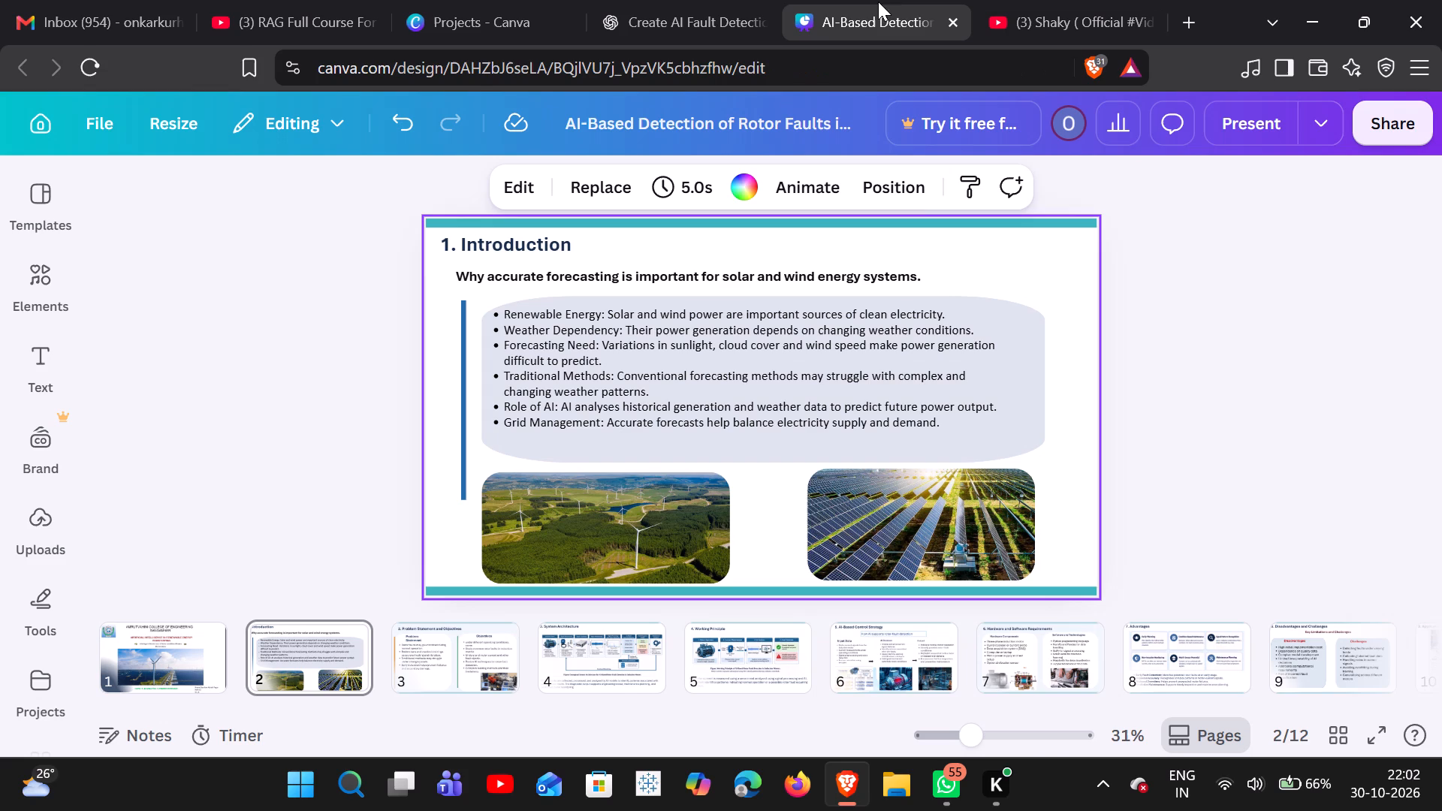
{"action": "left_click", "coordinate": [780, 499]}
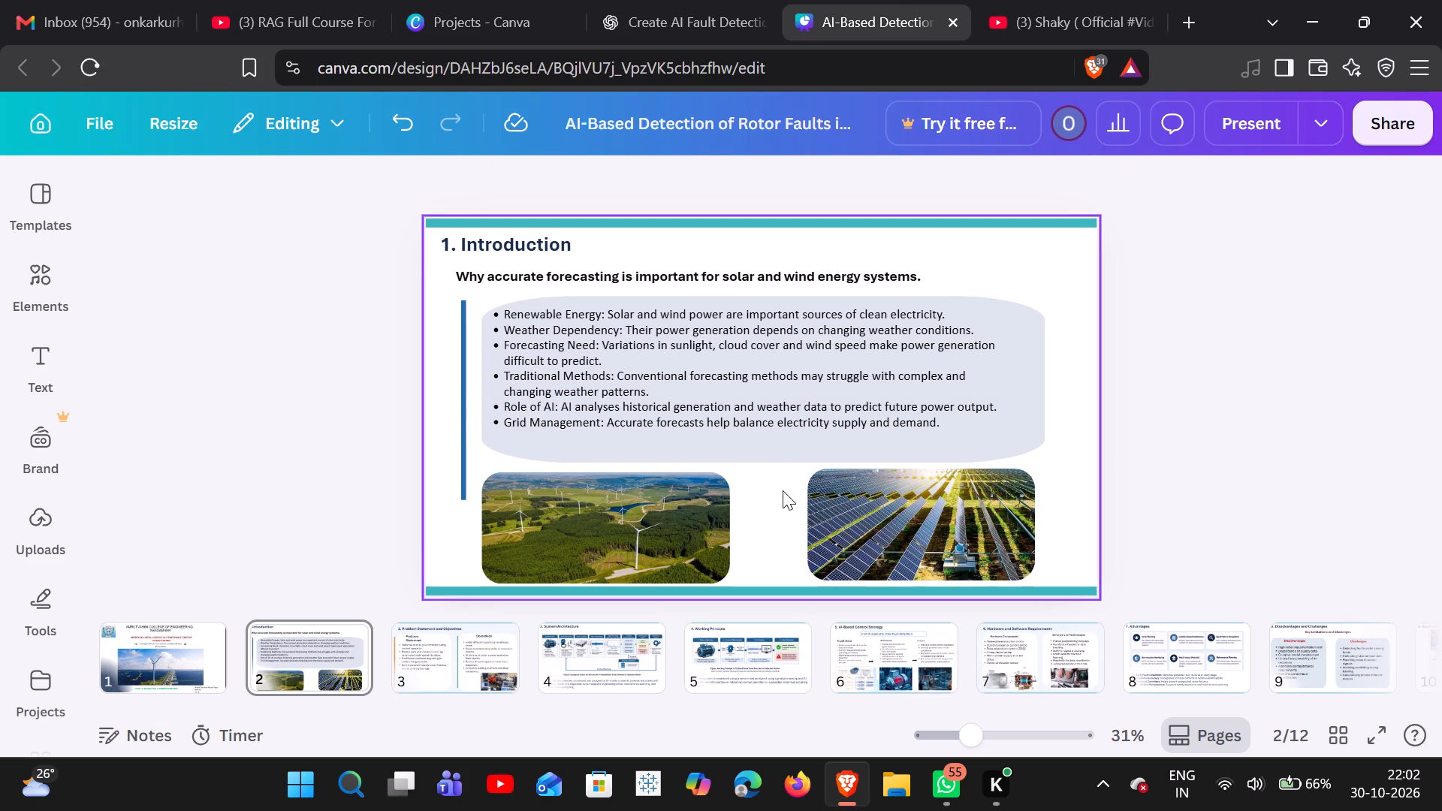
{"action": "key", "text": "ctrl+v"}
{"action": "left_click_drag", "start_coordinate": [783, 466], "coordinate": [809, 544]}
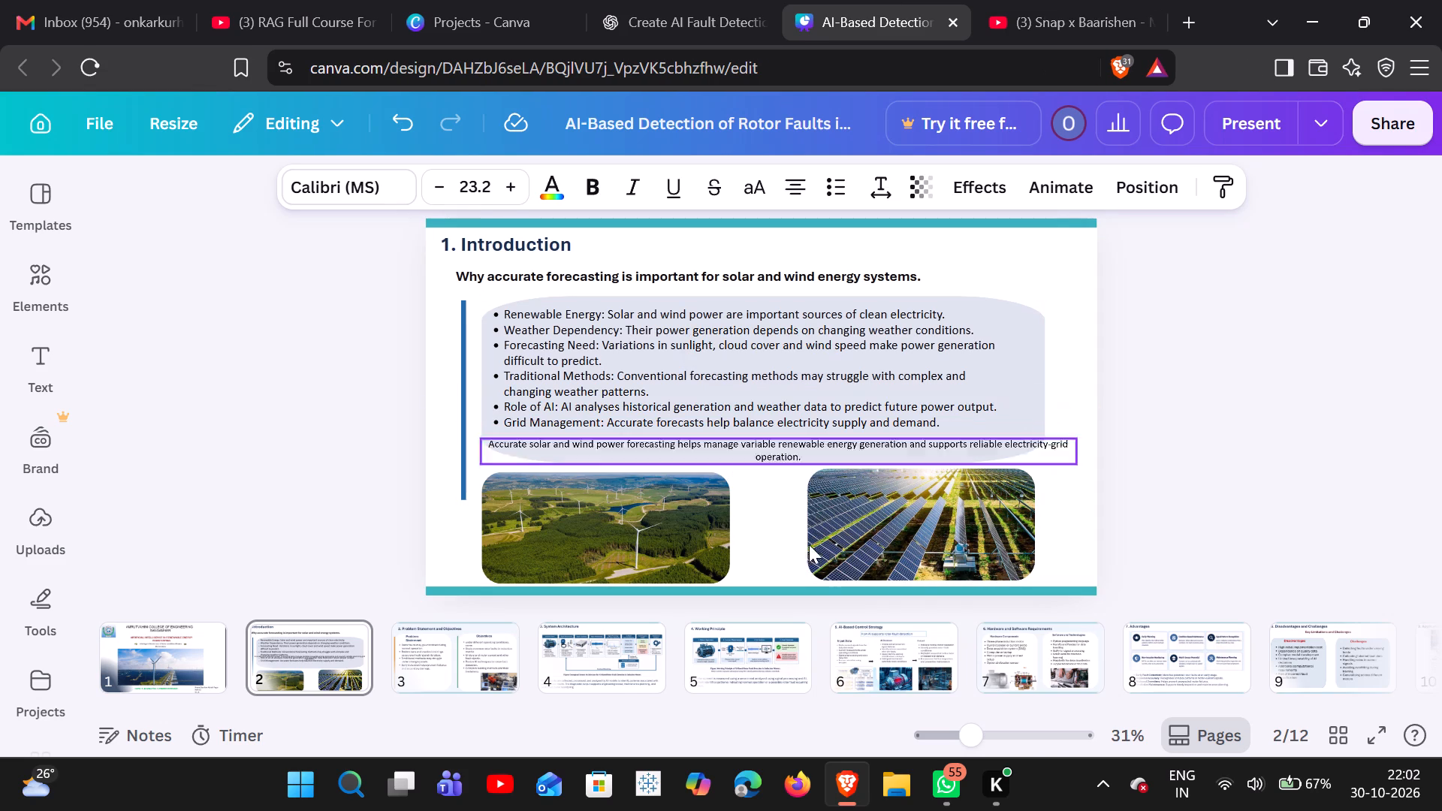
{"action": "left_click_drag", "start_coordinate": [809, 544], "coordinate": [801, 655]}
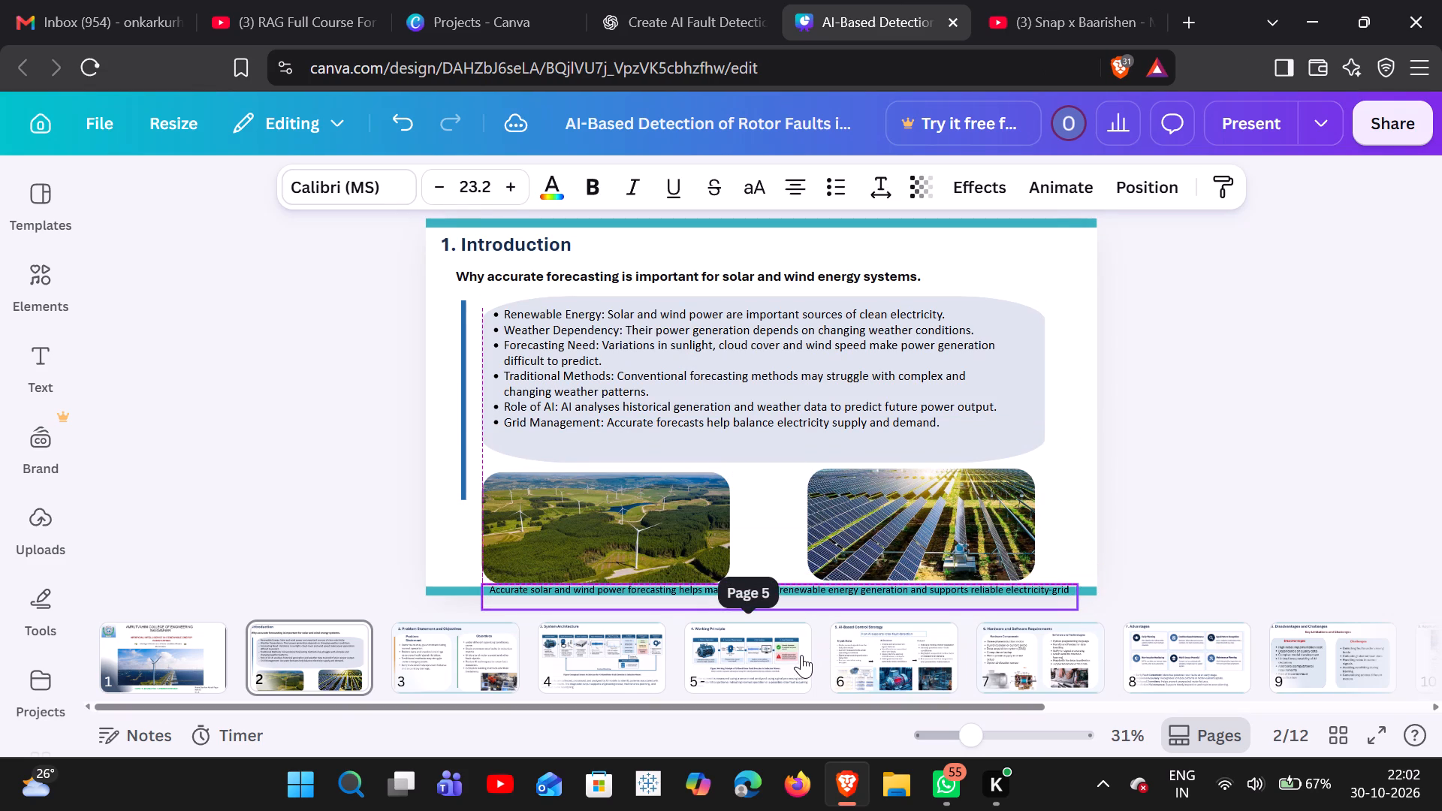
{"action": "left_click_drag", "start_coordinate": [801, 655], "coordinate": [784, 646]}
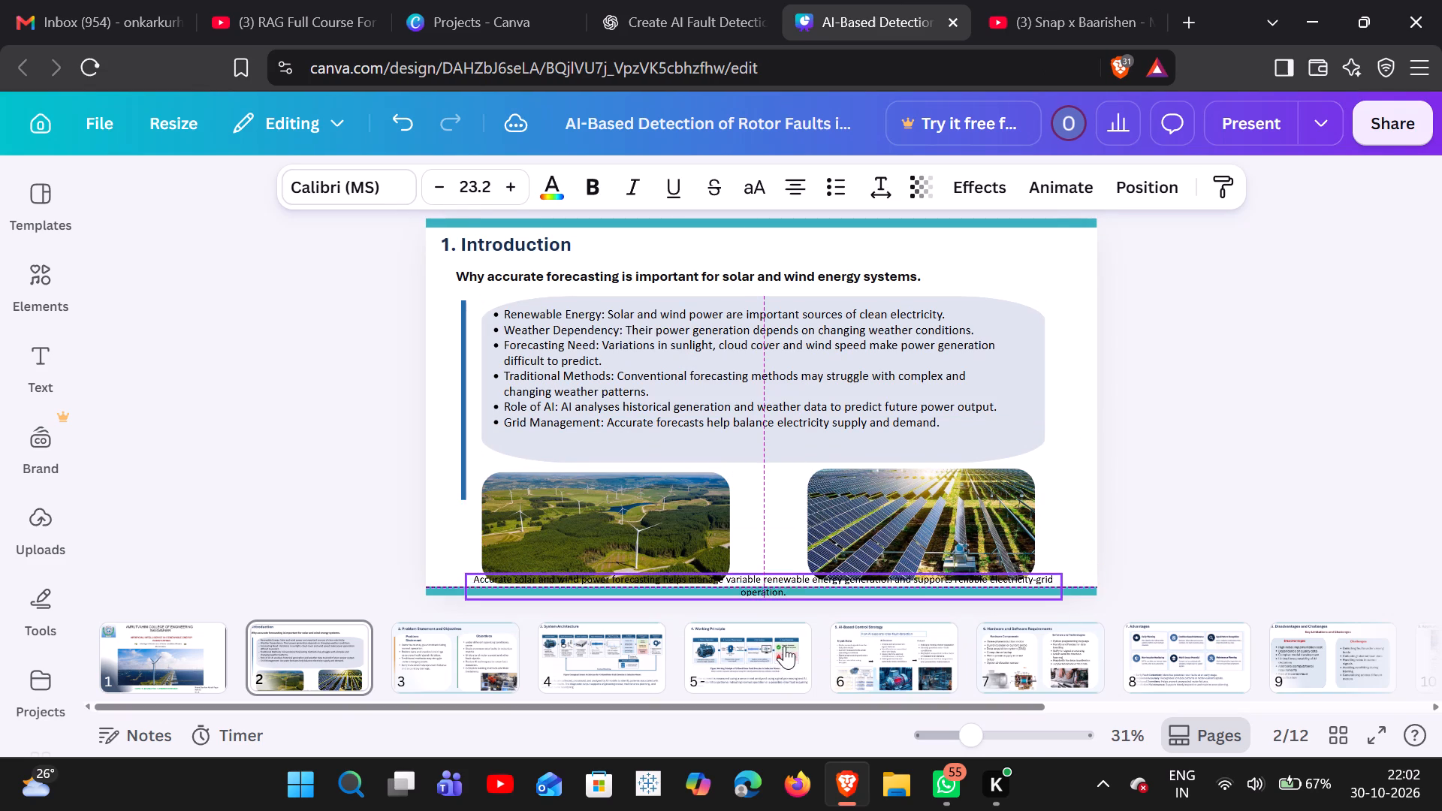
{"action": "left_click_drag", "start_coordinate": [784, 646], "coordinate": [784, 644]}
{"action": "left_click", "coordinate": [784, 644]}
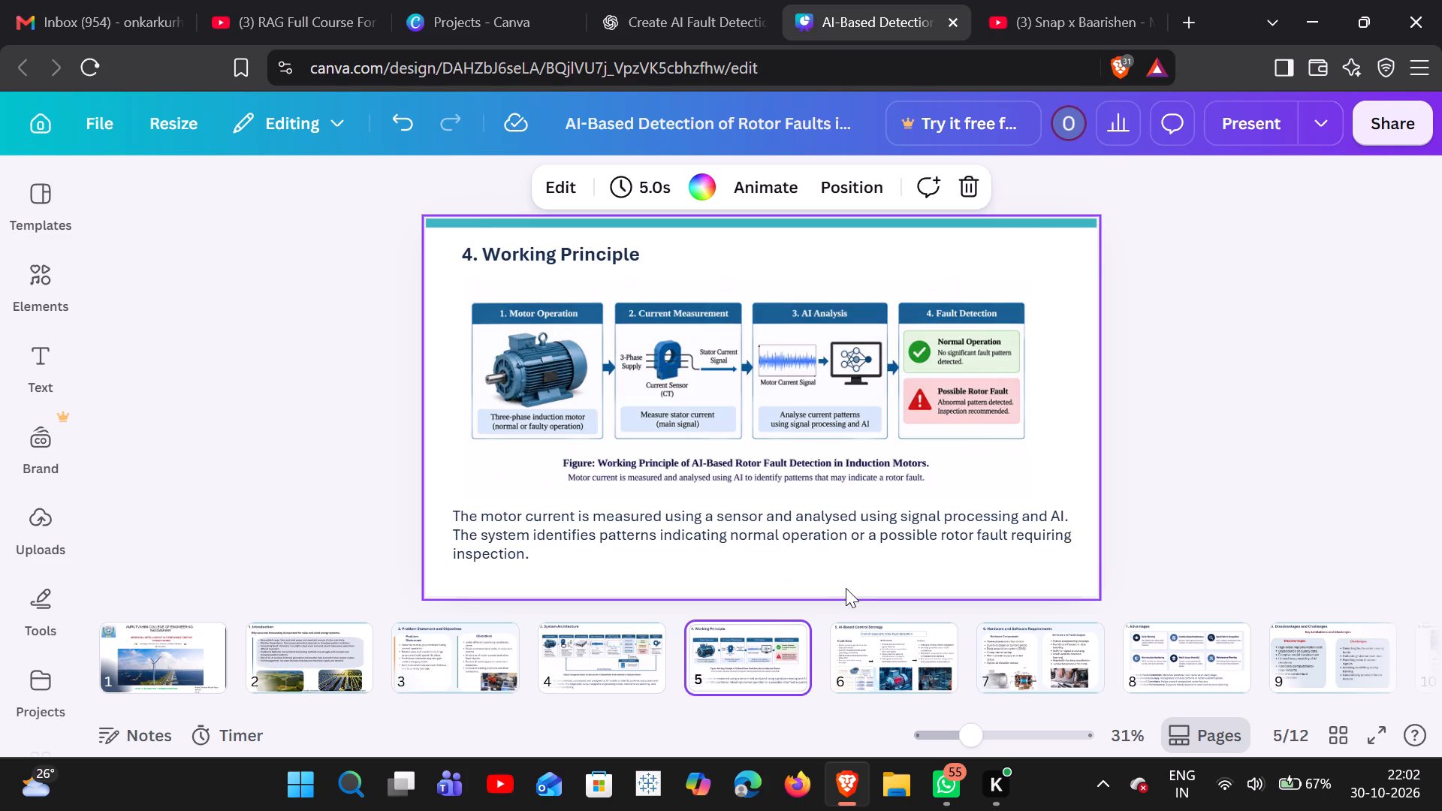
{"action": "left_click", "coordinate": [318, 641]}
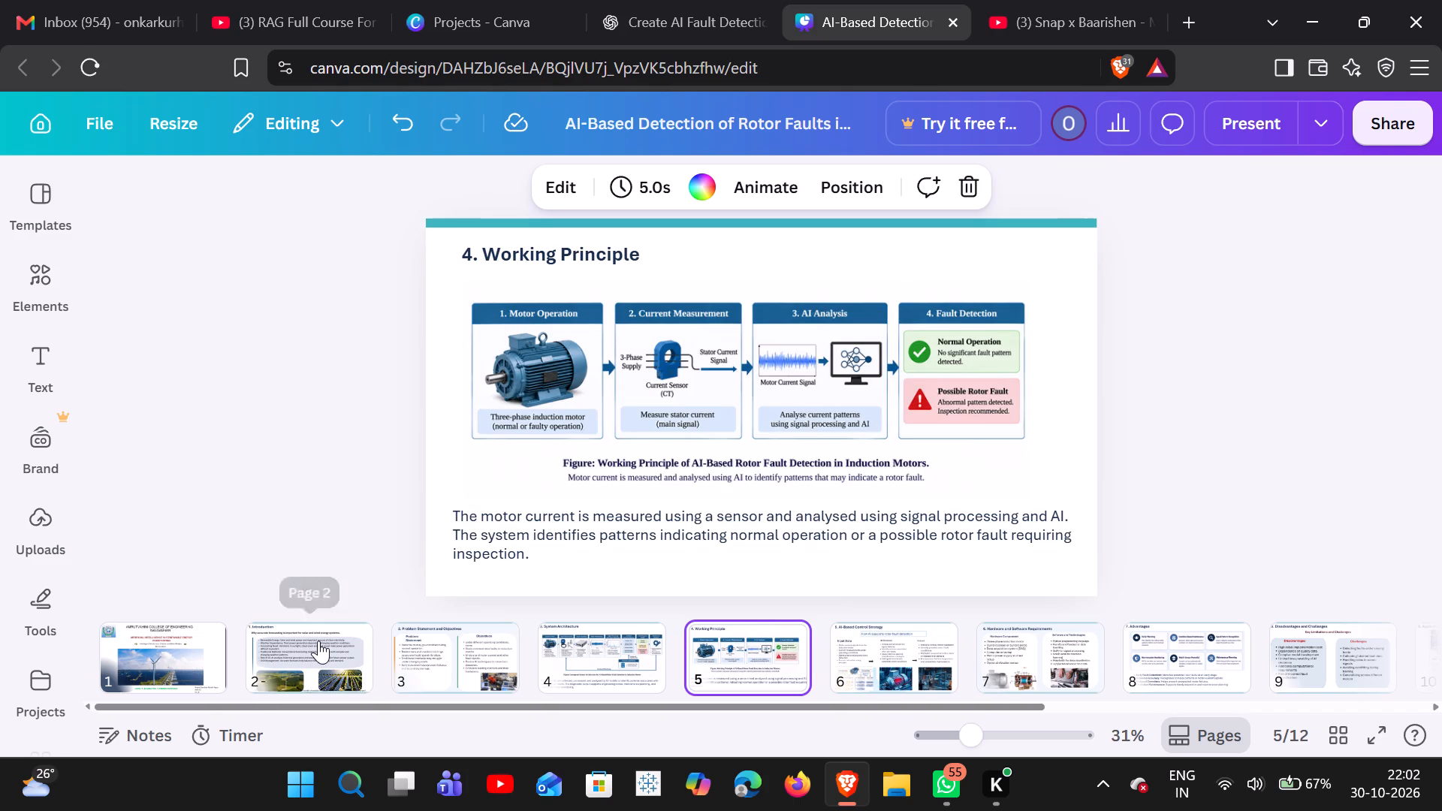
Shift the rounded card up against the blue vertical line and shrink its width and height to fit closely around the introduction bullets.
{"action": "left_click_drag", "start_coordinate": [804, 449], "coordinate": [801, 435]}
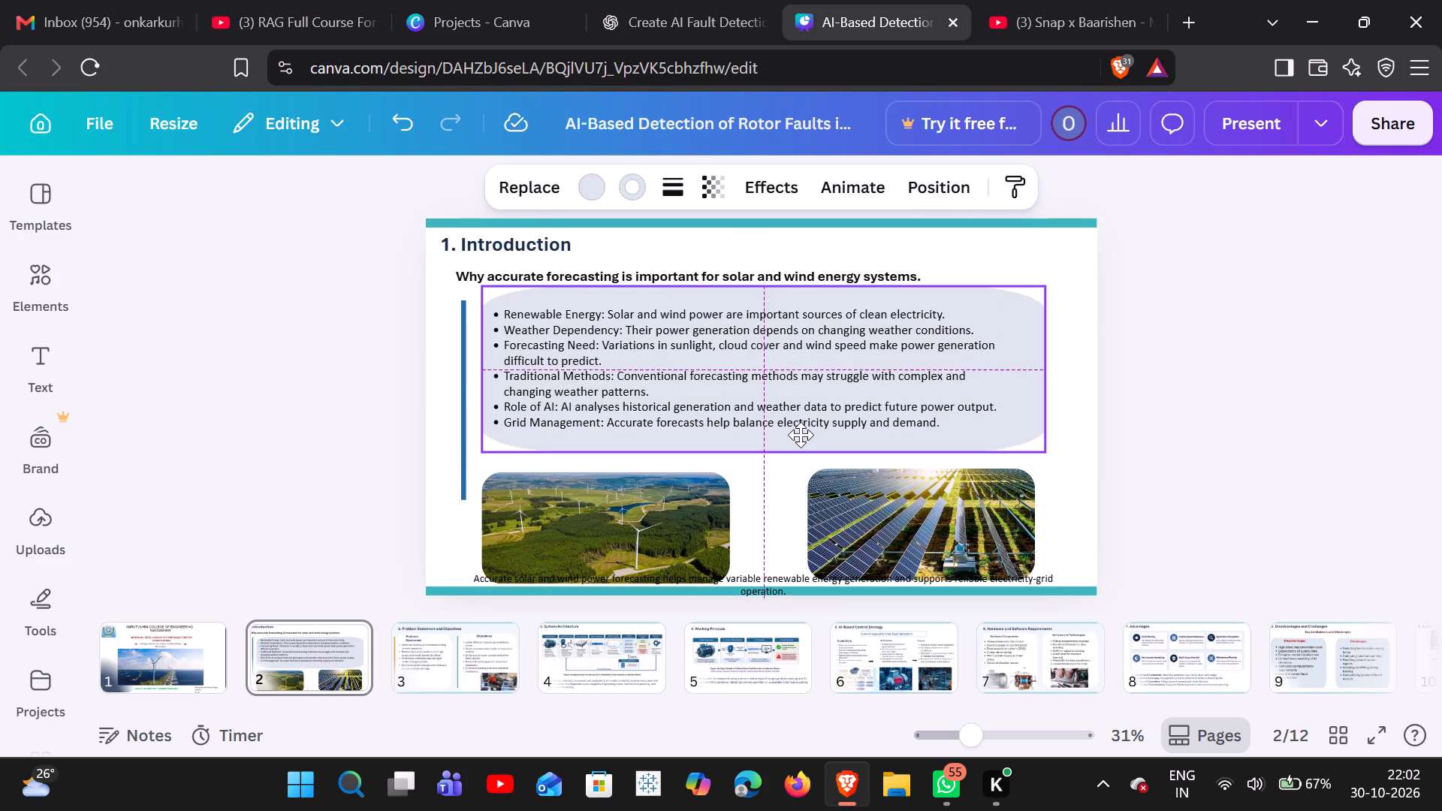
{"action": "left_click_drag", "start_coordinate": [801, 435], "coordinate": [798, 446]}
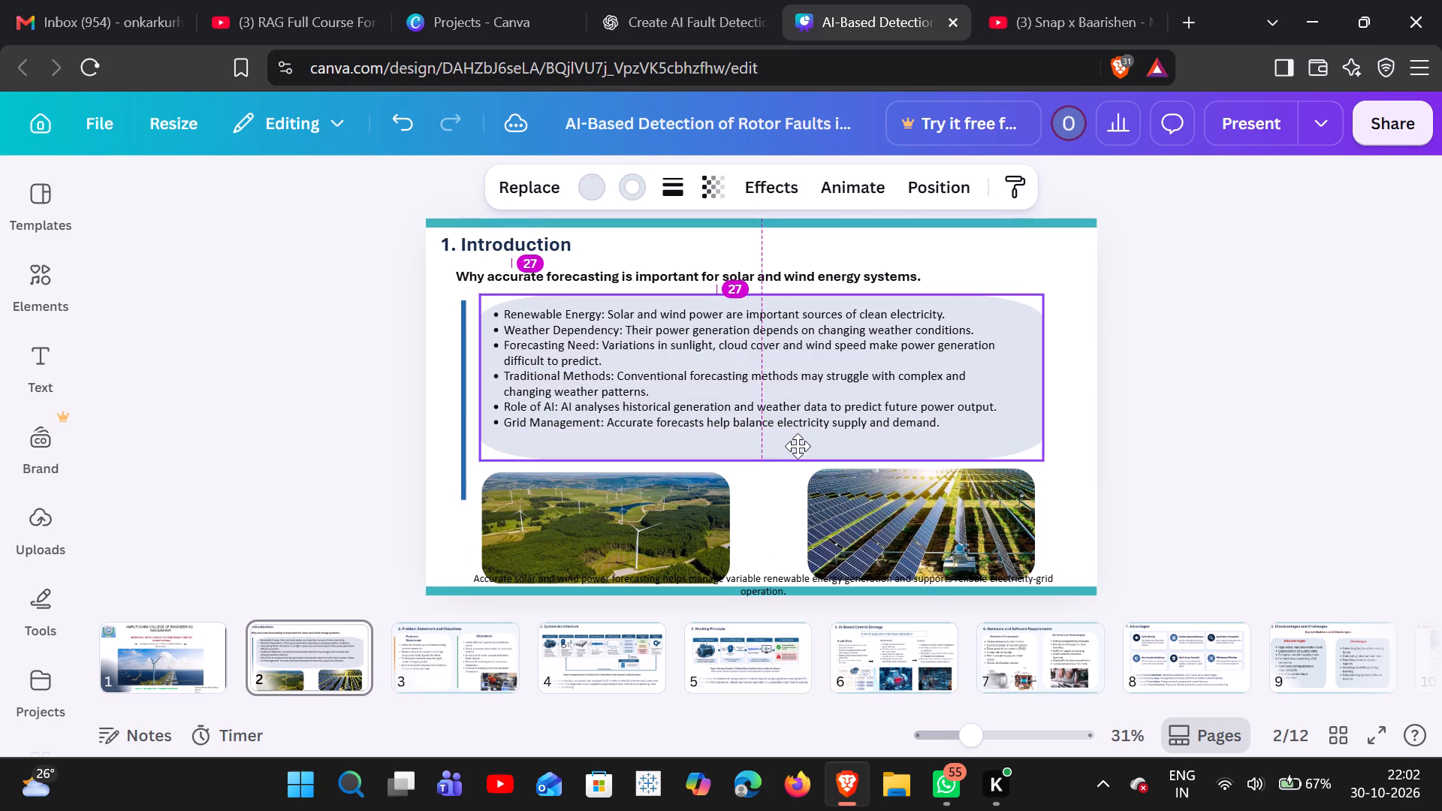
{"action": "left_click_drag", "start_coordinate": [798, 446], "coordinate": [789, 435]}
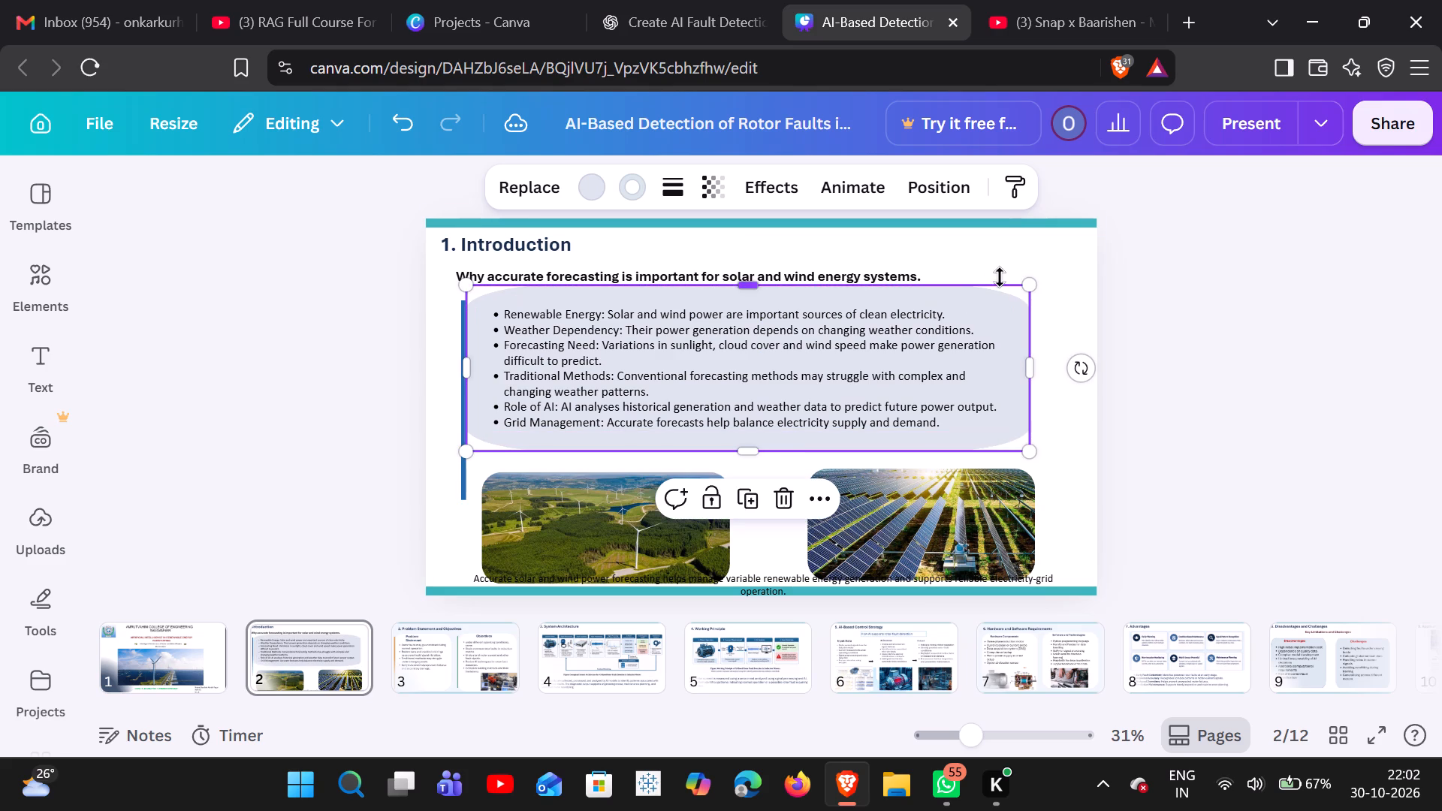
{"action": "left_click_drag", "start_coordinate": [1036, 281], "coordinate": [1022, 315]}
{"action": "left_click_drag", "start_coordinate": [746, 450], "coordinate": [746, 442]}
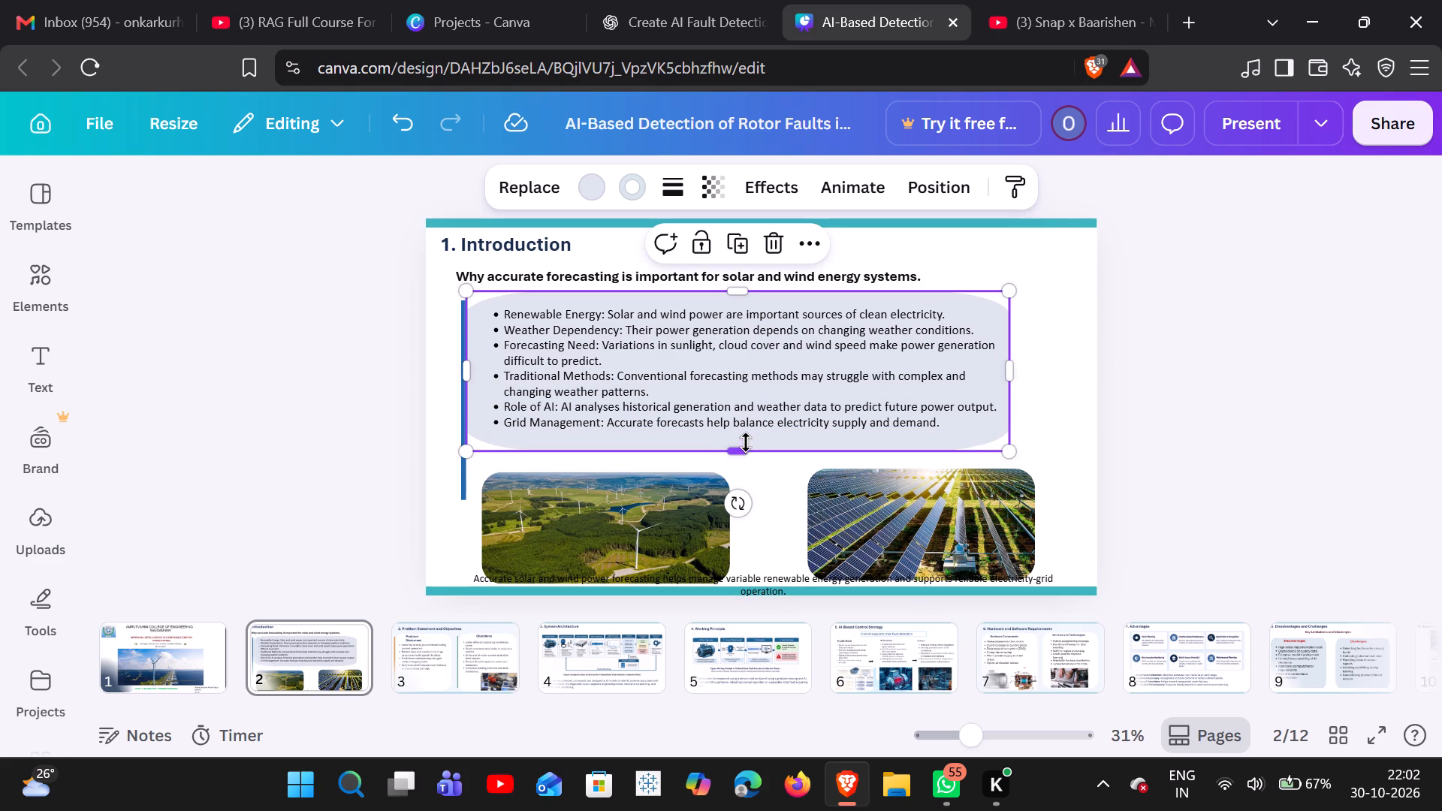
{"action": "left_click_drag", "start_coordinate": [746, 442], "coordinate": [750, 439]}
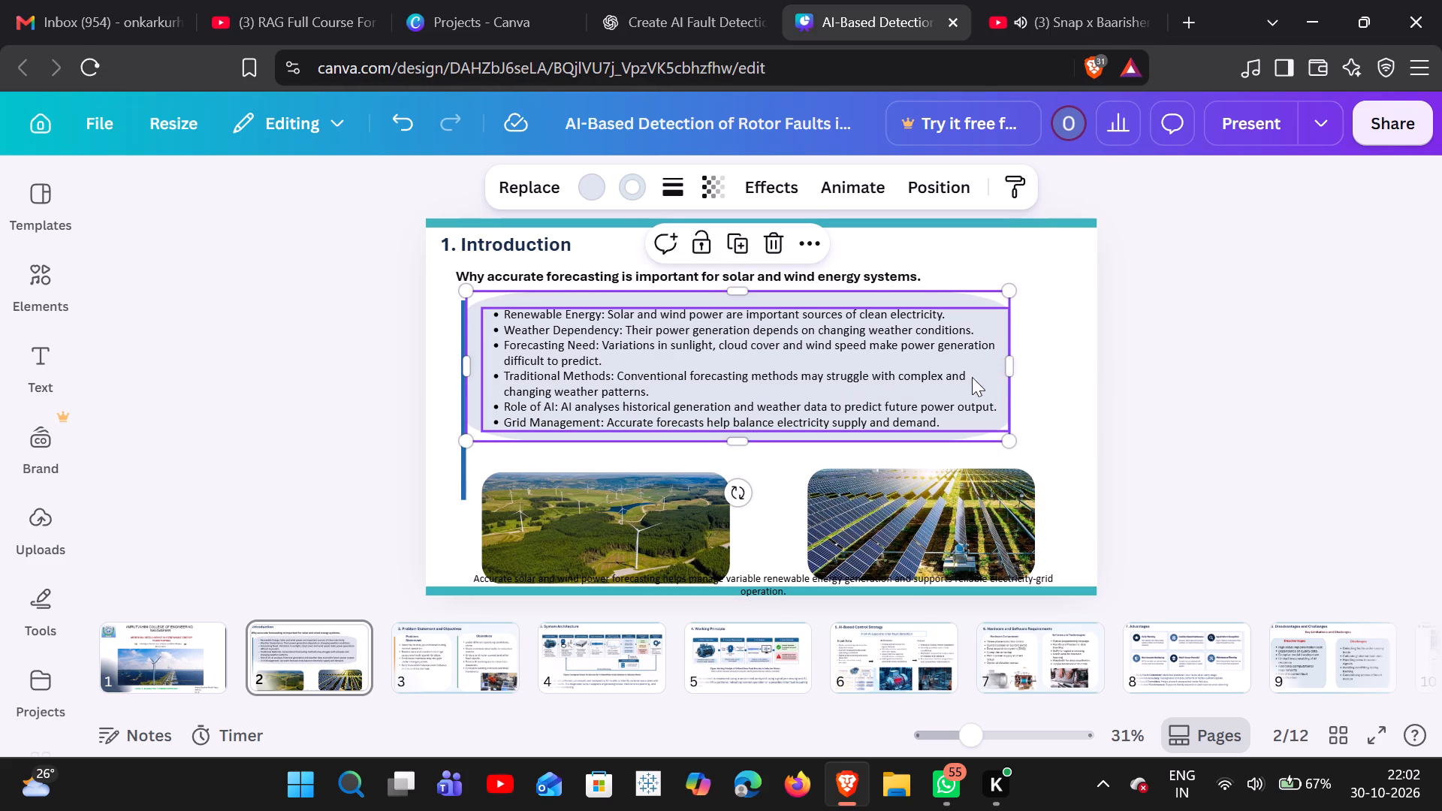
{"action": "left_click", "coordinate": [1057, 386]}
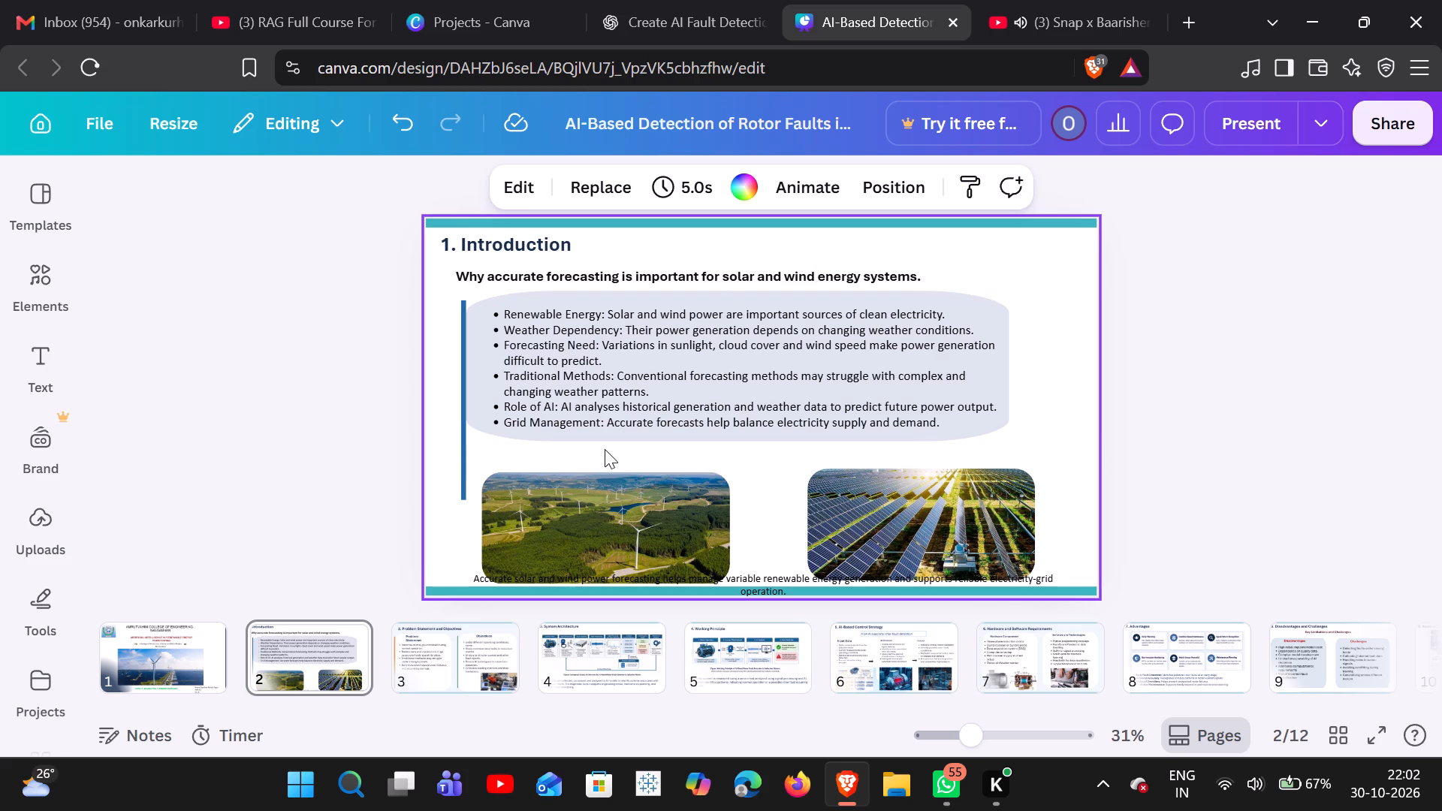
Move the blue vertical line out toward the slide's left edge and shift the rounded card right to centre it around the introduction bullets.
{"action": "left_click_drag", "start_coordinate": [458, 459], "coordinate": [446, 441]}
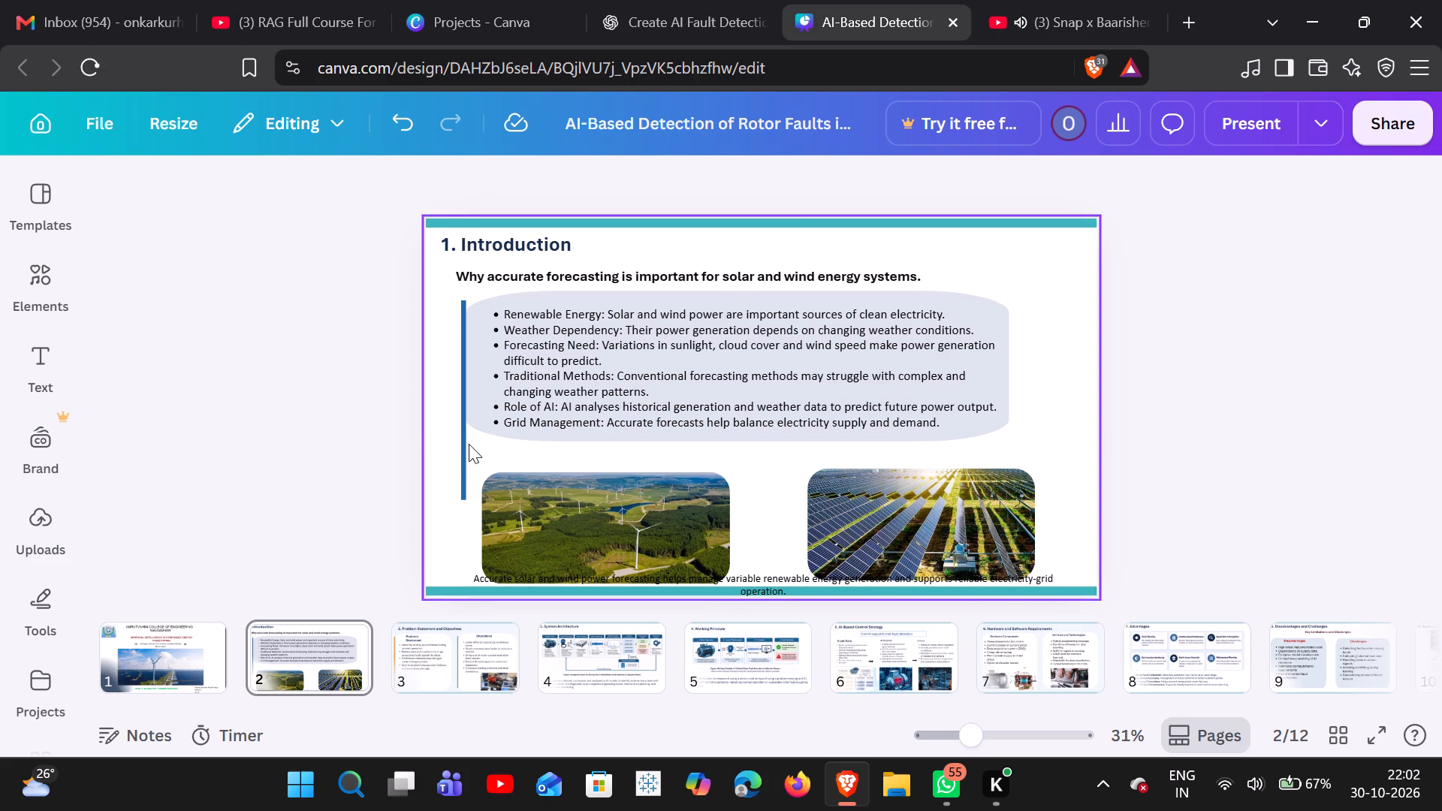
{"action": "left_click_drag", "start_coordinate": [463, 444], "coordinate": [446, 430]}
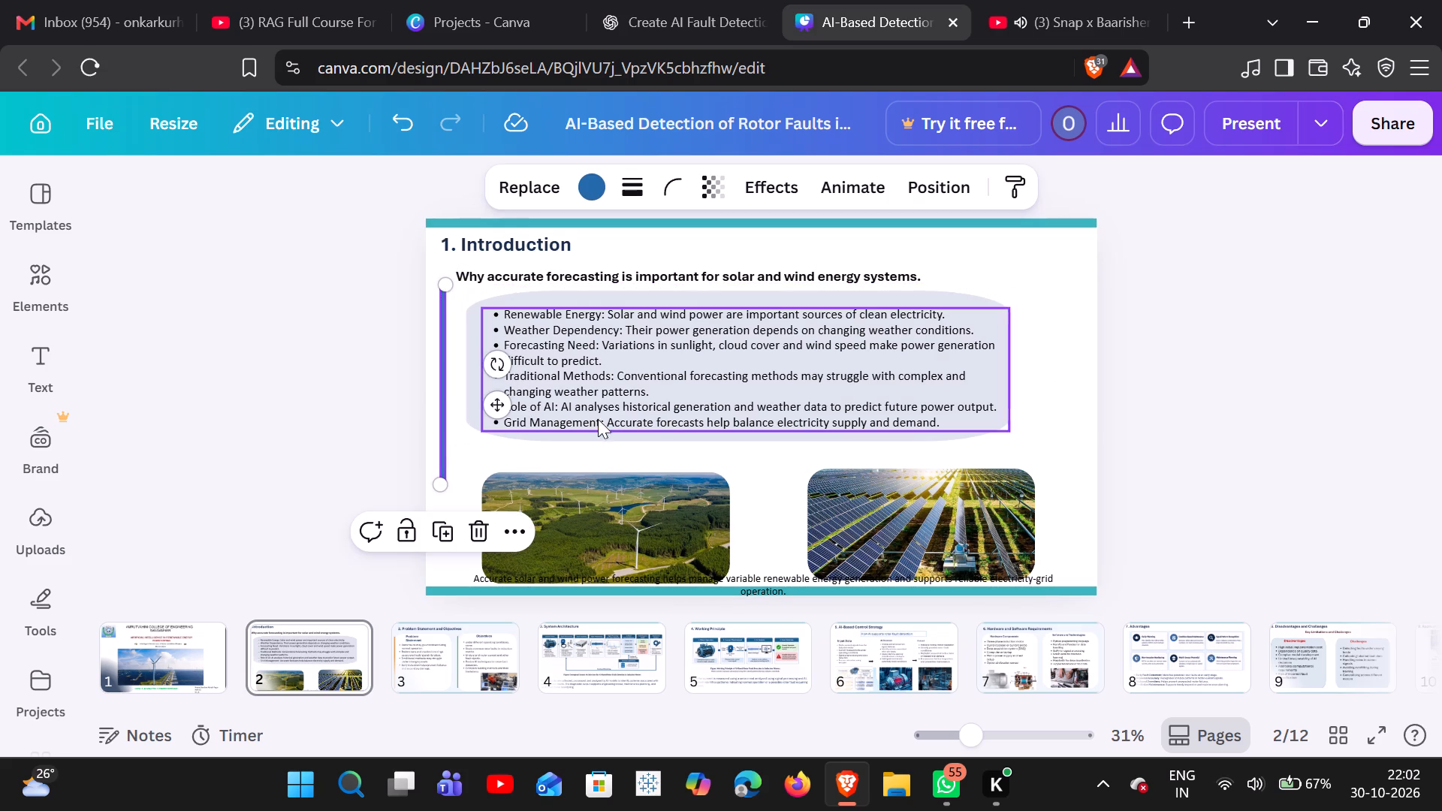
{"action": "left_click", "coordinate": [1037, 249]}
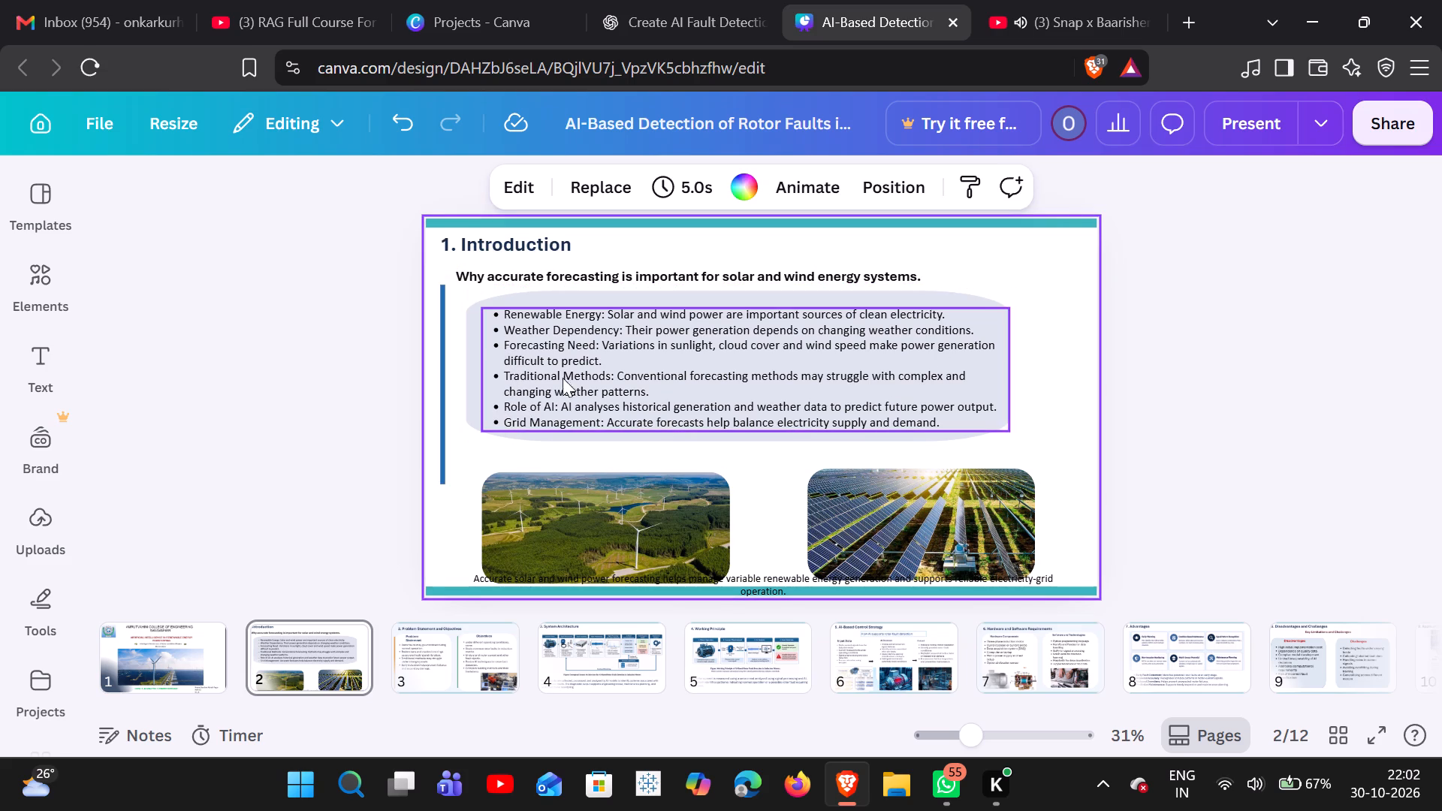
{"action": "left_click_drag", "start_coordinate": [475, 311], "coordinate": [490, 309]}
{"action": "left_click", "coordinate": [1205, 260]}
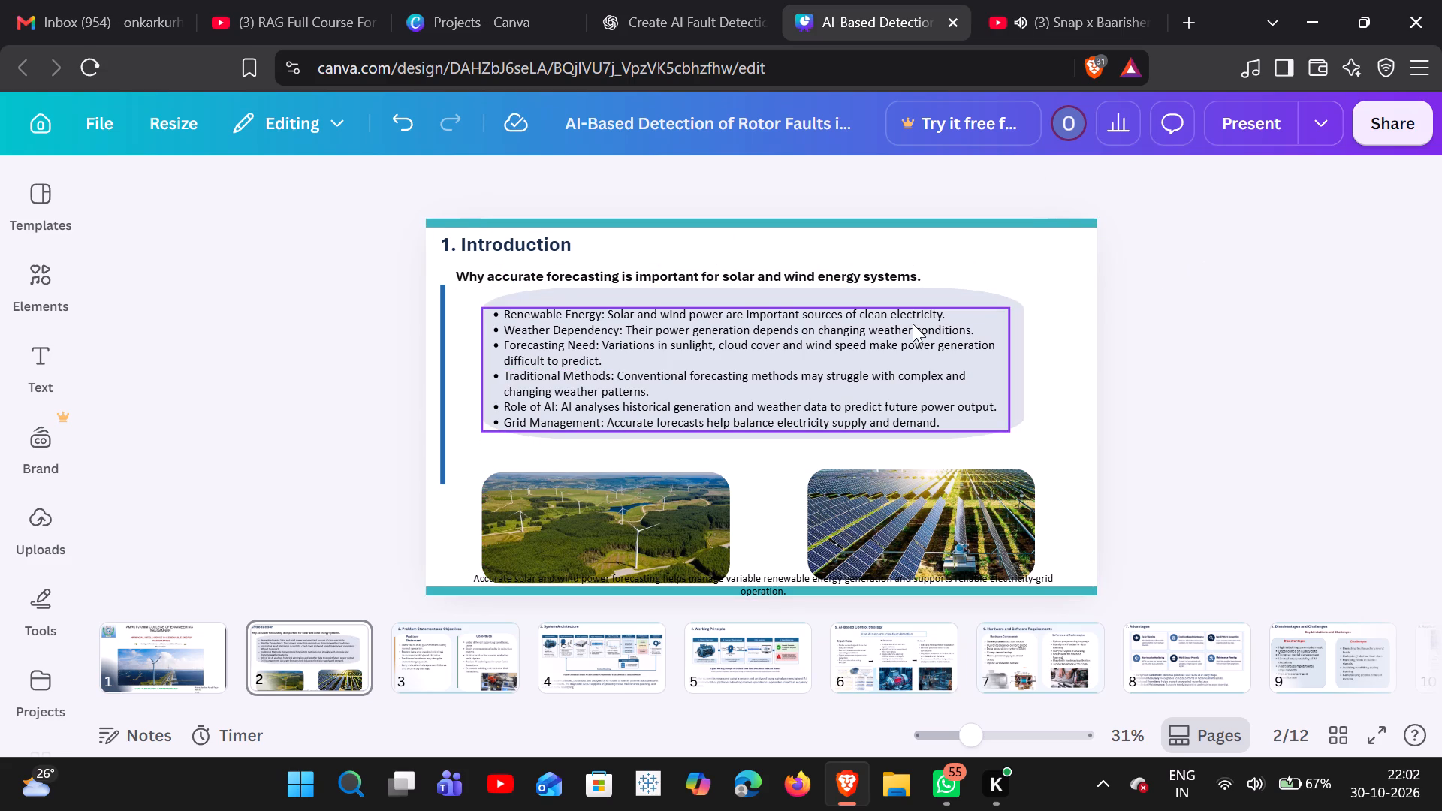
Place the takeaway sentence directly beneath the rounded card and arrange the wind and solar images side by side below it.
{"action": "left_click_drag", "start_coordinate": [646, 518], "coordinate": [646, 496]}
{"action": "left_click_drag", "start_coordinate": [965, 506], "coordinate": [958, 490]}
{"action": "left_click_drag", "start_coordinate": [774, 578], "coordinate": [775, 571]}
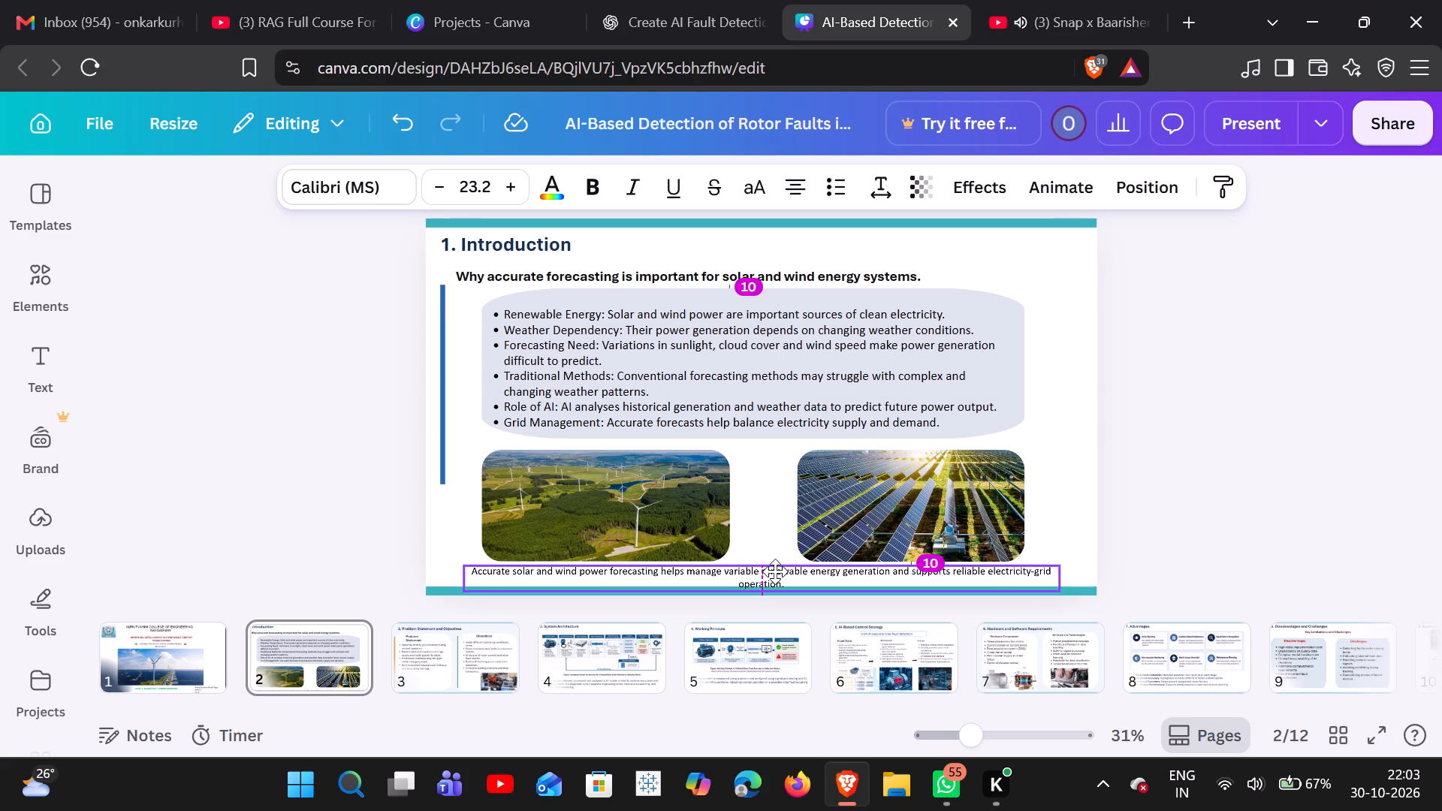
{"action": "left_click_drag", "start_coordinate": [775, 571], "coordinate": [773, 475]}
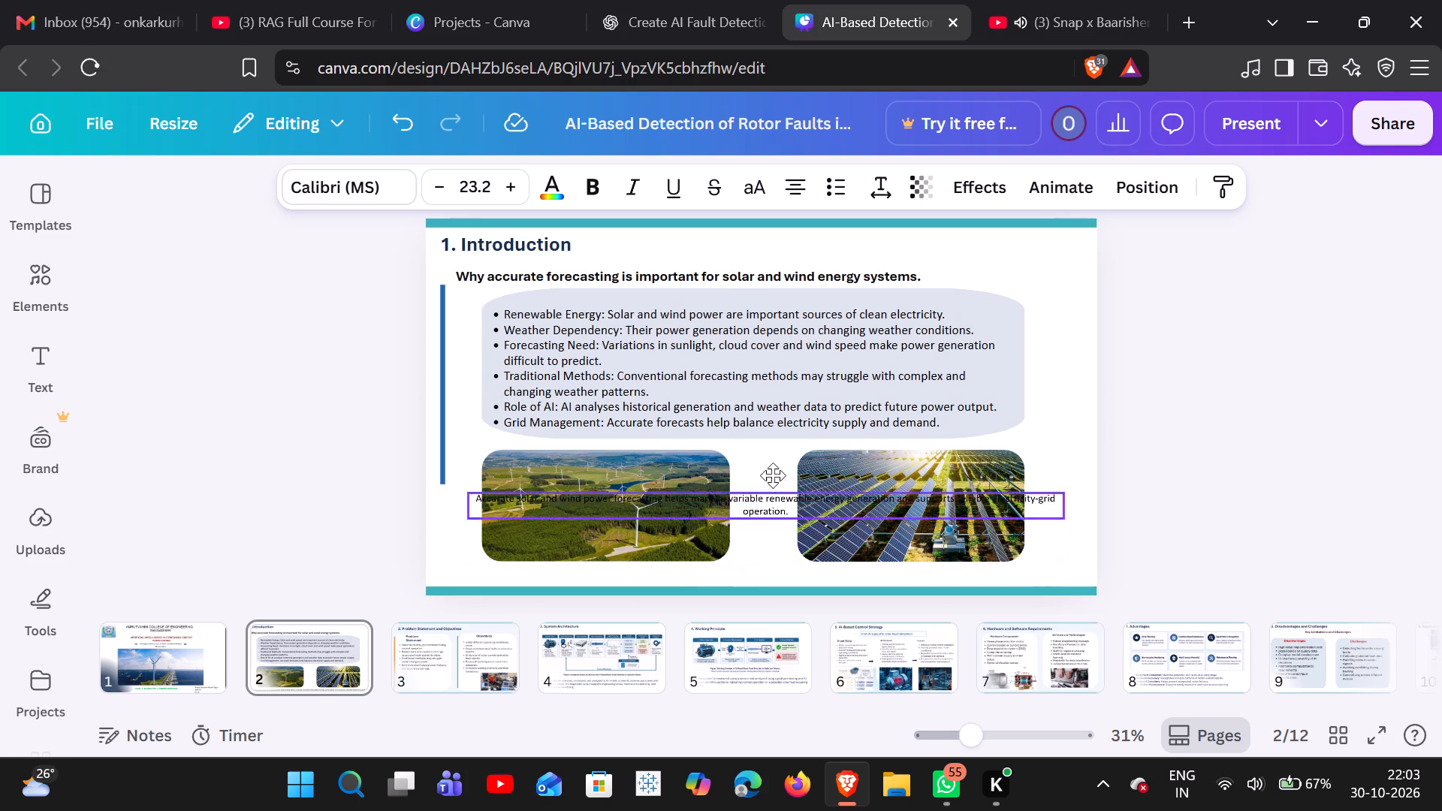
{"action": "left_click_drag", "start_coordinate": [773, 475], "coordinate": [771, 442]}
{"action": "left_click_drag", "start_coordinate": [665, 500], "coordinate": [659, 551]}
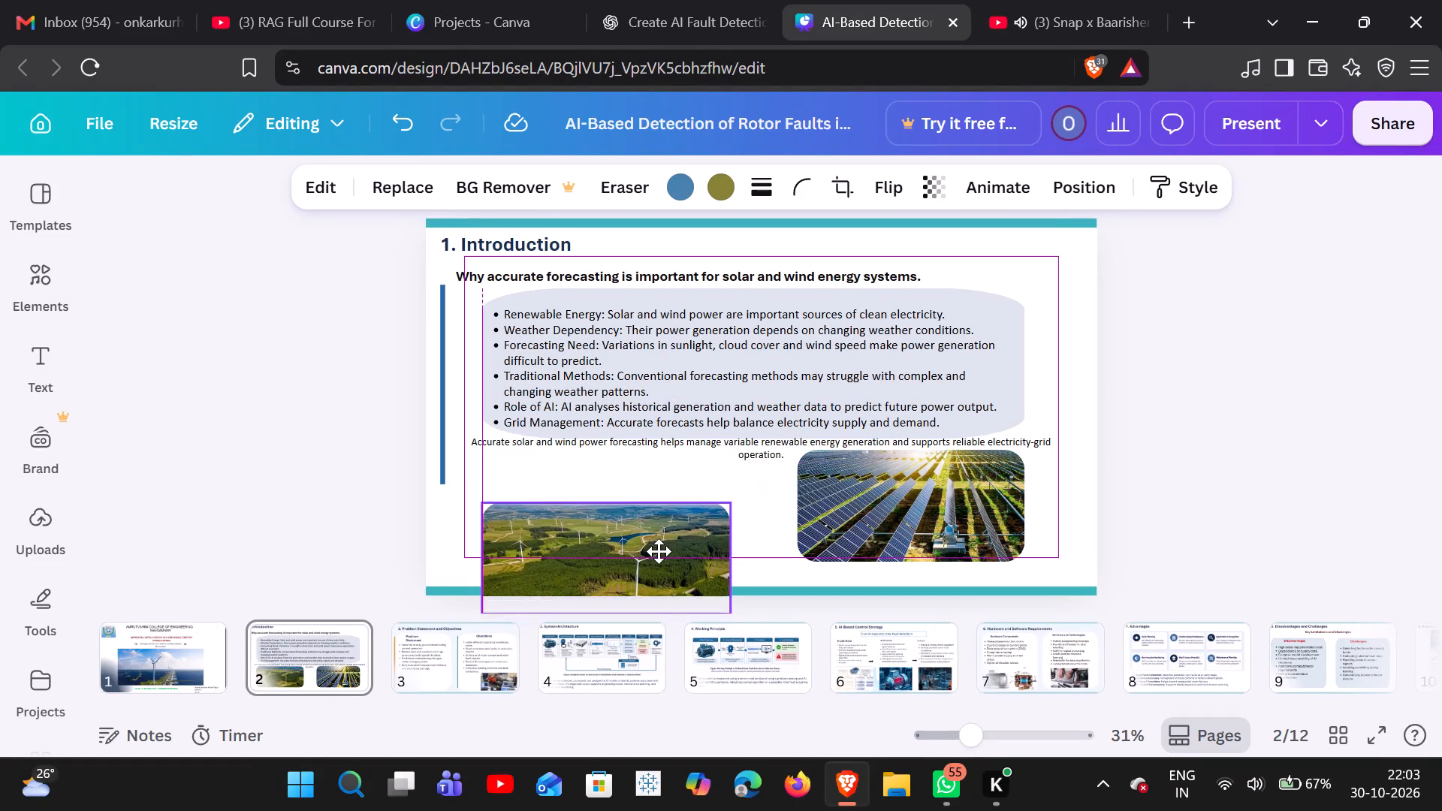
{"action": "left_click_drag", "start_coordinate": [659, 551], "coordinate": [654, 514]}
{"action": "left_click_drag", "start_coordinate": [831, 511], "coordinate": [846, 527]}
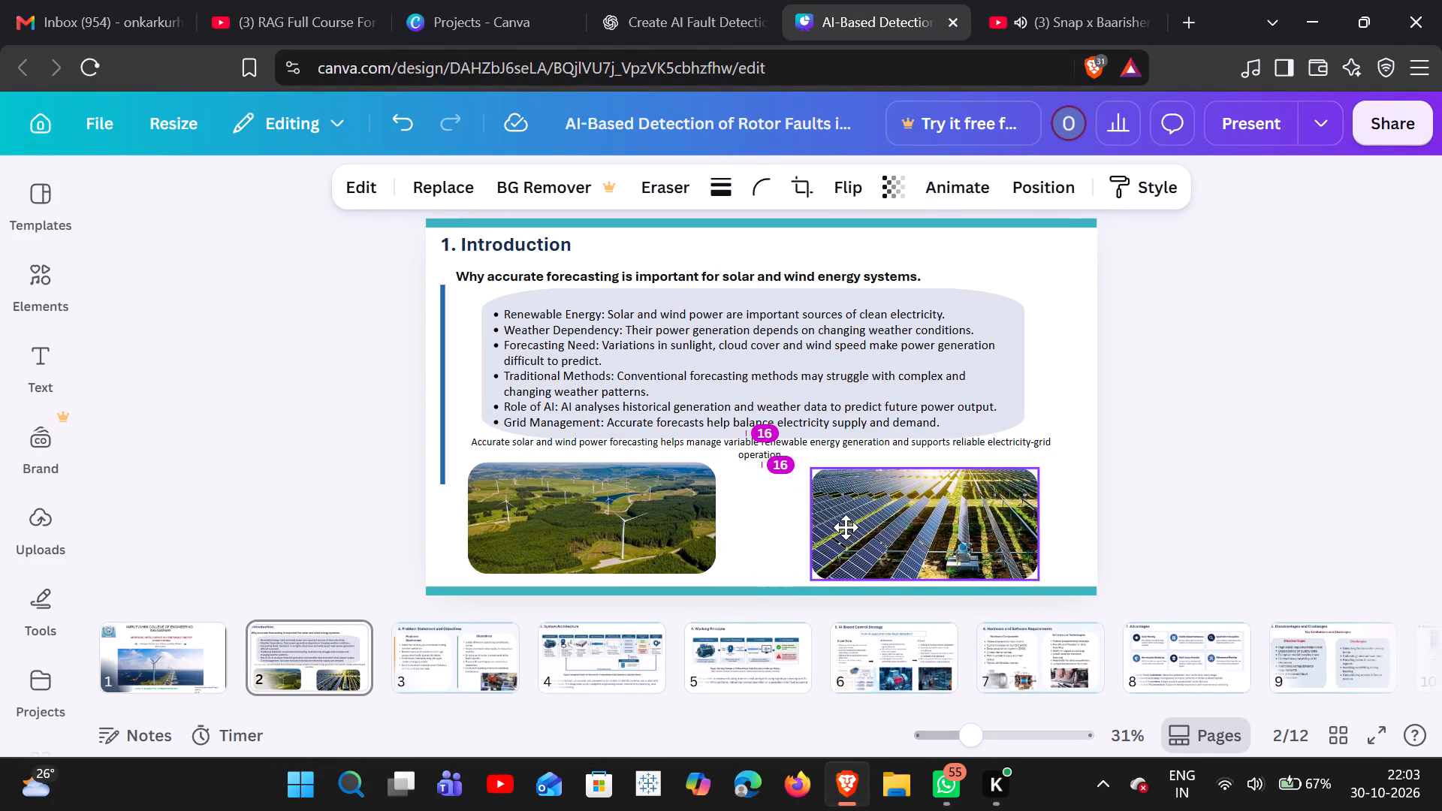
{"action": "left_click_drag", "start_coordinate": [846, 527], "coordinate": [852, 523]}
{"action": "left_click", "coordinate": [732, 585]}
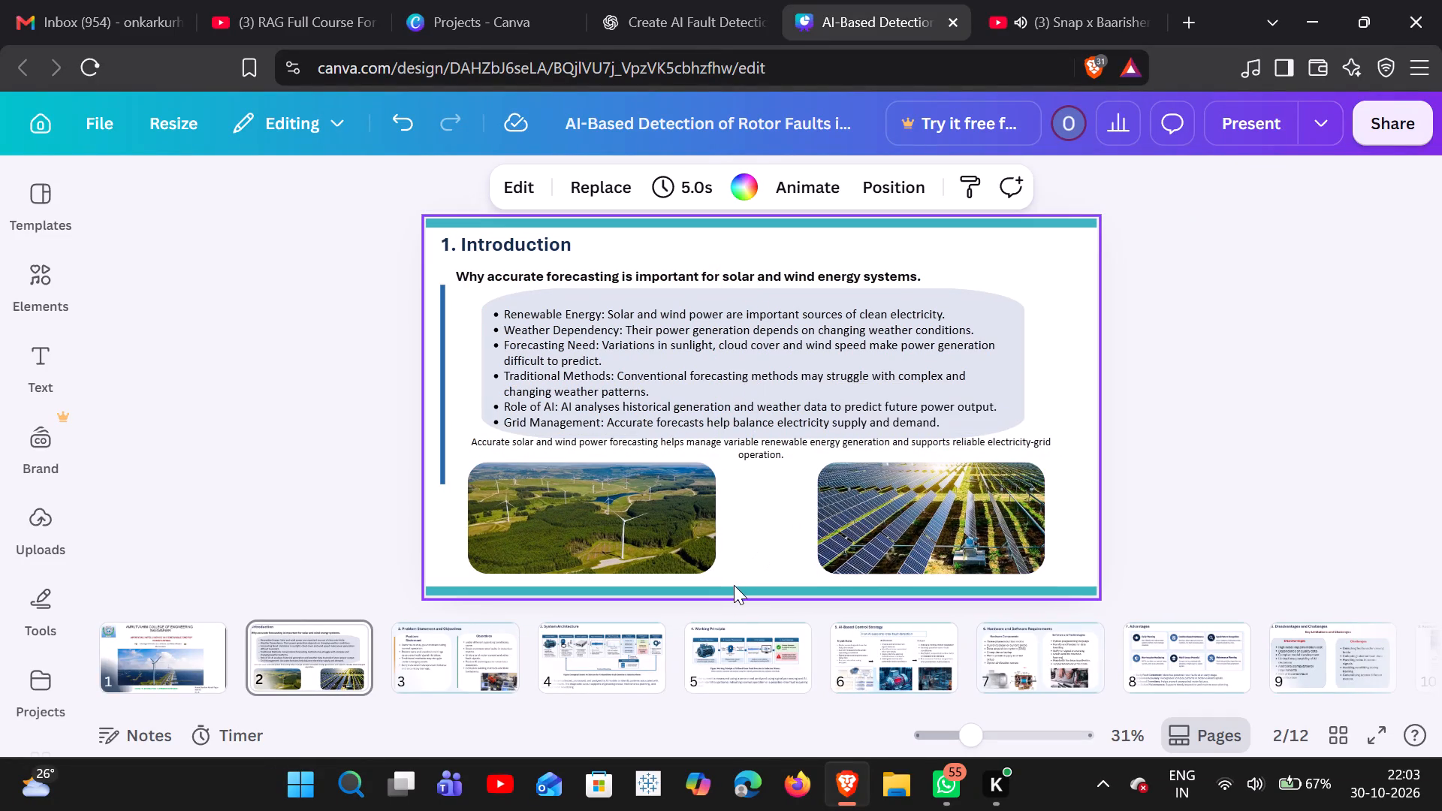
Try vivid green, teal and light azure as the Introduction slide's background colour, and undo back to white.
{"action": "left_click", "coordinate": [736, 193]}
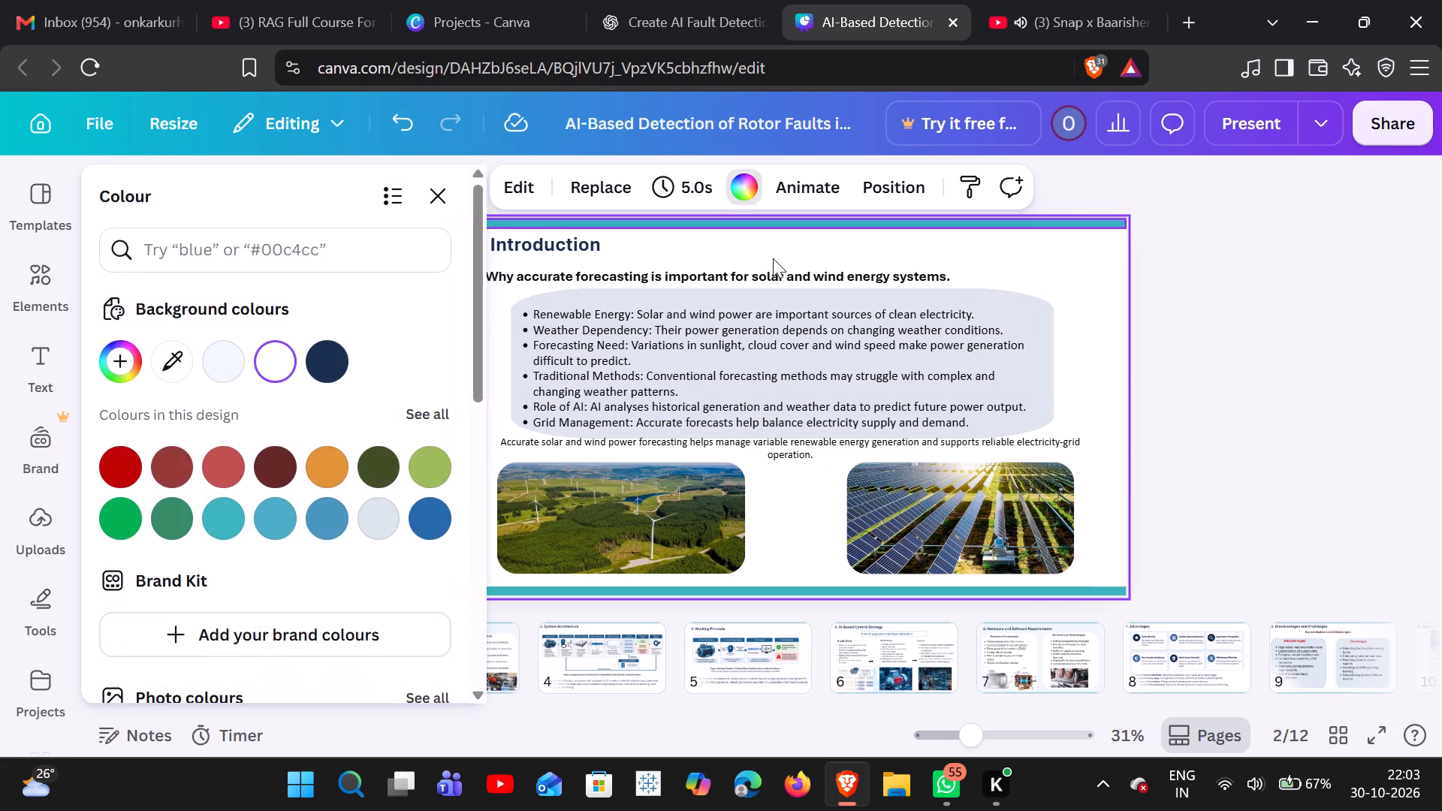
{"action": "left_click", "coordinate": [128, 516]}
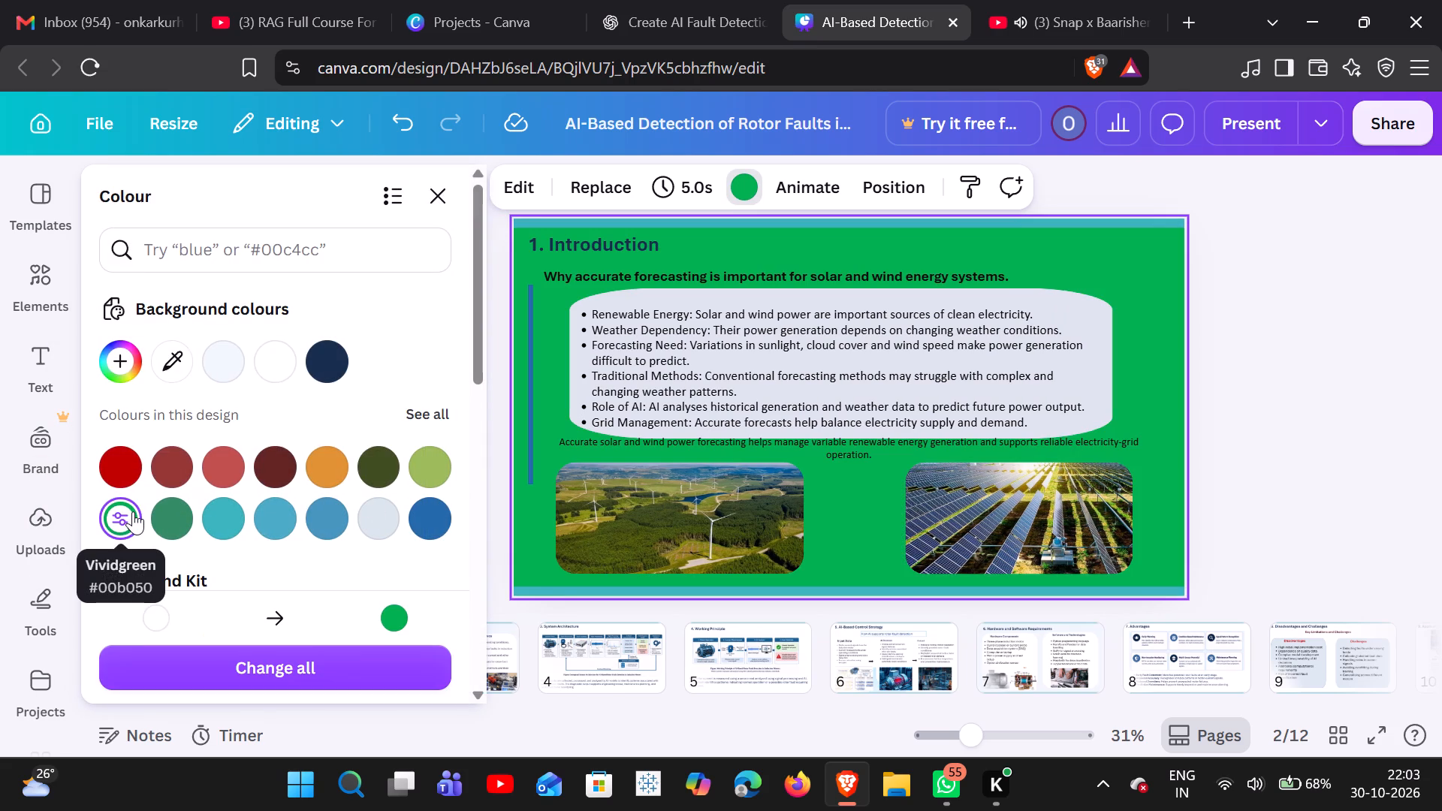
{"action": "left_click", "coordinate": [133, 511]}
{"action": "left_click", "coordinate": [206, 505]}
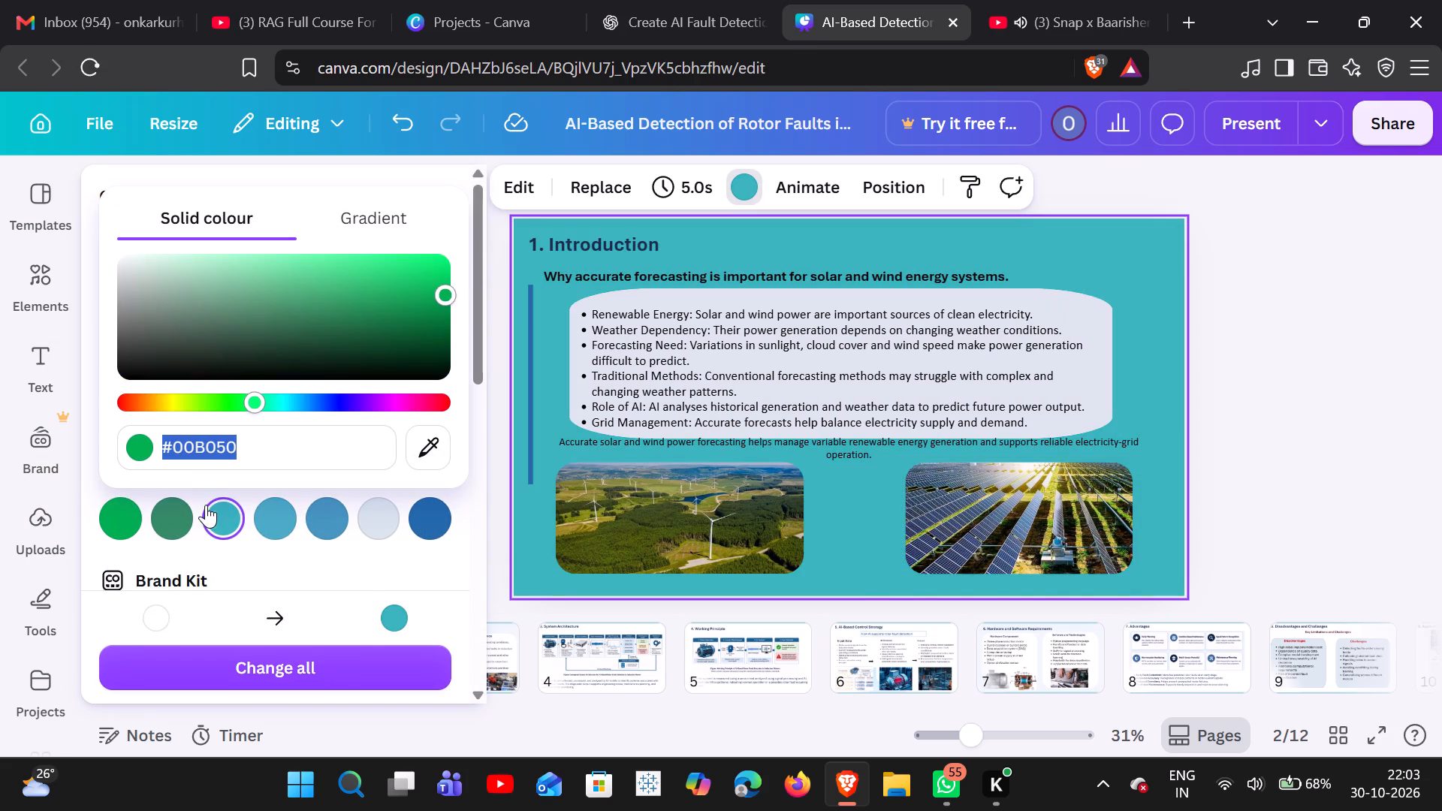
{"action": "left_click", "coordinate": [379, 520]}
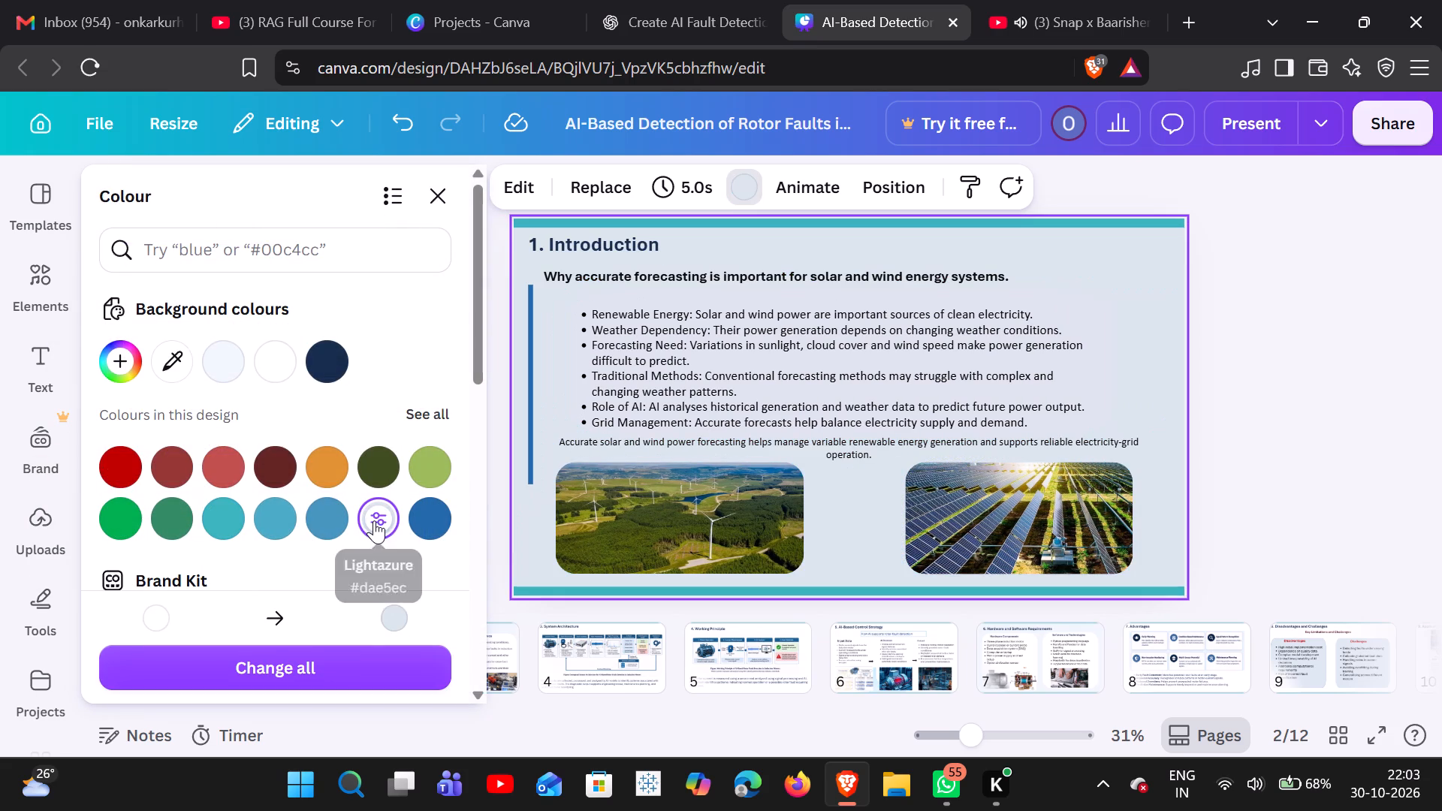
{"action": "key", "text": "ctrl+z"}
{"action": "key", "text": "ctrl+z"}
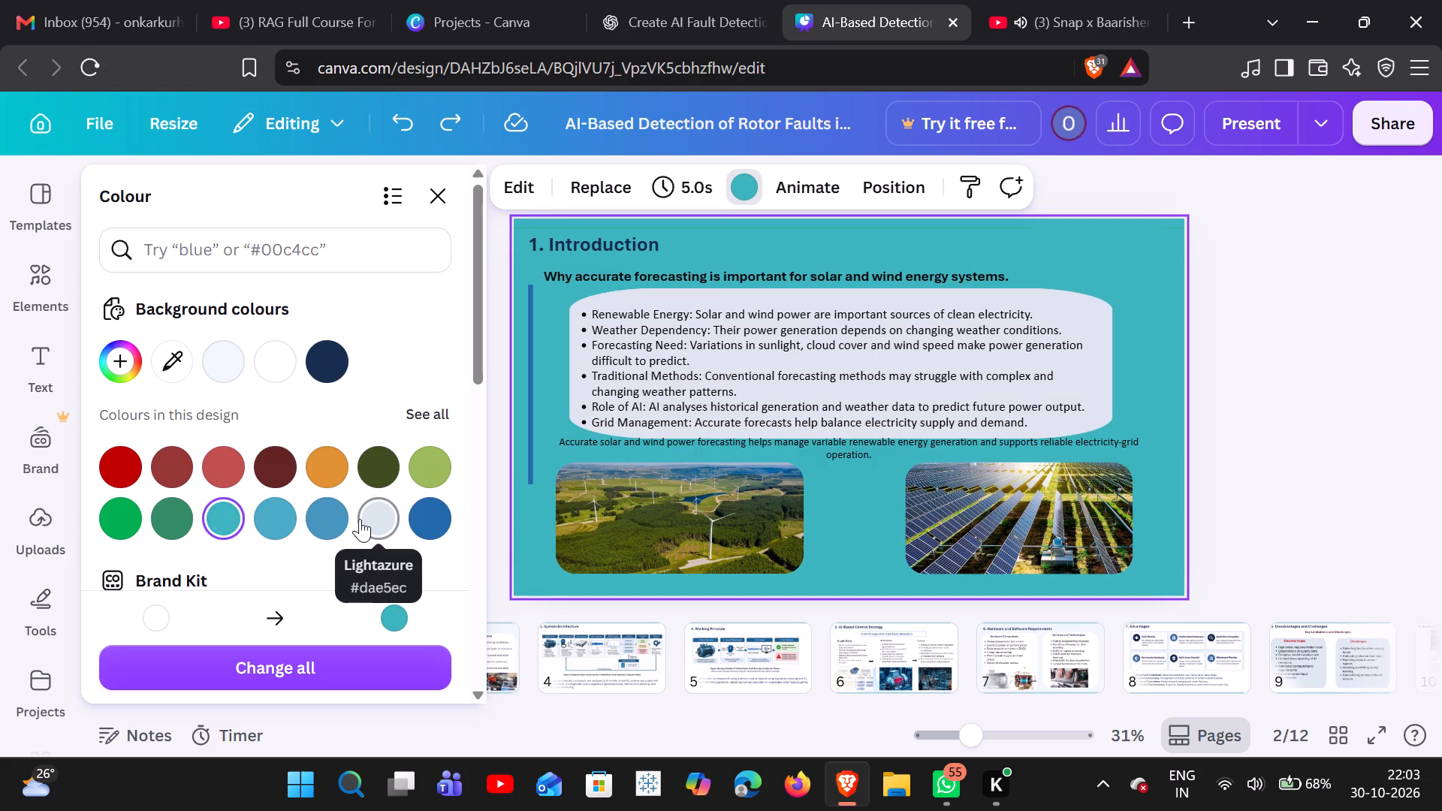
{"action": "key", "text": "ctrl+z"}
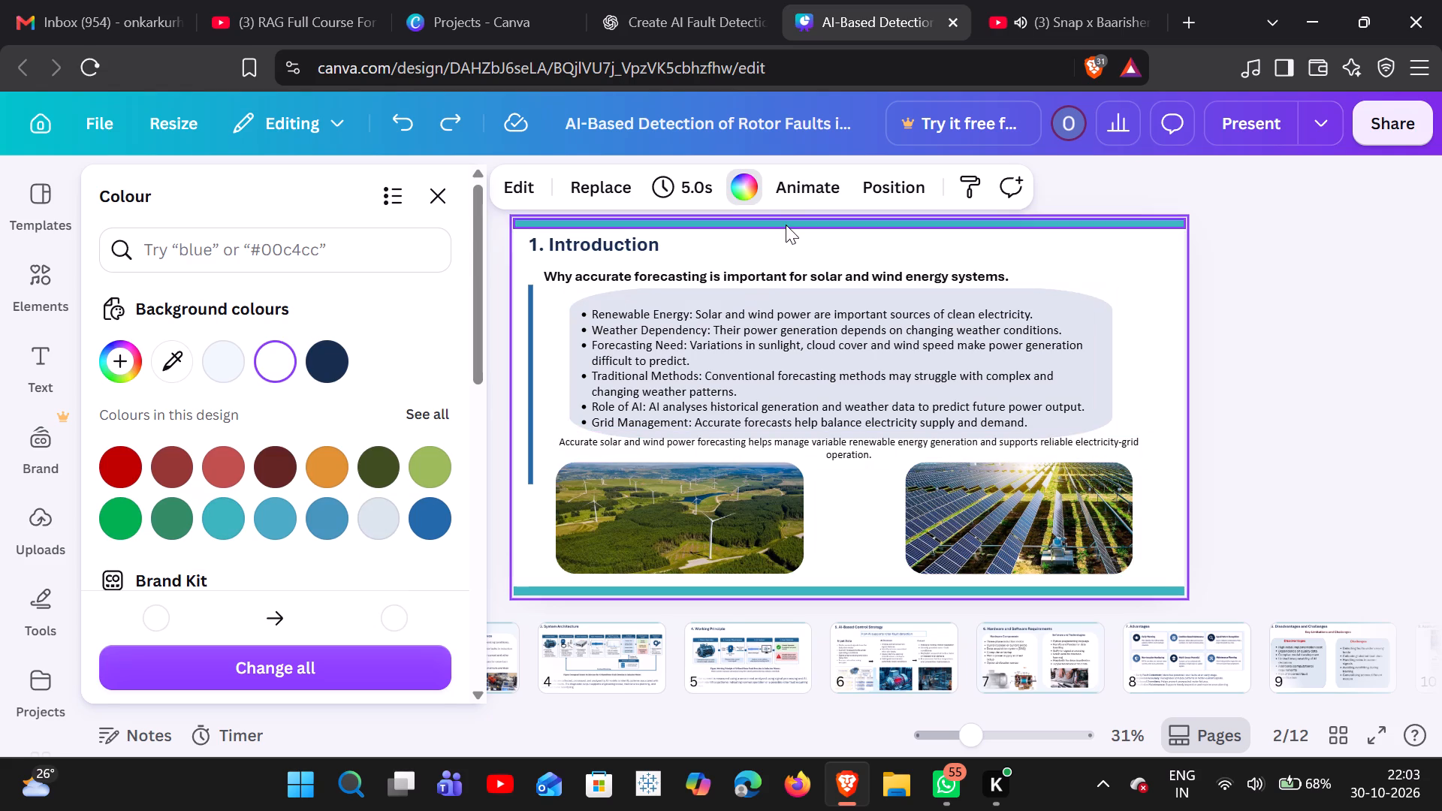
Recolour the teal strips along the slide's top and bottom edges to vivid green #00b050.
{"action": "left_click", "coordinate": [786, 225]}
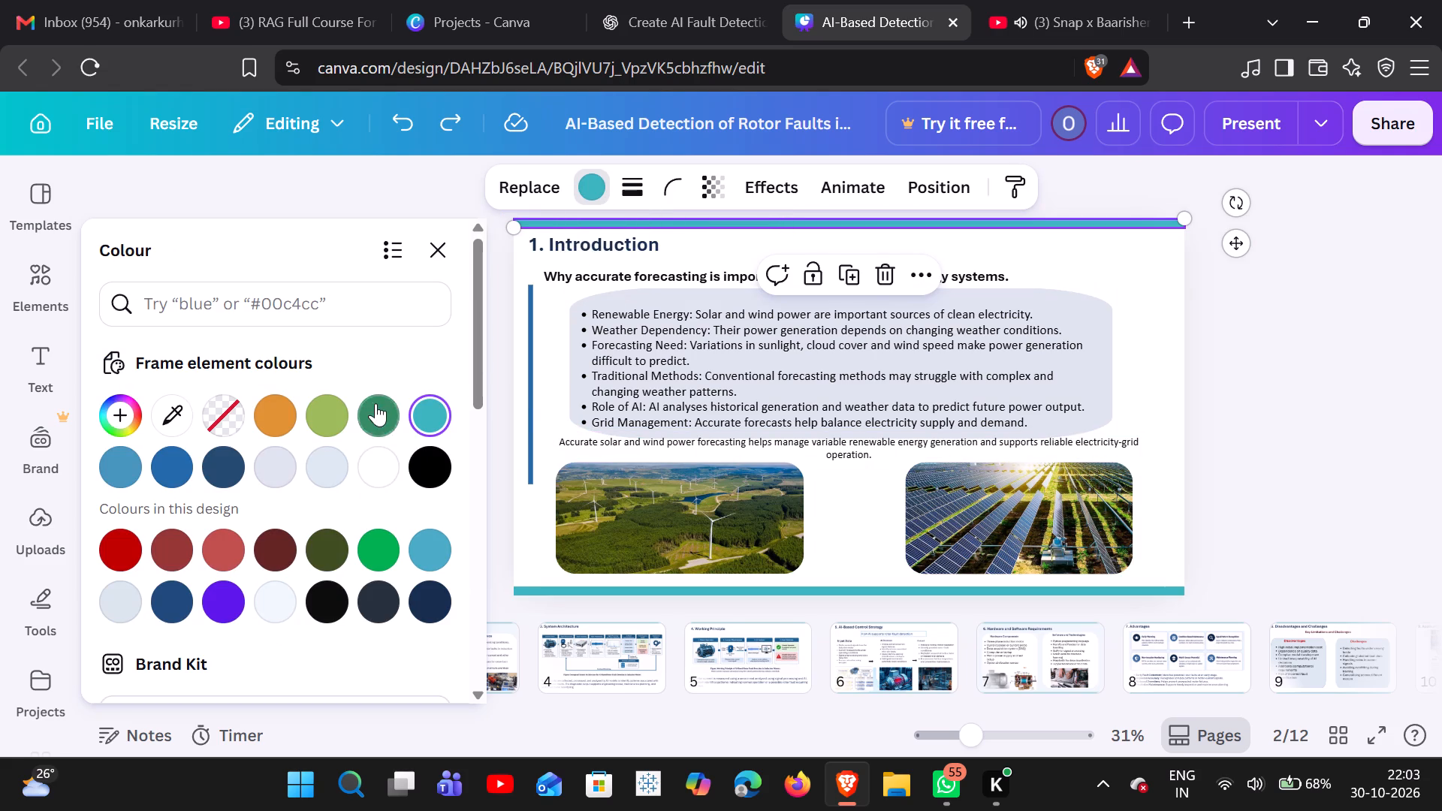
{"action": "left_click", "coordinate": [374, 400]}
{"action": "left_click", "coordinate": [381, 561]}
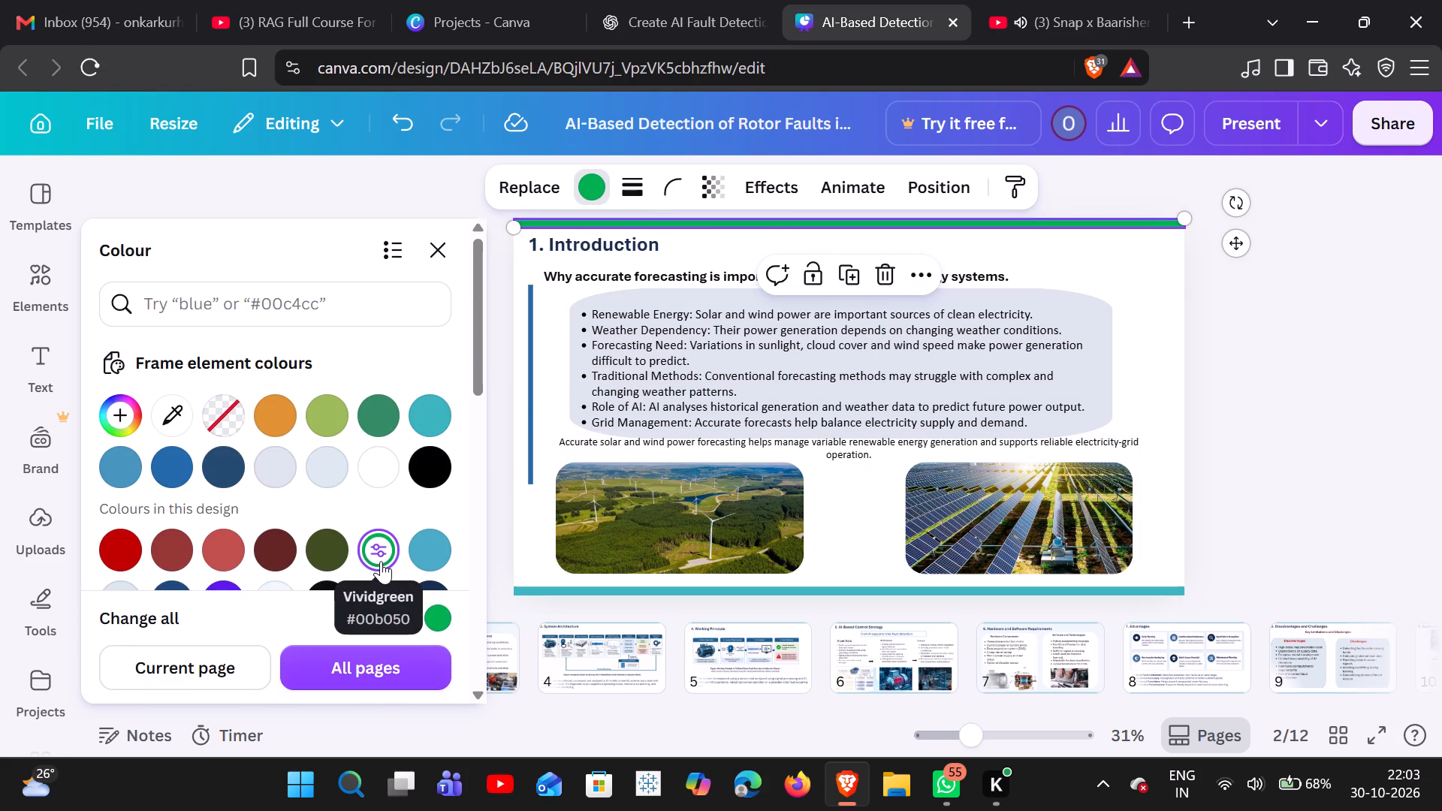
{"action": "scroll", "coordinate": [430, 578], "scroll_direction": "down", "scroll_amount": 1}
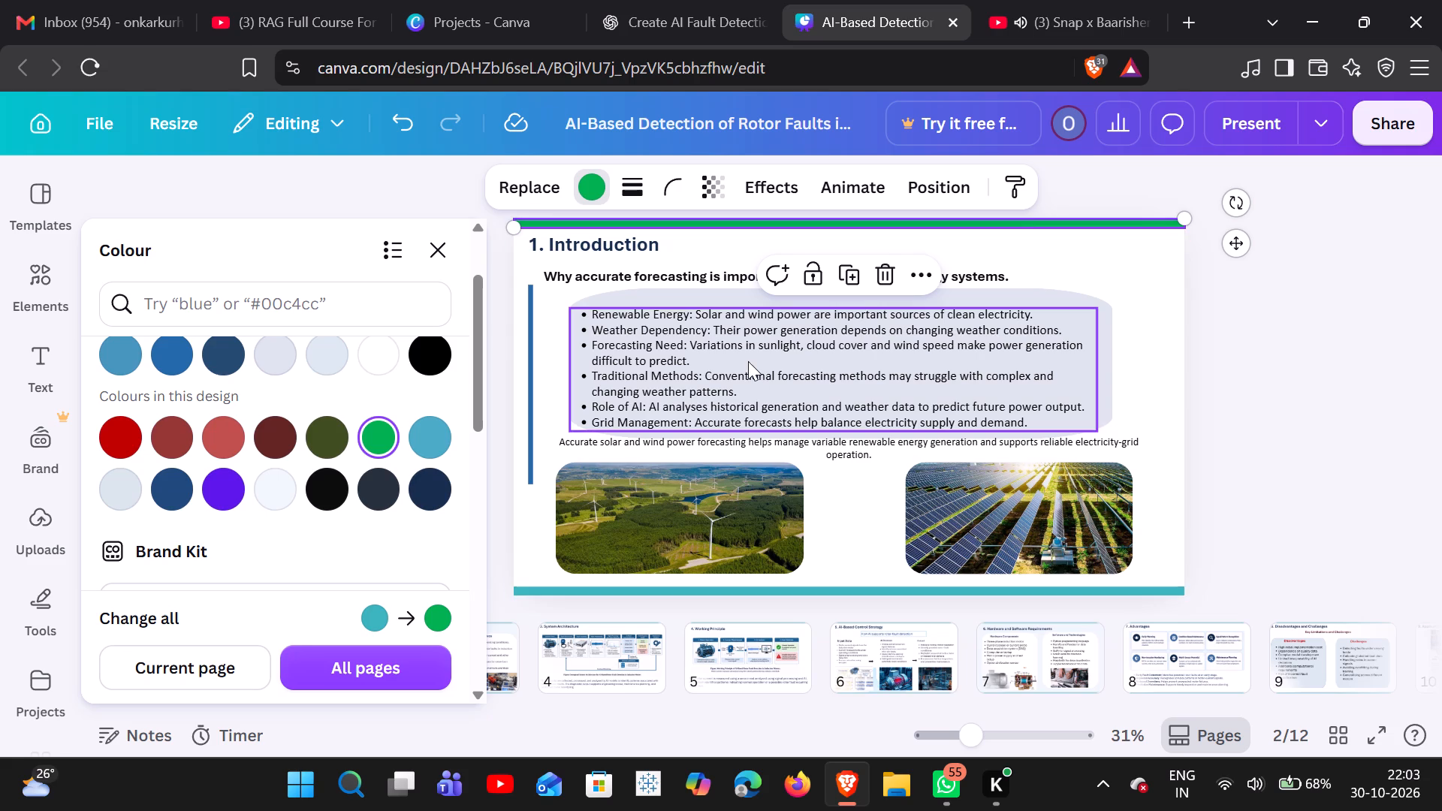
{"action": "left_click", "coordinate": [1122, 592]}
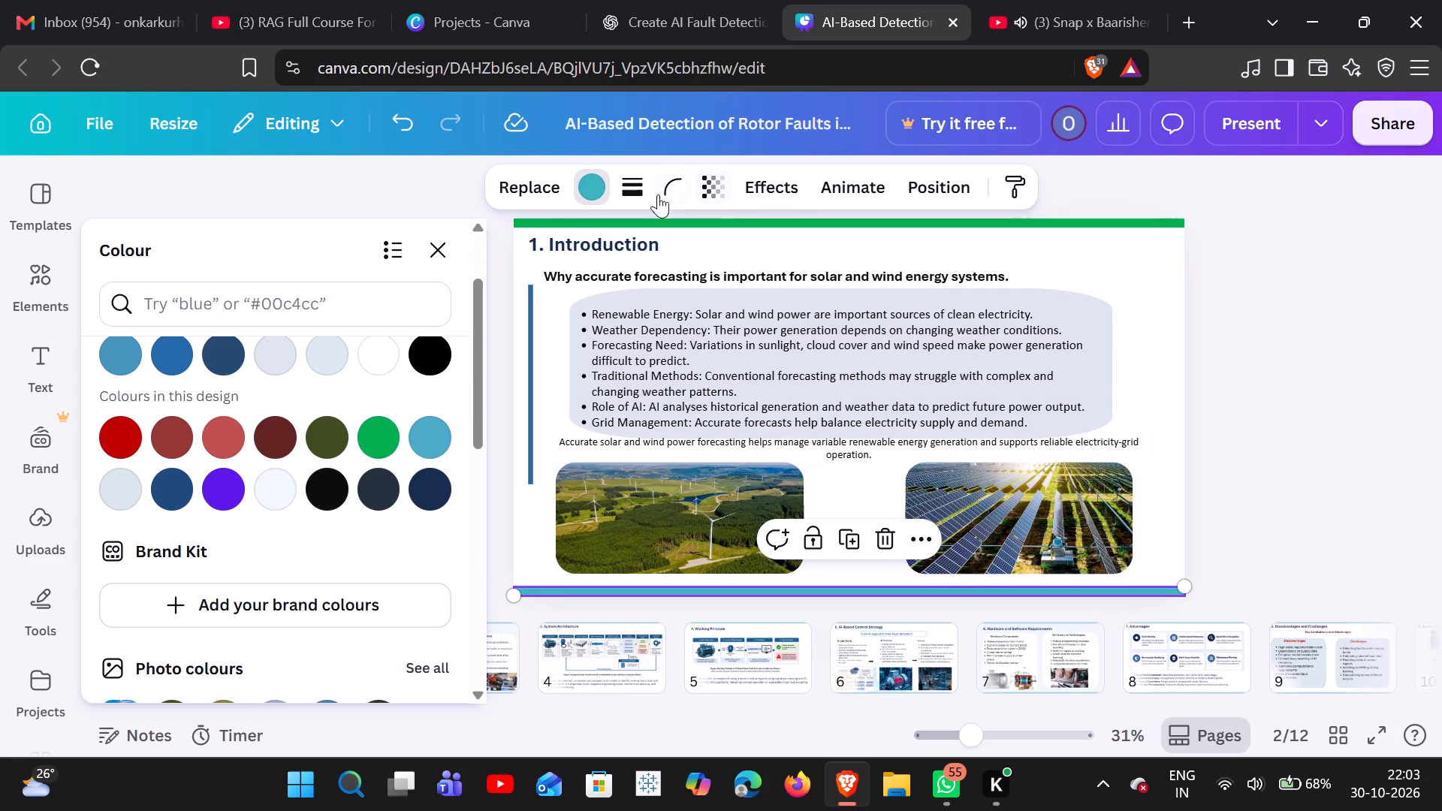
{"action": "left_click", "coordinate": [390, 429]}
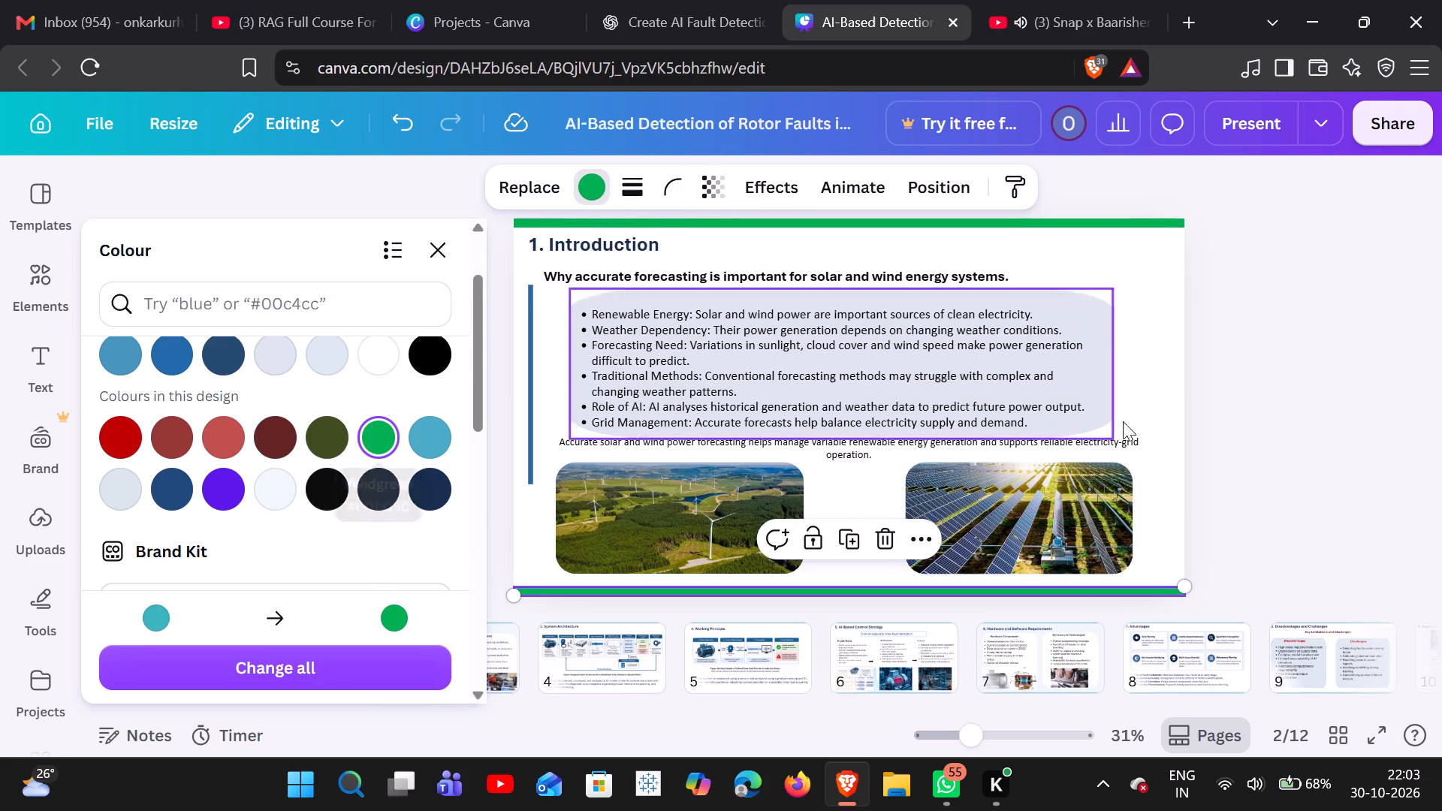
{"action": "left_click", "coordinate": [1371, 367]}
{"action": "left_click", "coordinate": [1371, 360]}
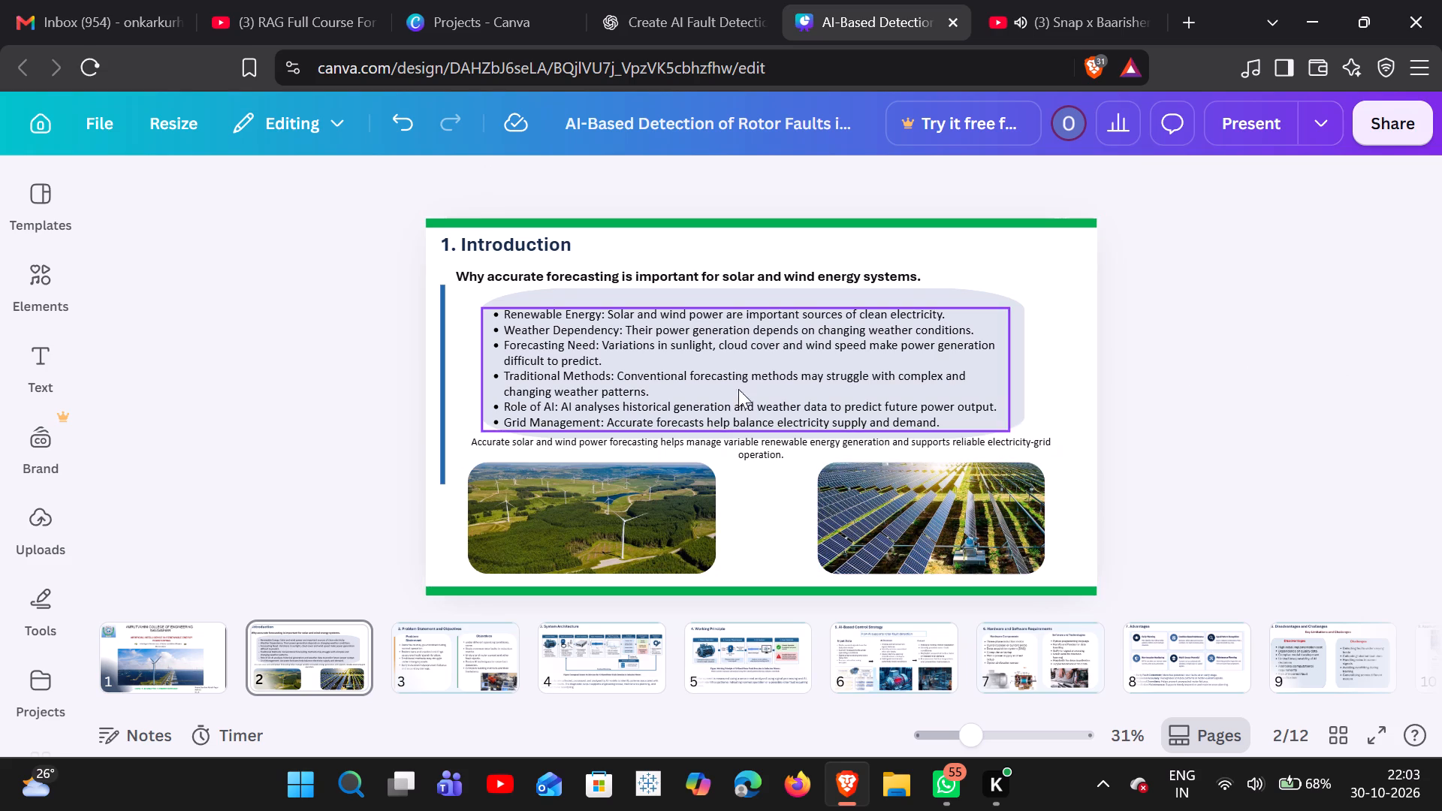
Left-align the takeaway sentence below the rounded card.
{"action": "left_click", "coordinate": [552, 436]}
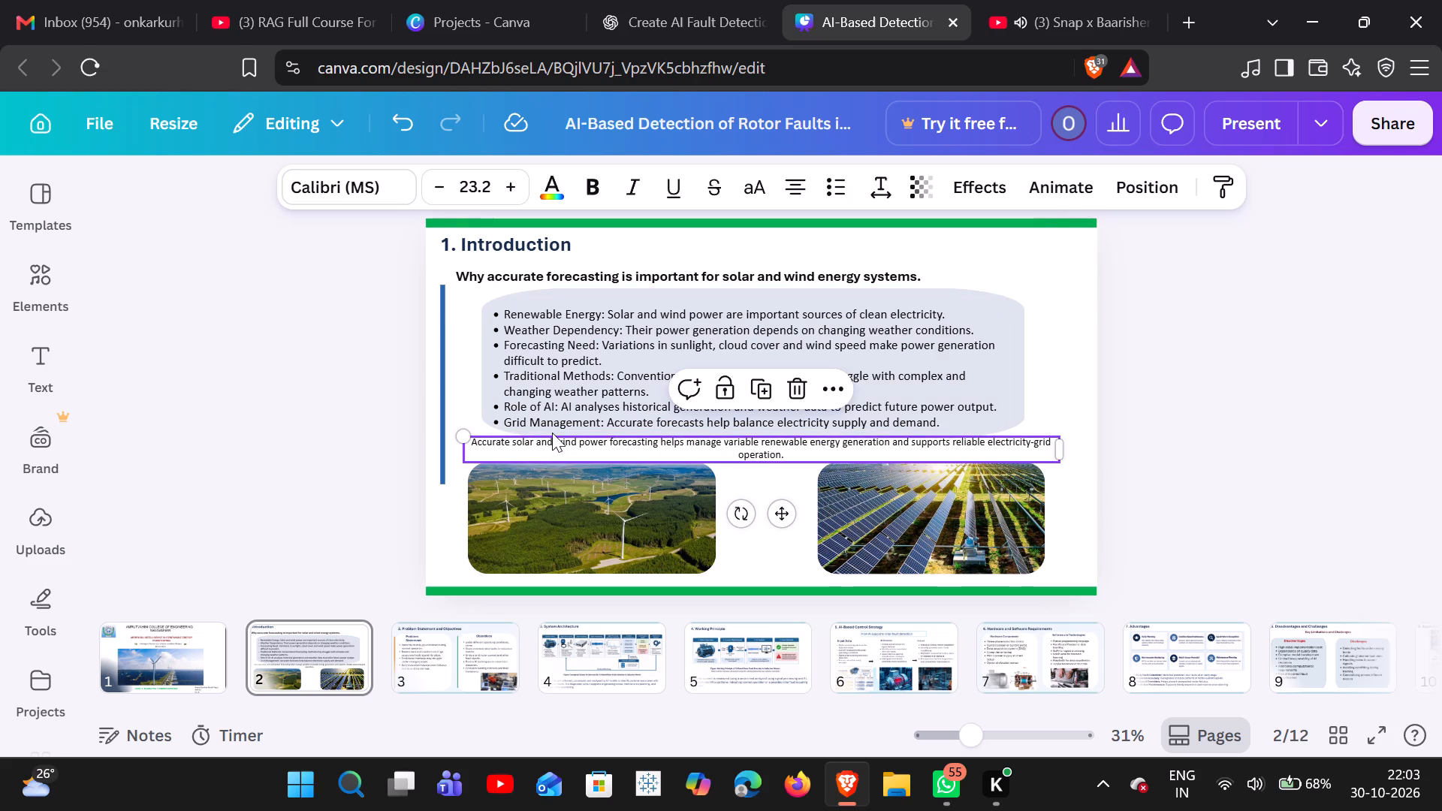
{"action": "left_click", "coordinate": [793, 197]}
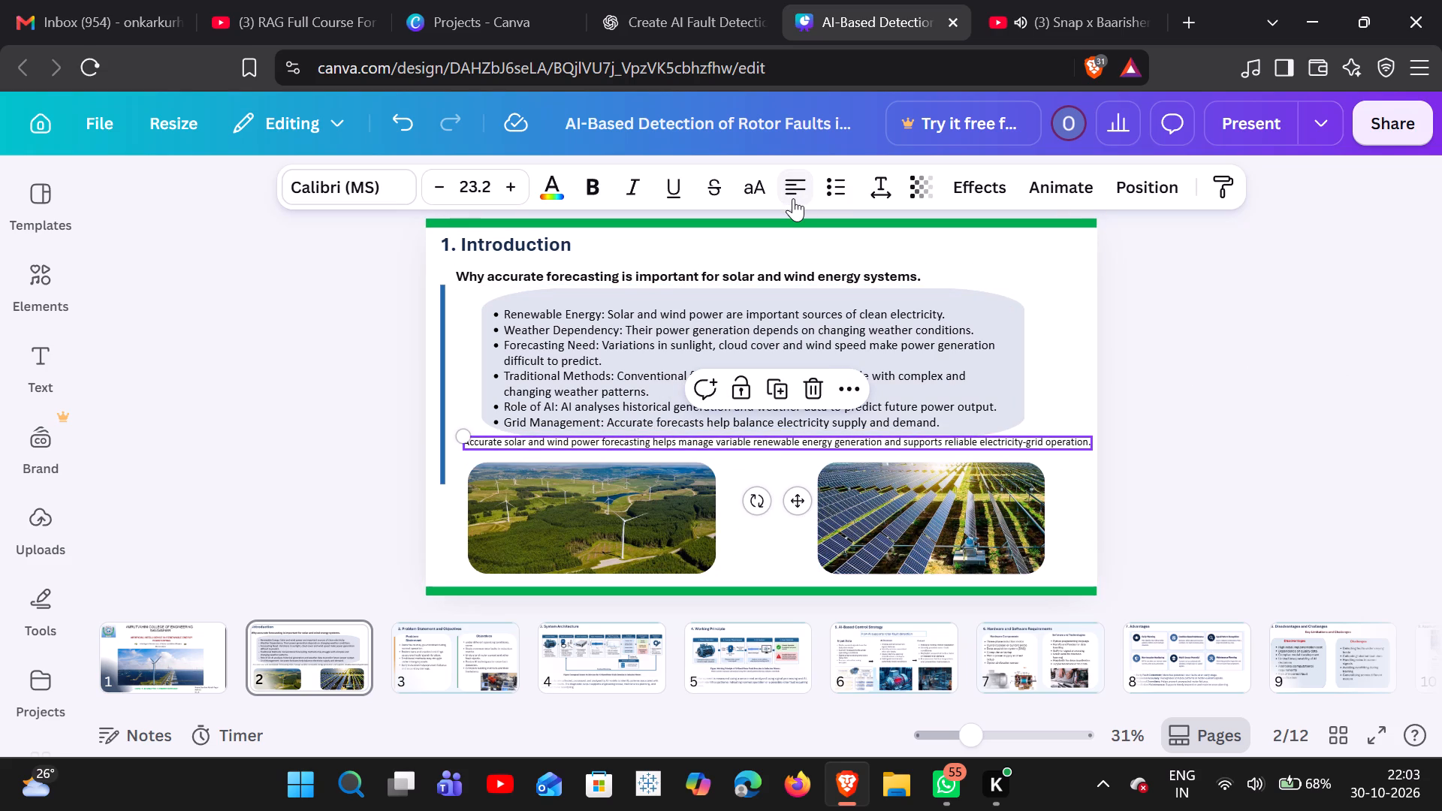
{"action": "left_click", "coordinate": [1219, 419]}
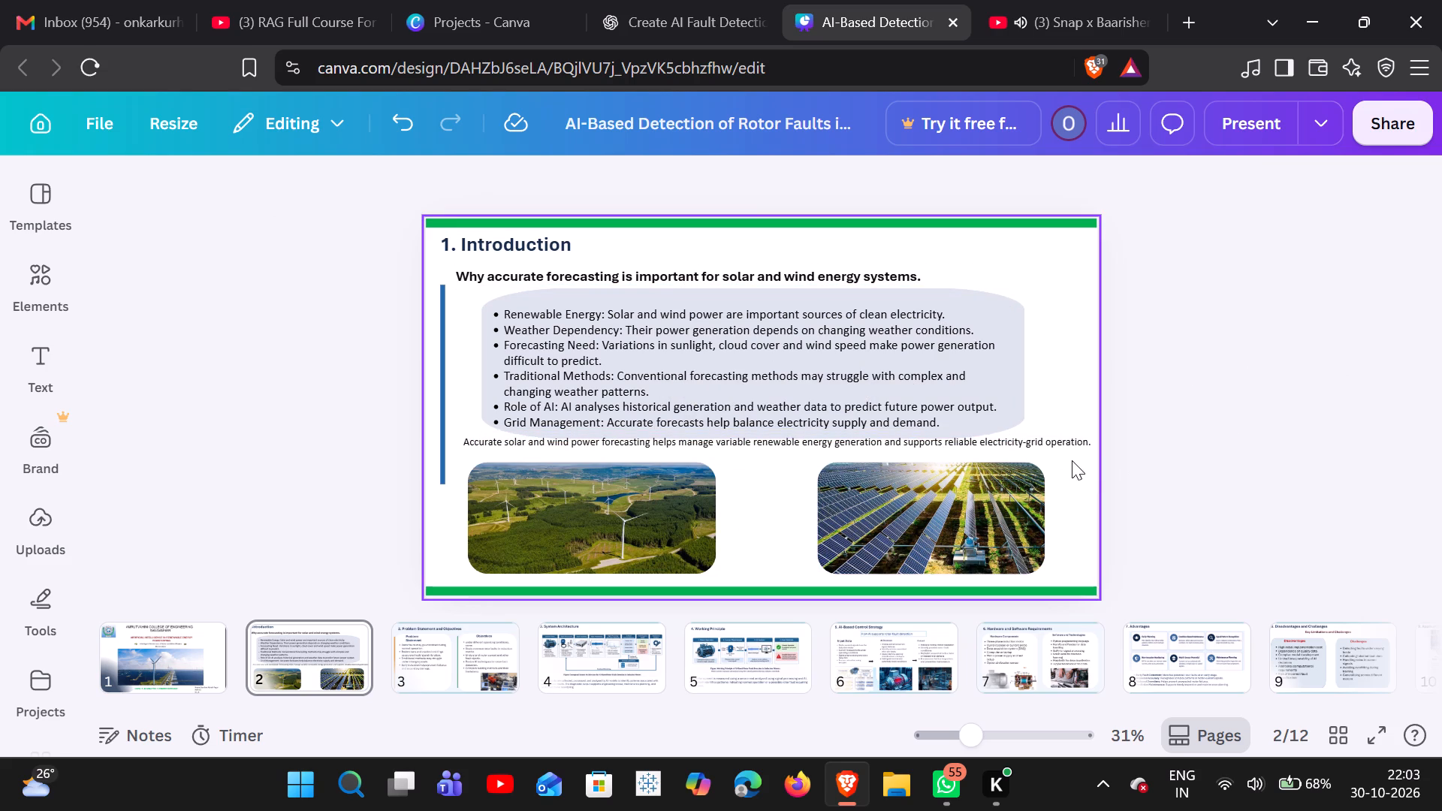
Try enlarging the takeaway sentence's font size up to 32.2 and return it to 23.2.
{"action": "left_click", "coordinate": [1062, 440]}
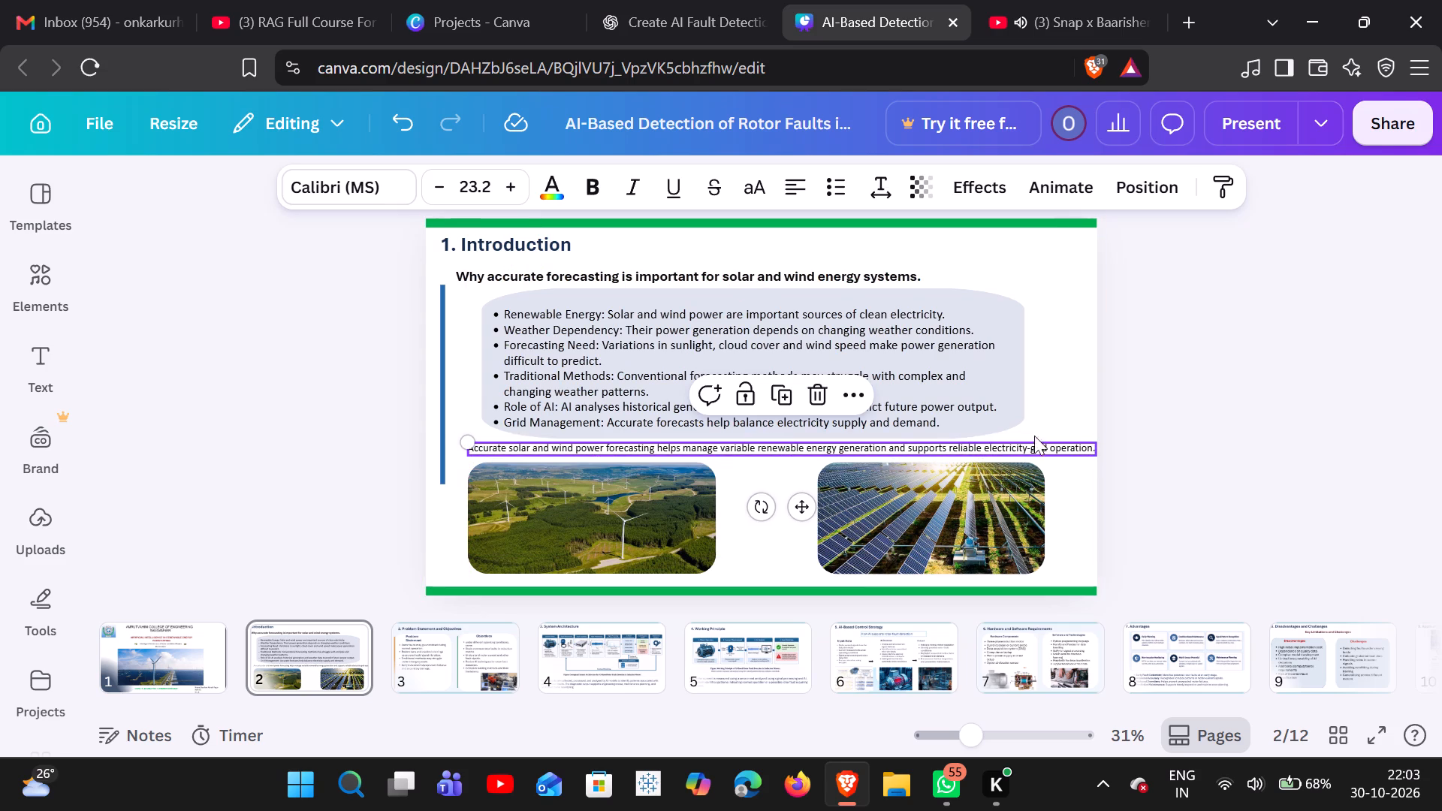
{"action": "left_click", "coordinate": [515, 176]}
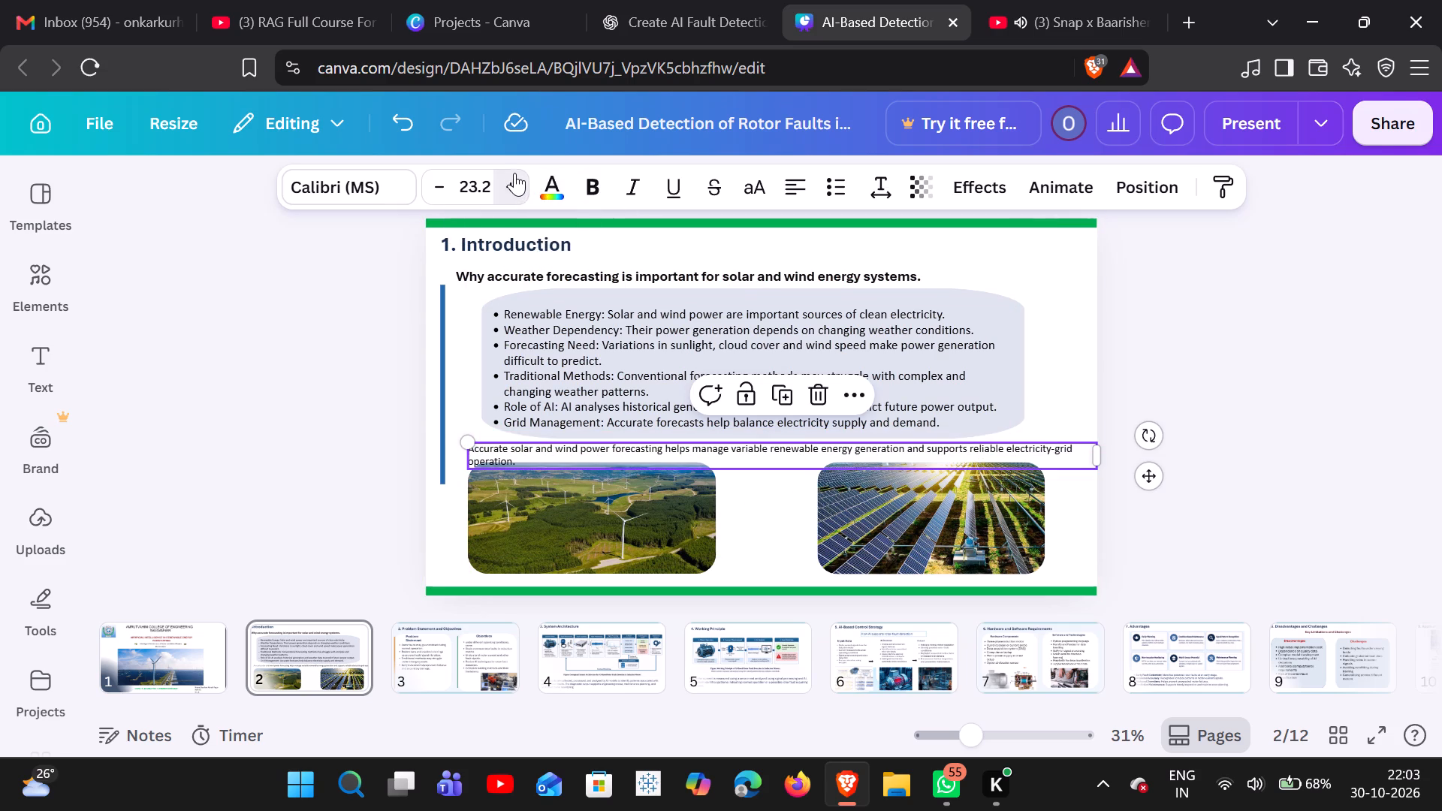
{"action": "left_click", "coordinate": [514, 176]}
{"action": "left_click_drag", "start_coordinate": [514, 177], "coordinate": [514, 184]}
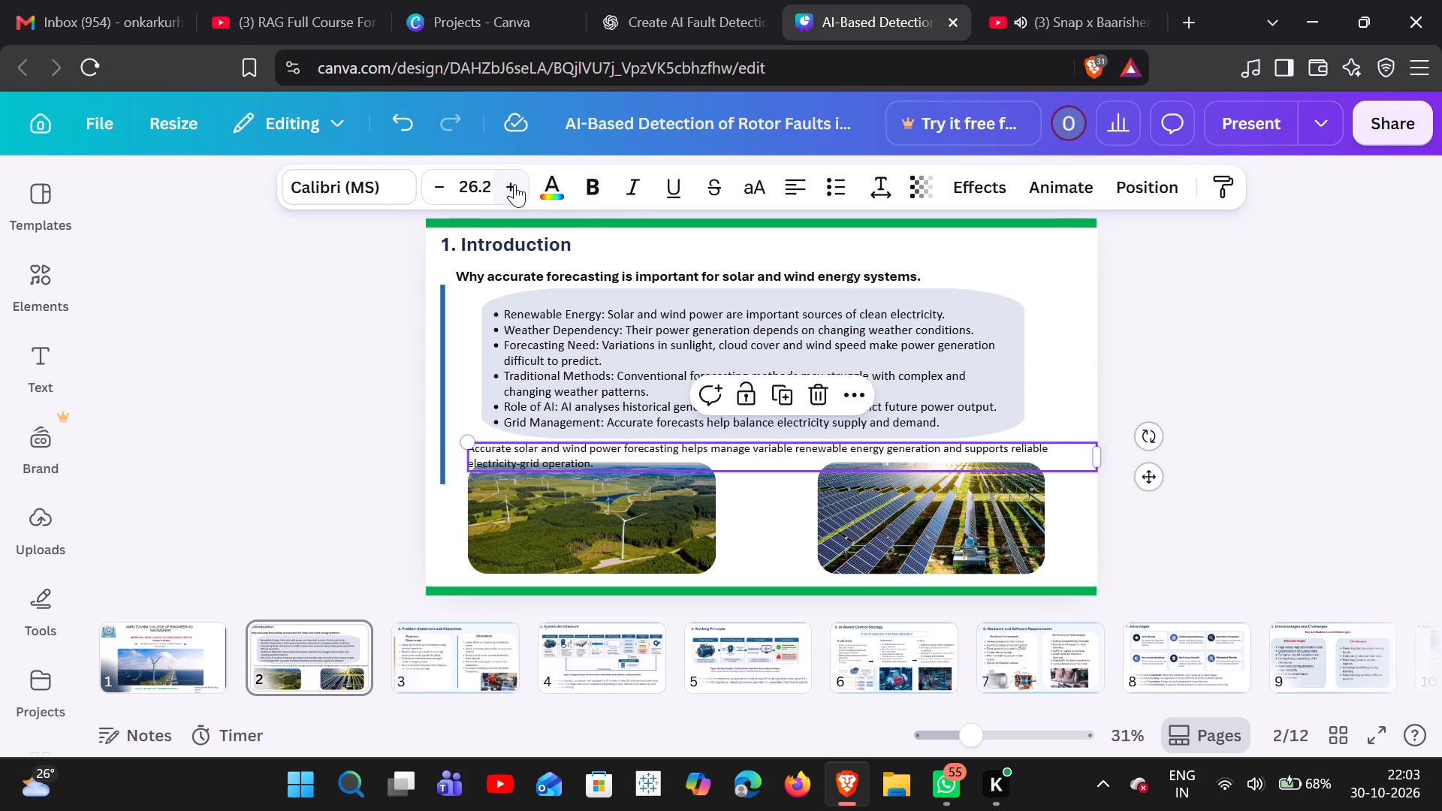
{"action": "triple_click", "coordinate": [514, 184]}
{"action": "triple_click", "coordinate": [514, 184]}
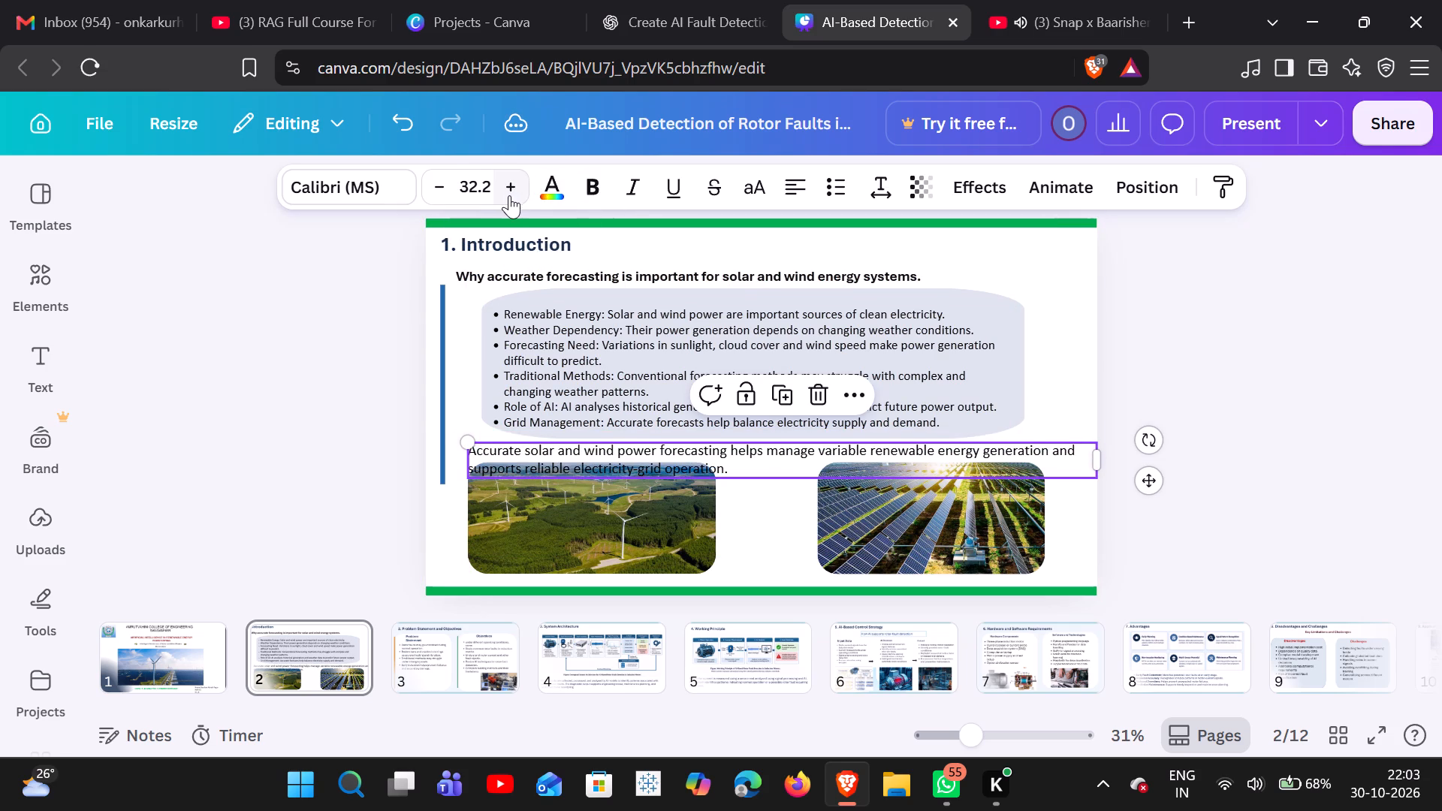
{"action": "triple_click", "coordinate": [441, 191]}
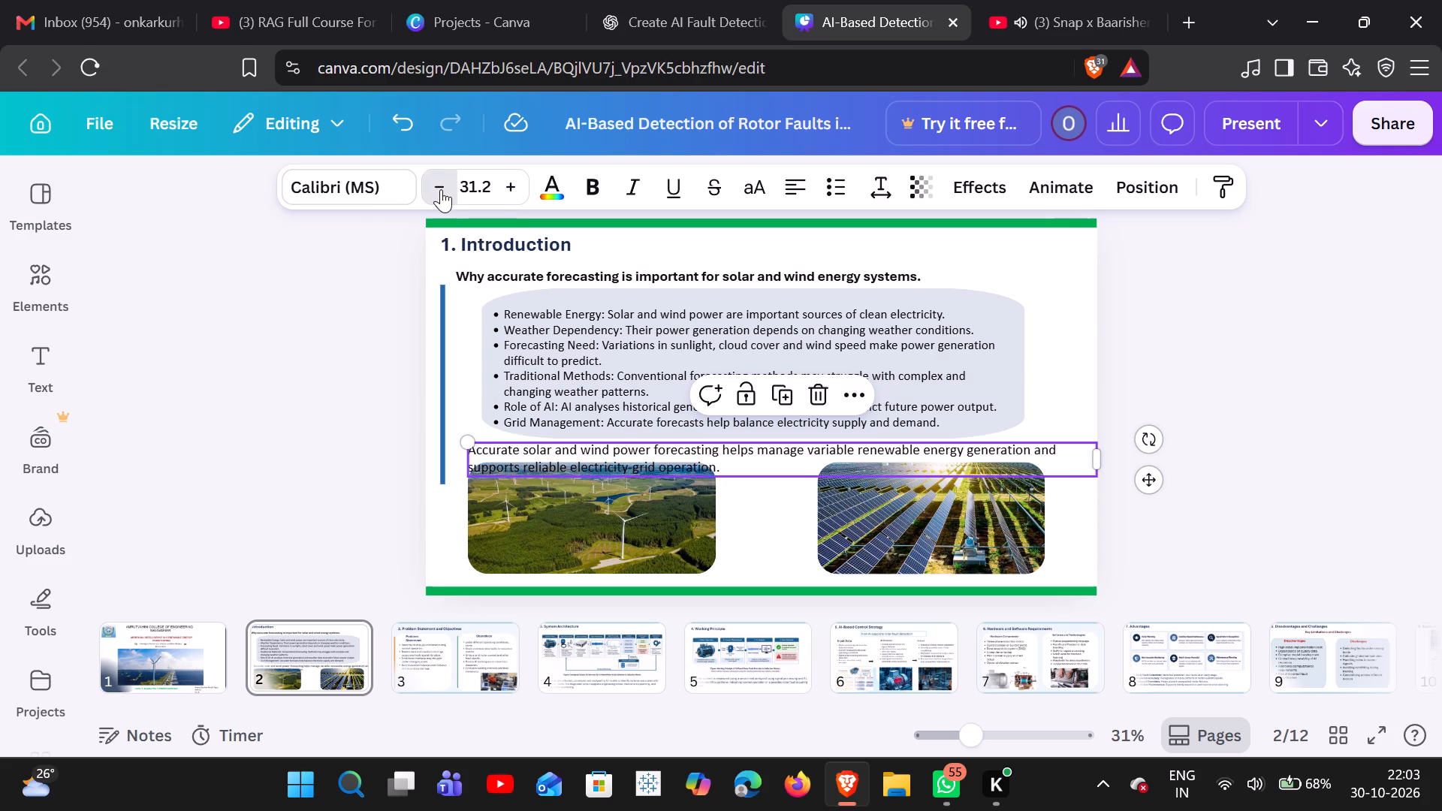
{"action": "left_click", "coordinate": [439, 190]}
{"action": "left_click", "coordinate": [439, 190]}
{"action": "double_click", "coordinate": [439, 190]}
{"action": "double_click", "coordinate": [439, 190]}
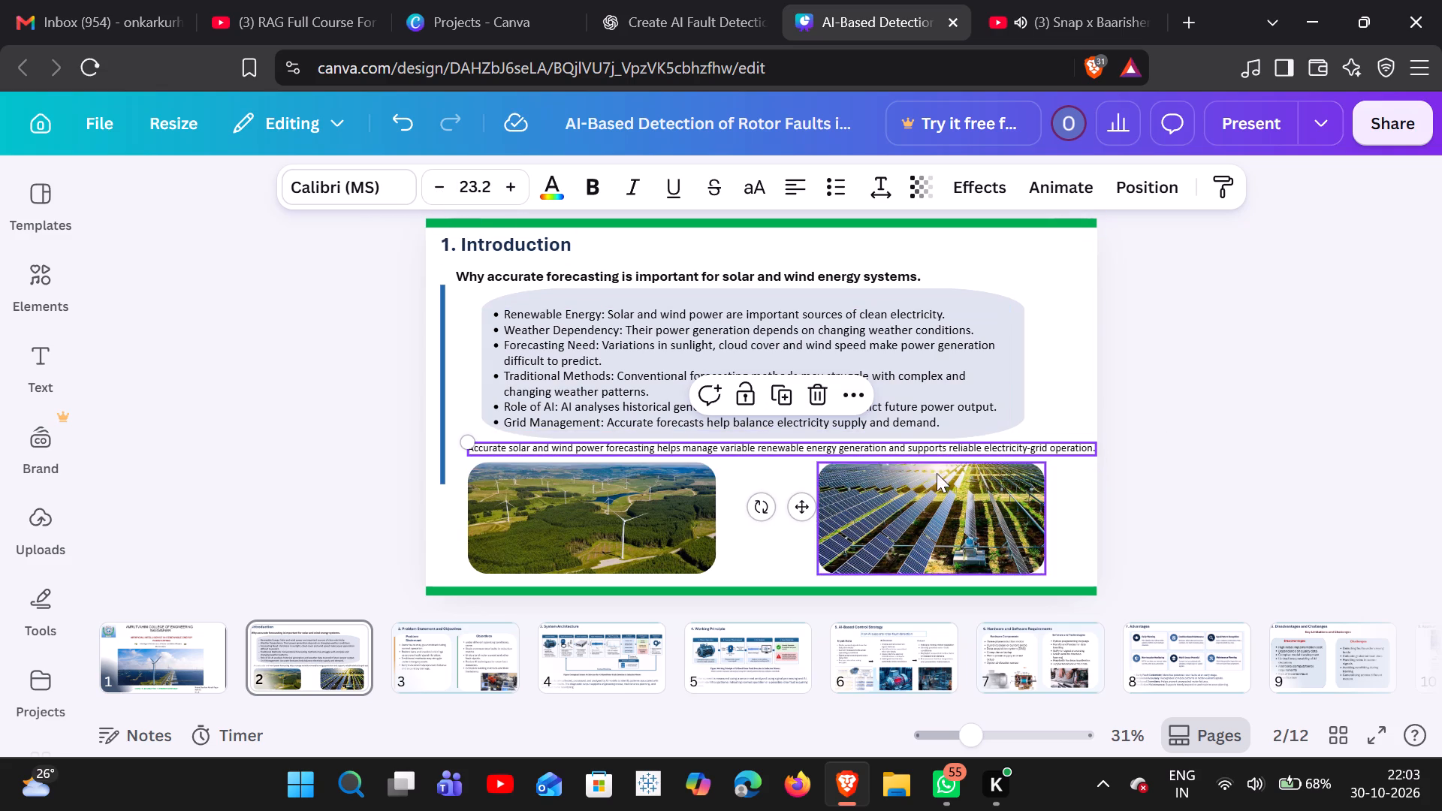
Narrow the takeaway sentence's text box and place it as a column in the gap between the wind-farm and solar-panel photos.
{"action": "left_click", "coordinate": [1067, 449]}
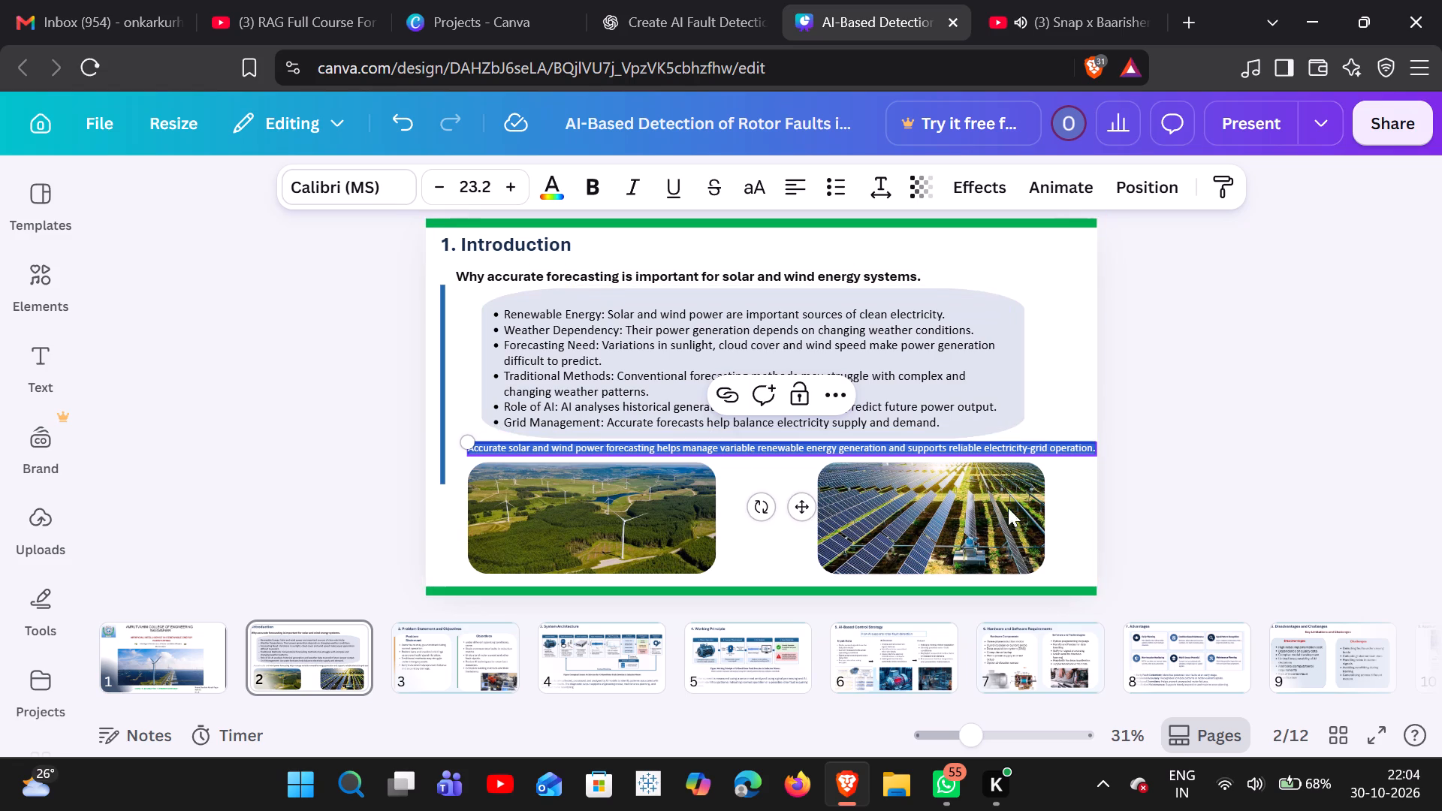
{"action": "left_click", "coordinate": [1192, 513]}
{"action": "left_click", "coordinate": [1042, 451]}
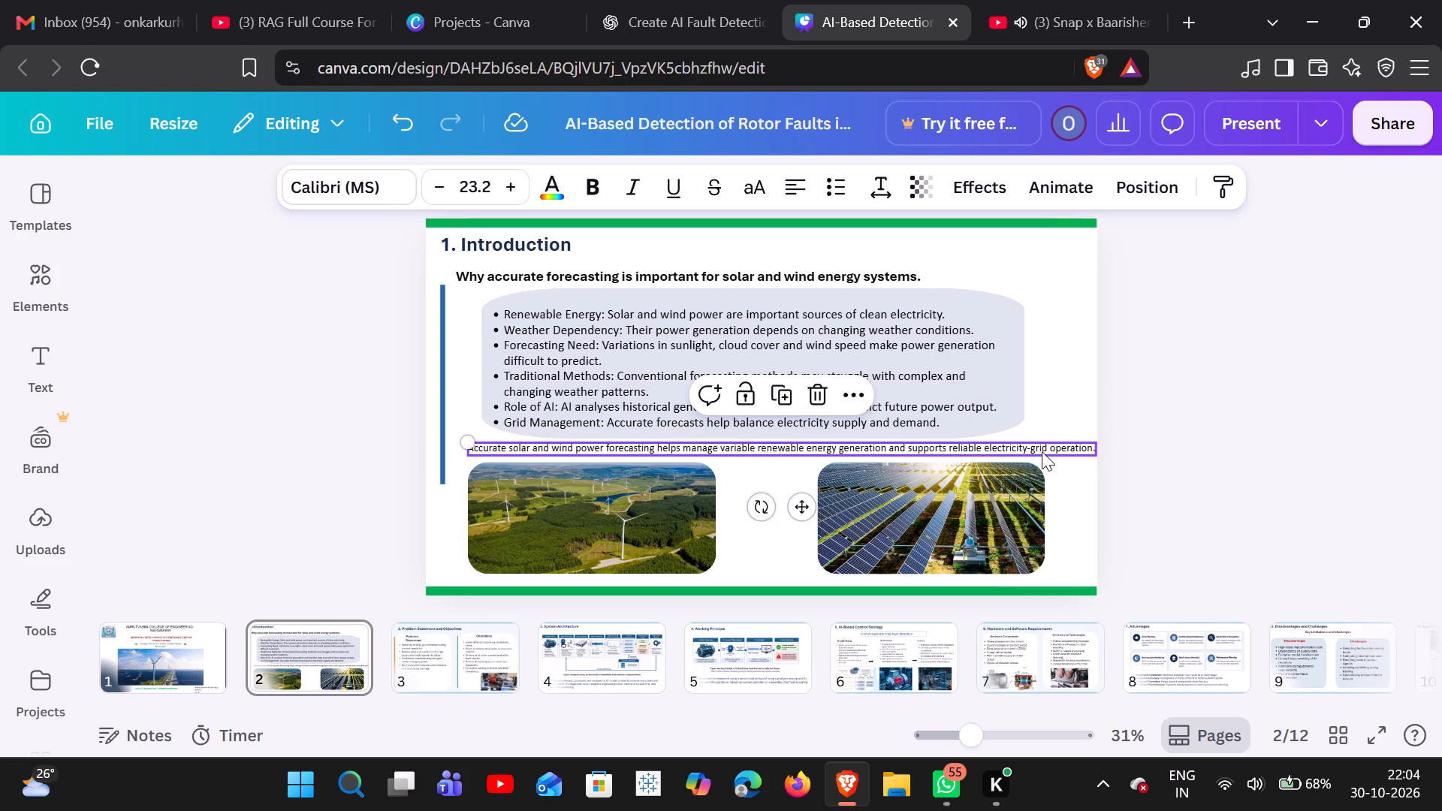
{"action": "left_click_drag", "start_coordinate": [1097, 446], "coordinate": [926, 432]}
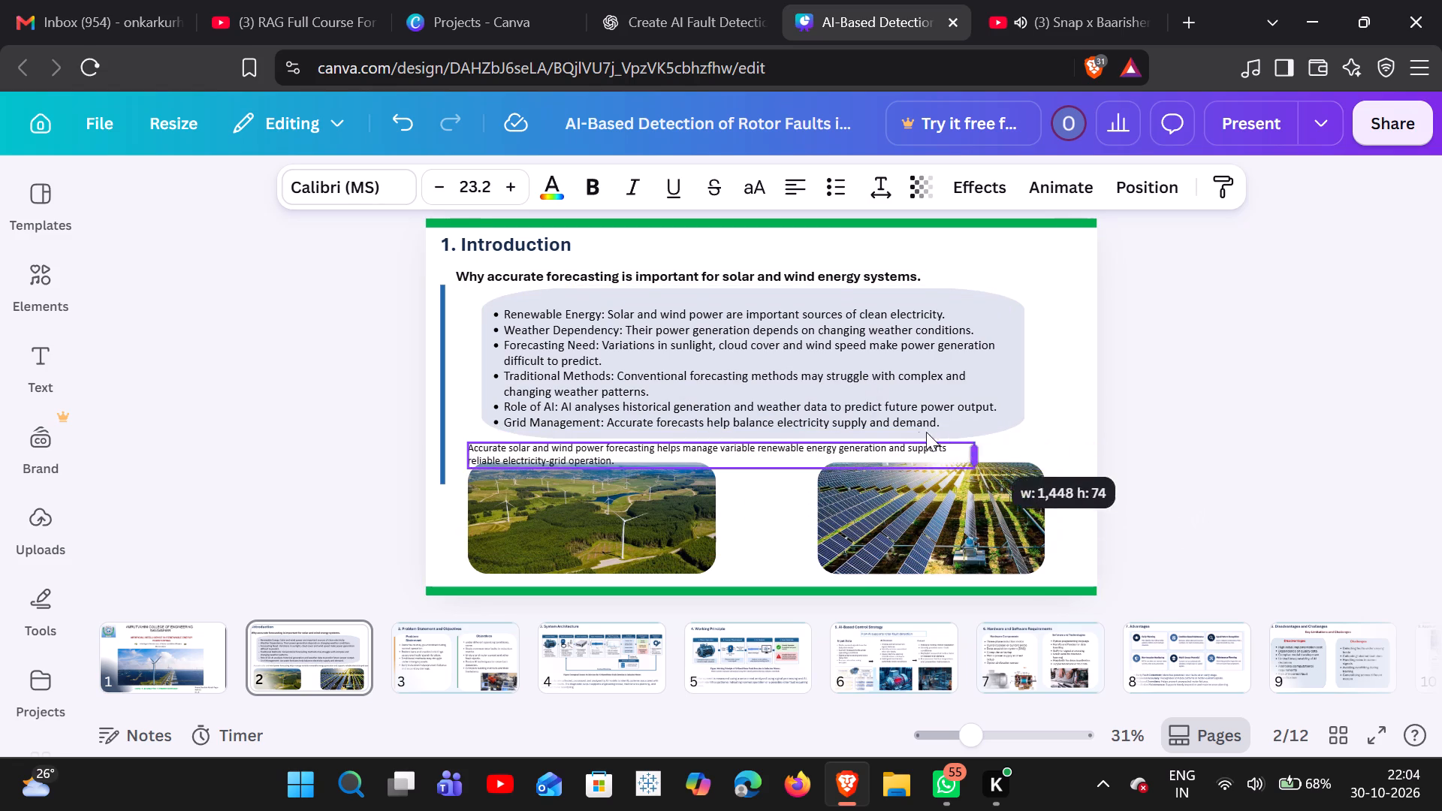
{"action": "left_click_drag", "start_coordinate": [926, 432], "coordinate": [776, 443]}
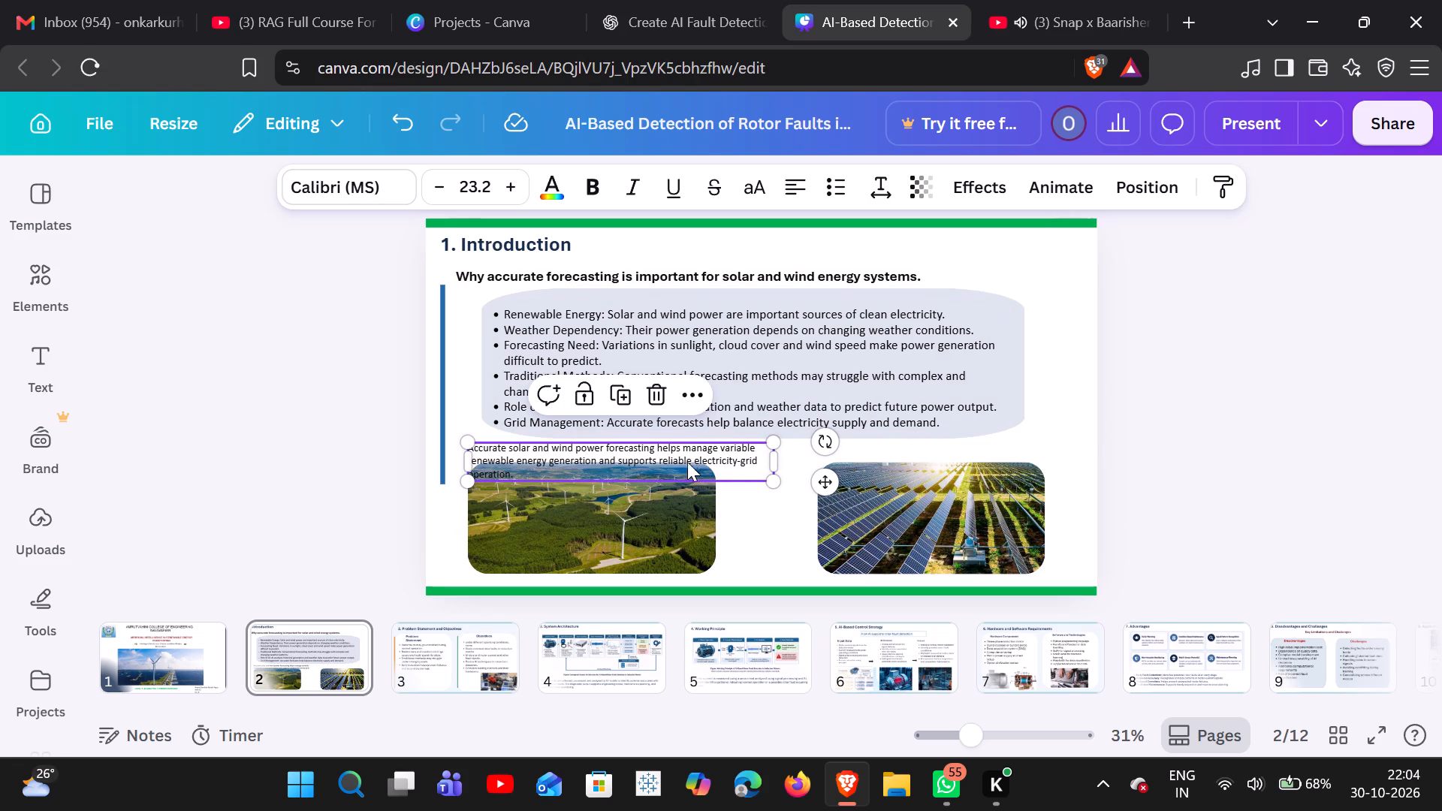
{"action": "left_click_drag", "start_coordinate": [590, 463], "coordinate": [712, 459]}
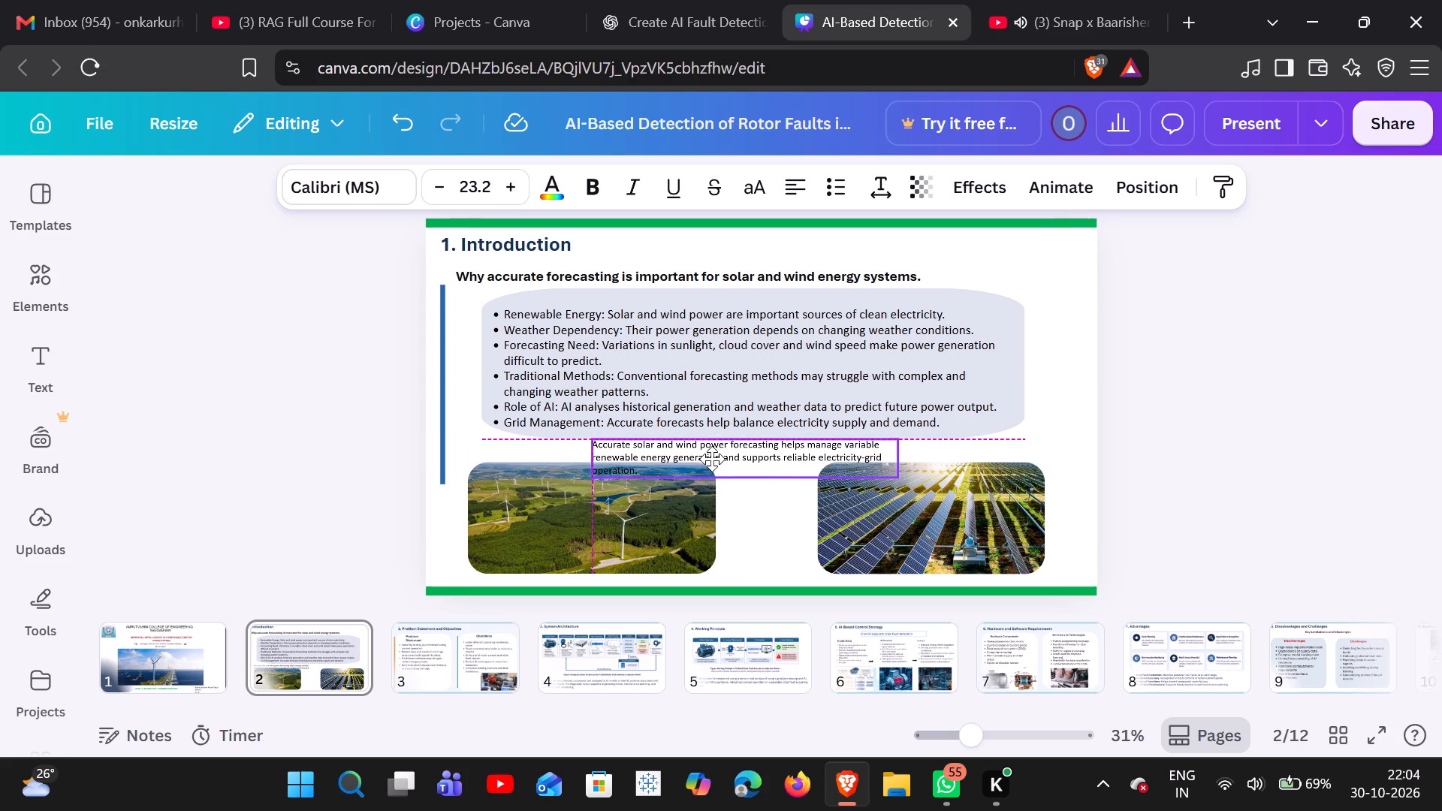
{"action": "left_click_drag", "start_coordinate": [712, 459], "coordinate": [824, 475]}
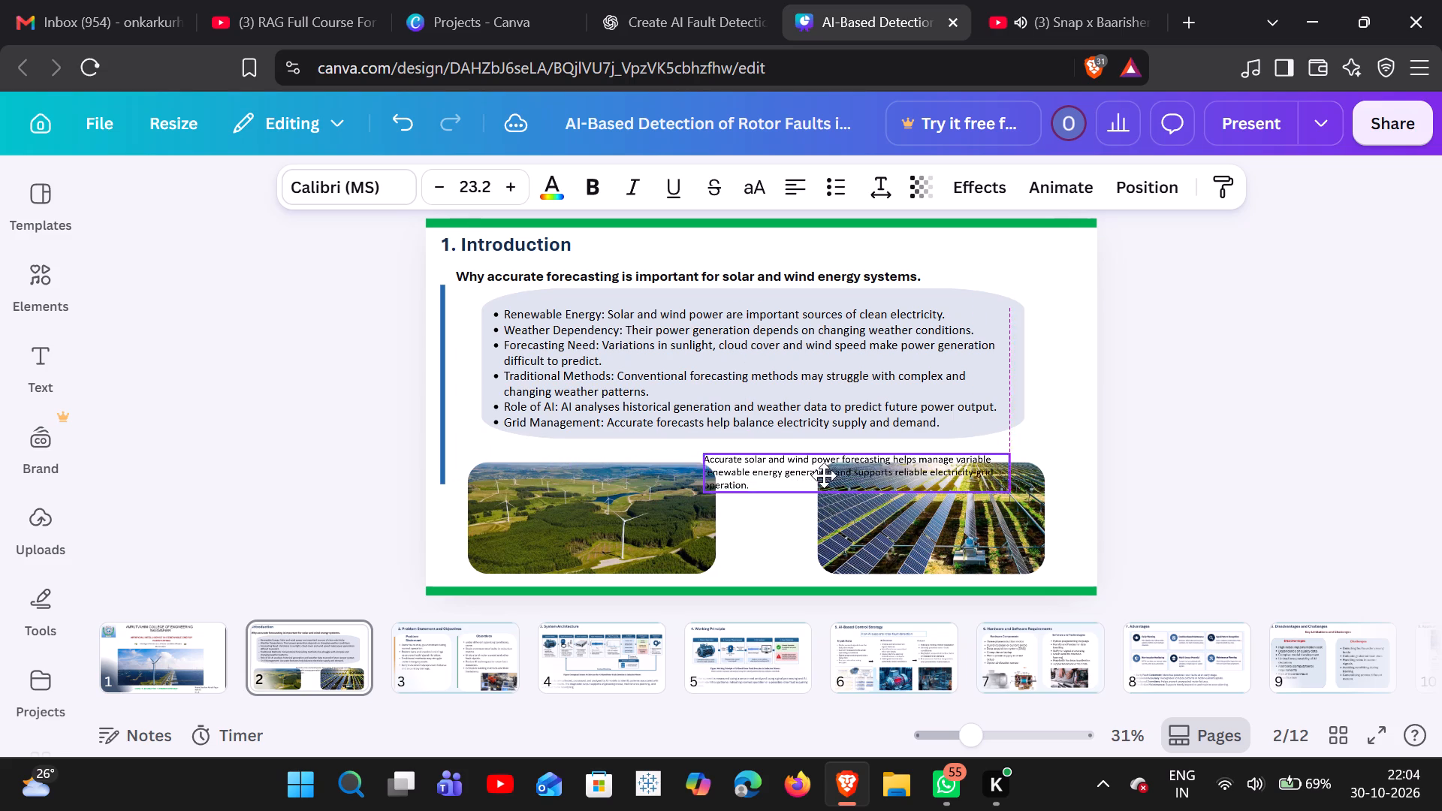
{"action": "left_click_drag", "start_coordinate": [824, 475], "coordinate": [842, 469]}
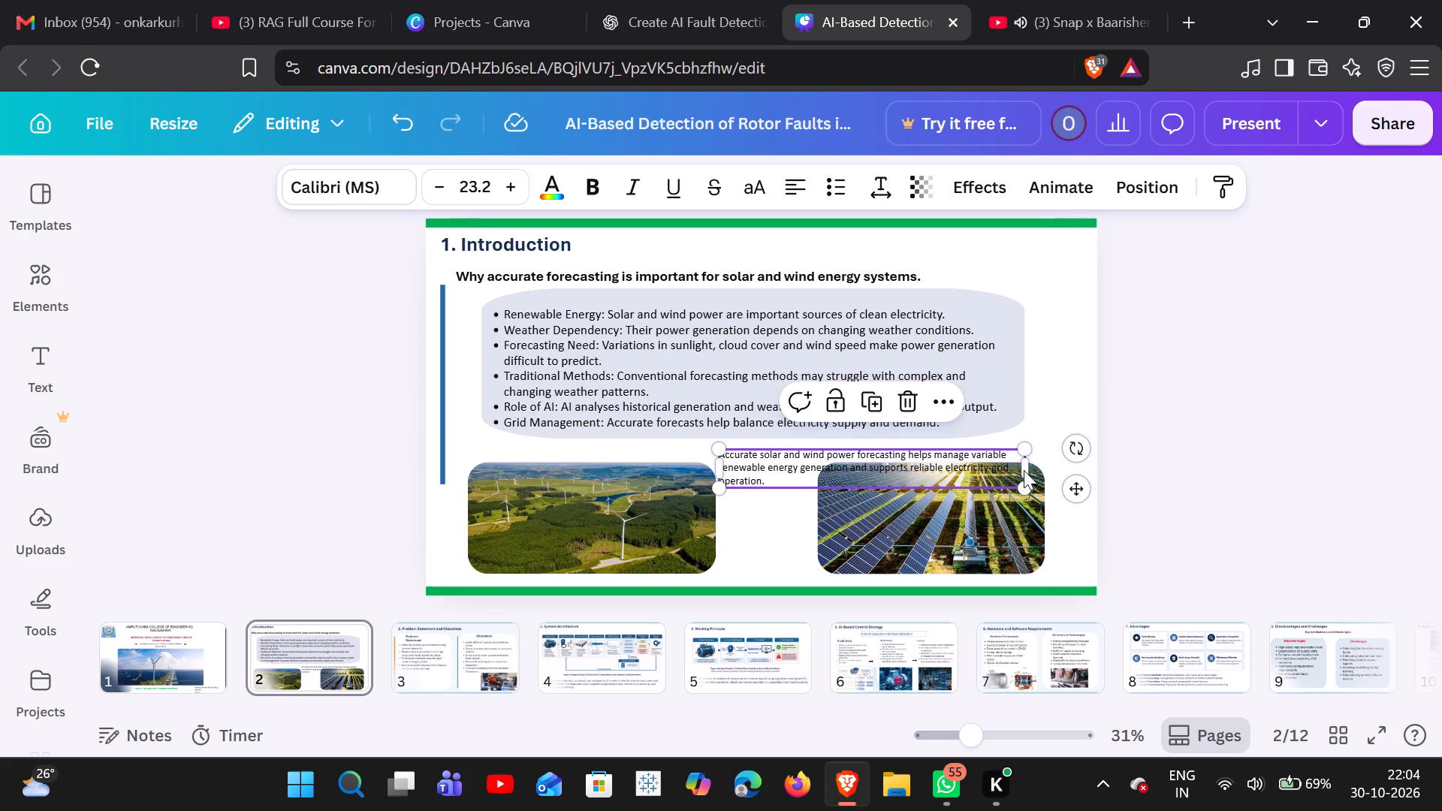
{"action": "left_click_drag", "start_coordinate": [1031, 472], "coordinate": [804, 539]}
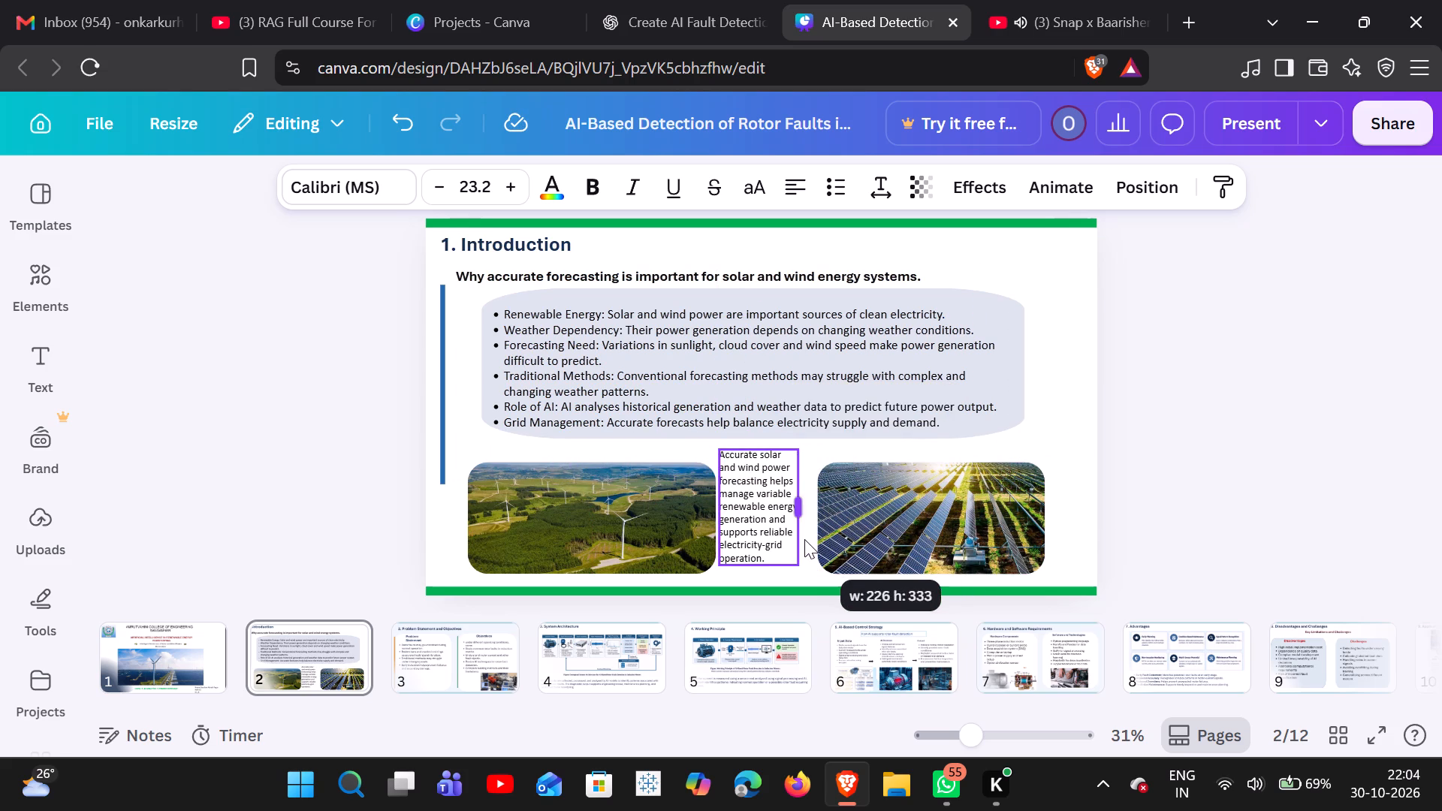
{"action": "left_click_drag", "start_coordinate": [804, 539], "coordinate": [821, 558]}
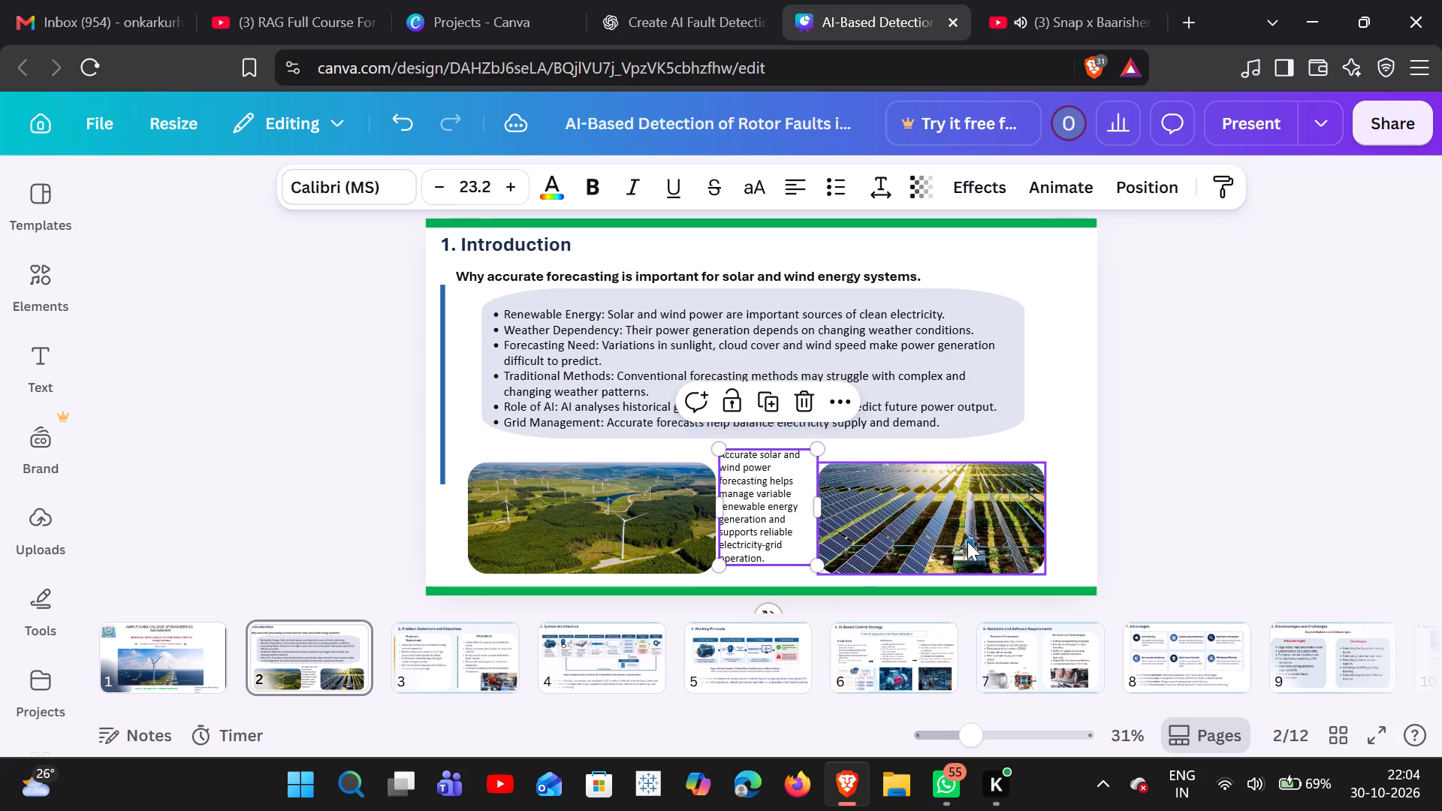
Move the wind-farm photo slightly up and narrow it from its right edge to about 575 wide.
{"action": "left_click", "coordinate": [967, 541]}
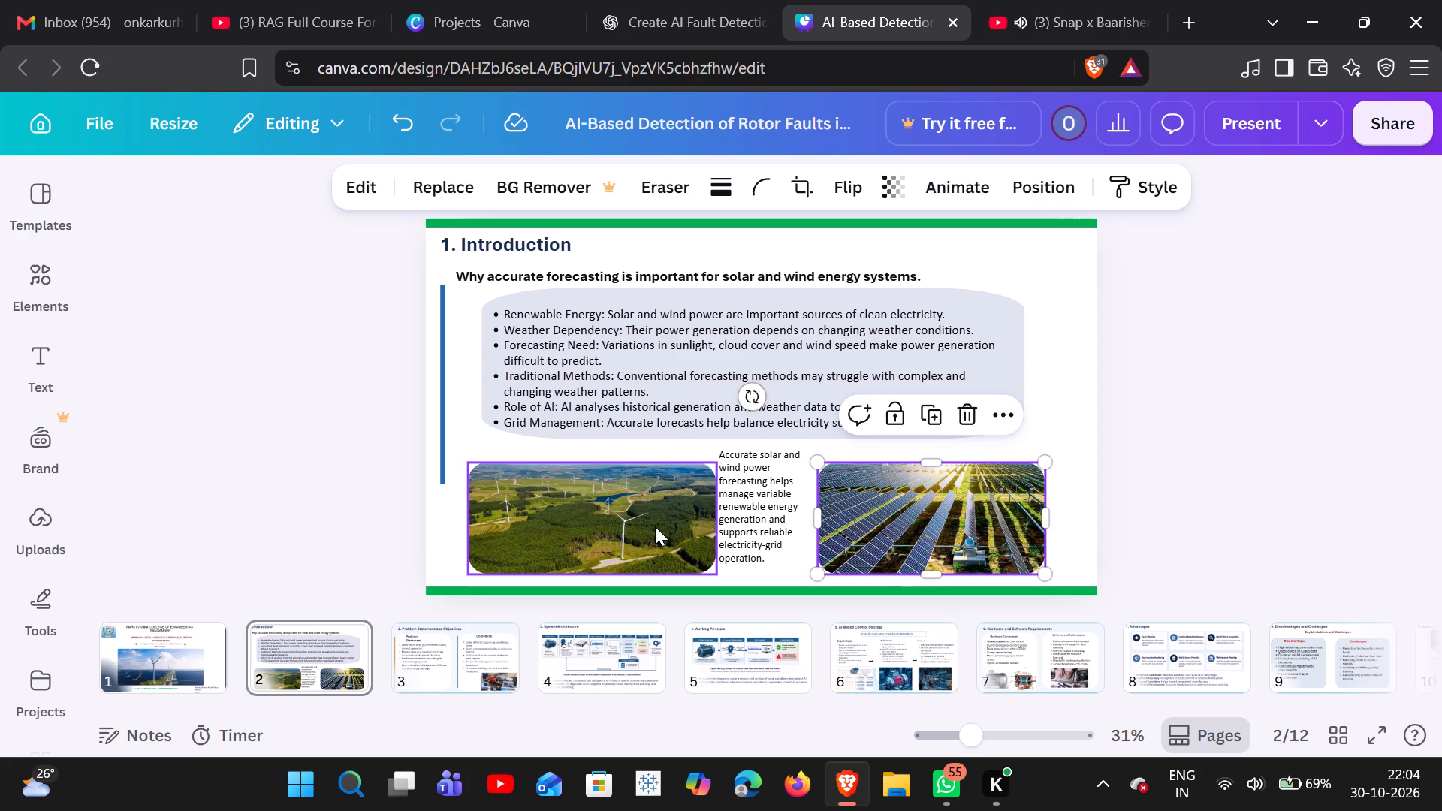
{"action": "left_click_drag", "start_coordinate": [655, 526], "coordinate": [655, 514]}
{"action": "left_click_drag", "start_coordinate": [718, 505], "coordinate": [668, 524]}
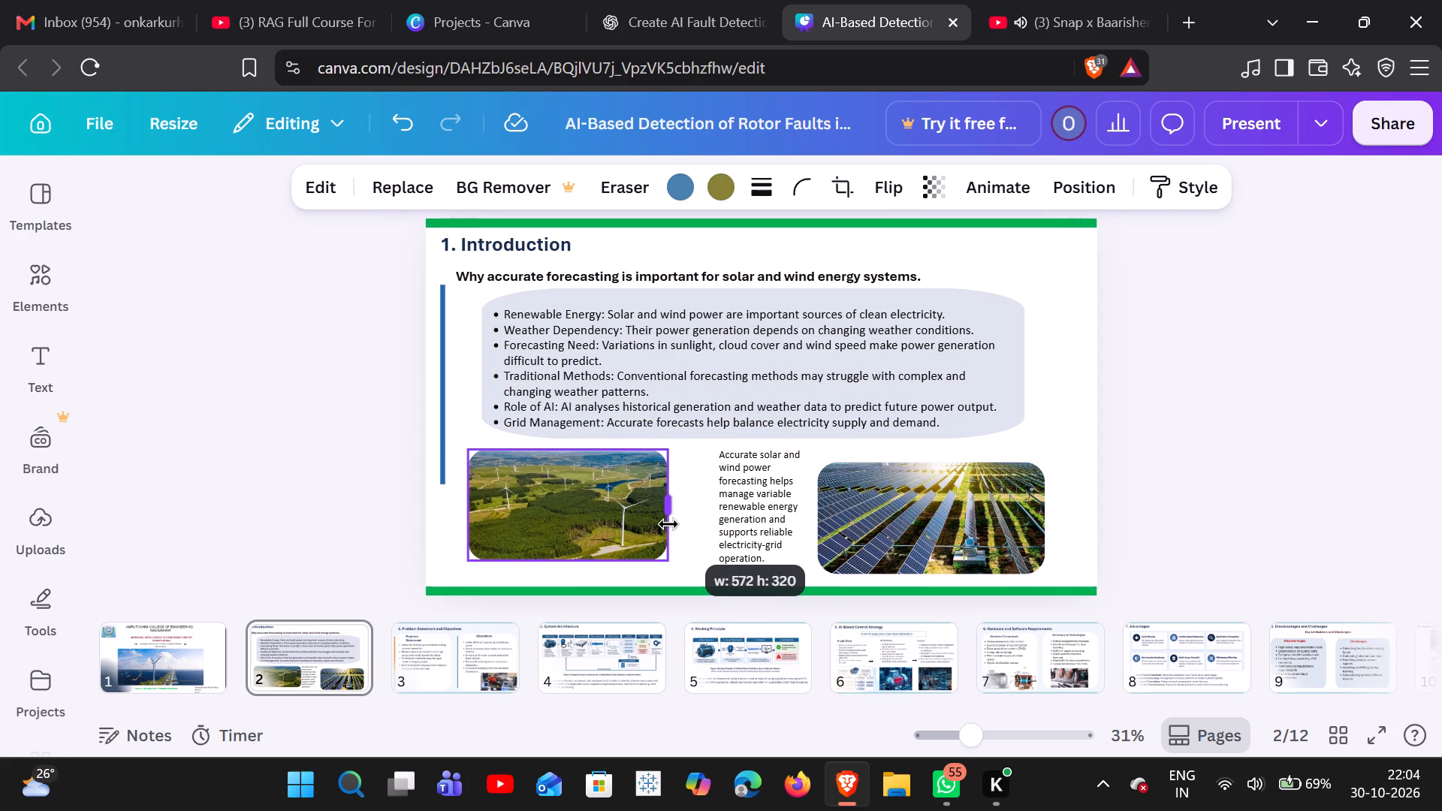
{"action": "left_click_drag", "start_coordinate": [668, 524], "coordinate": [671, 524]}
{"action": "left_click", "coordinate": [694, 559]}
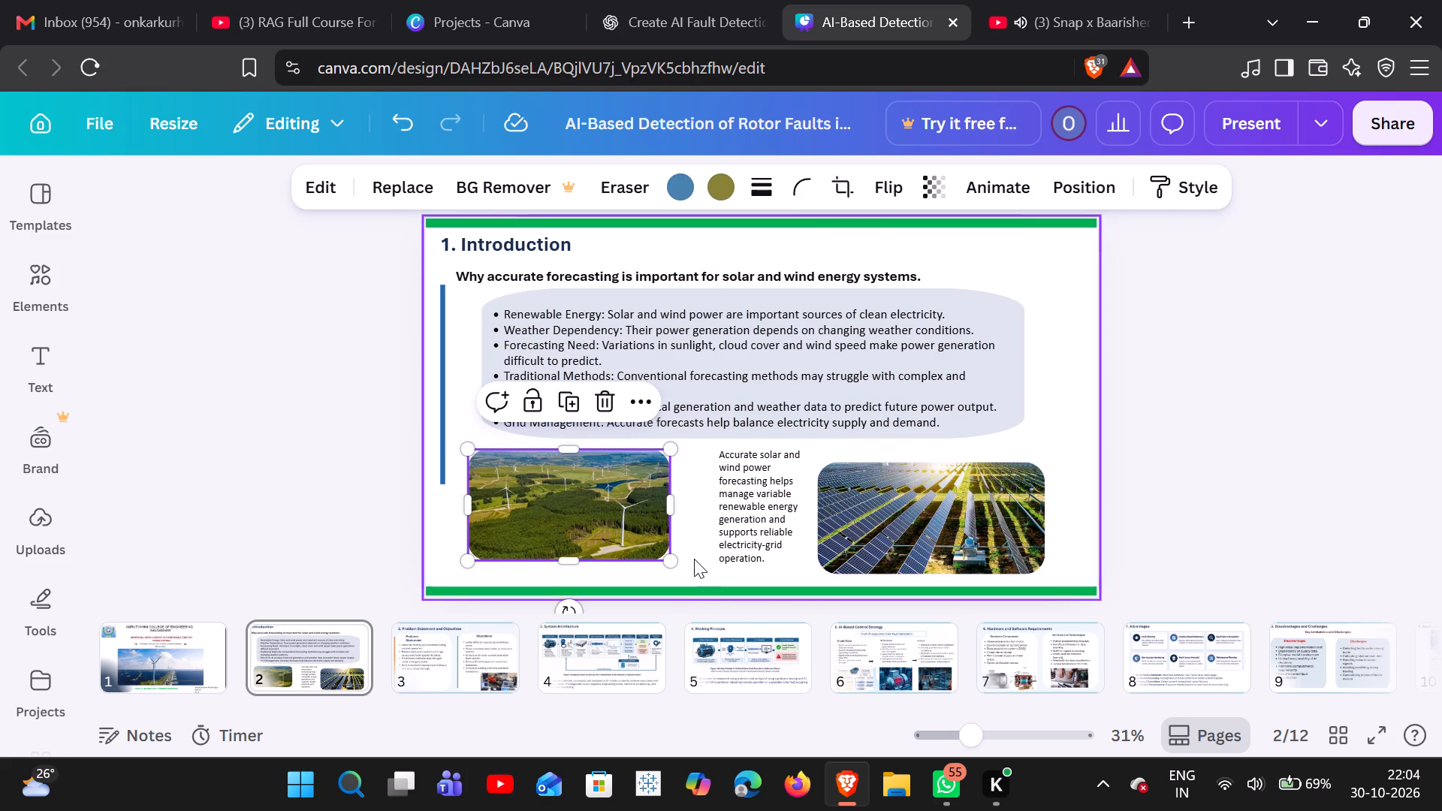
Shift the takeaway text closer to the wind-farm photo and widen its box so it wraps onto six lines.
{"action": "left_click_drag", "start_coordinate": [778, 528], "coordinate": [745, 527]}
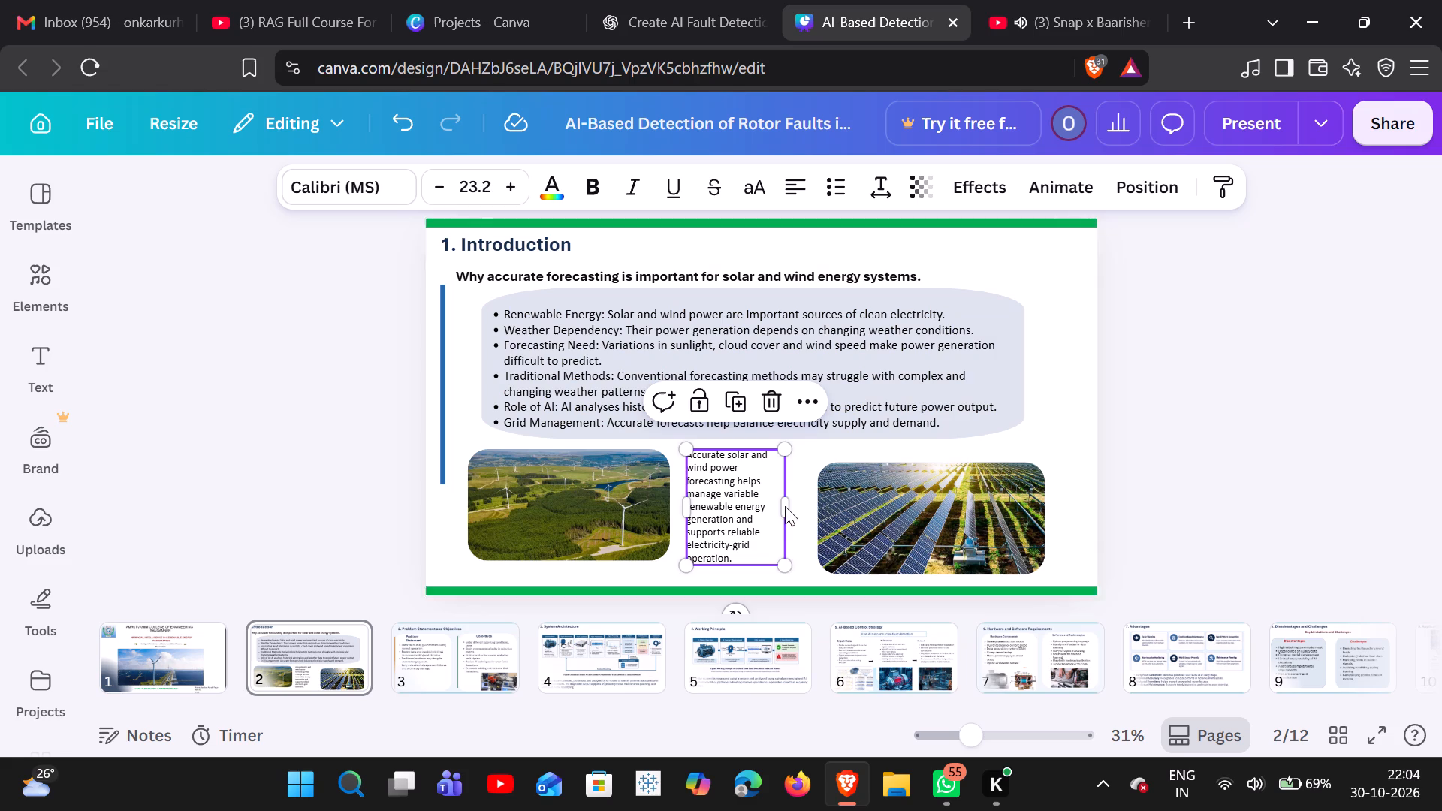
{"action": "left_click_drag", "start_coordinate": [786, 506], "coordinate": [810, 518]}
{"action": "left_click", "coordinate": [743, 547]}
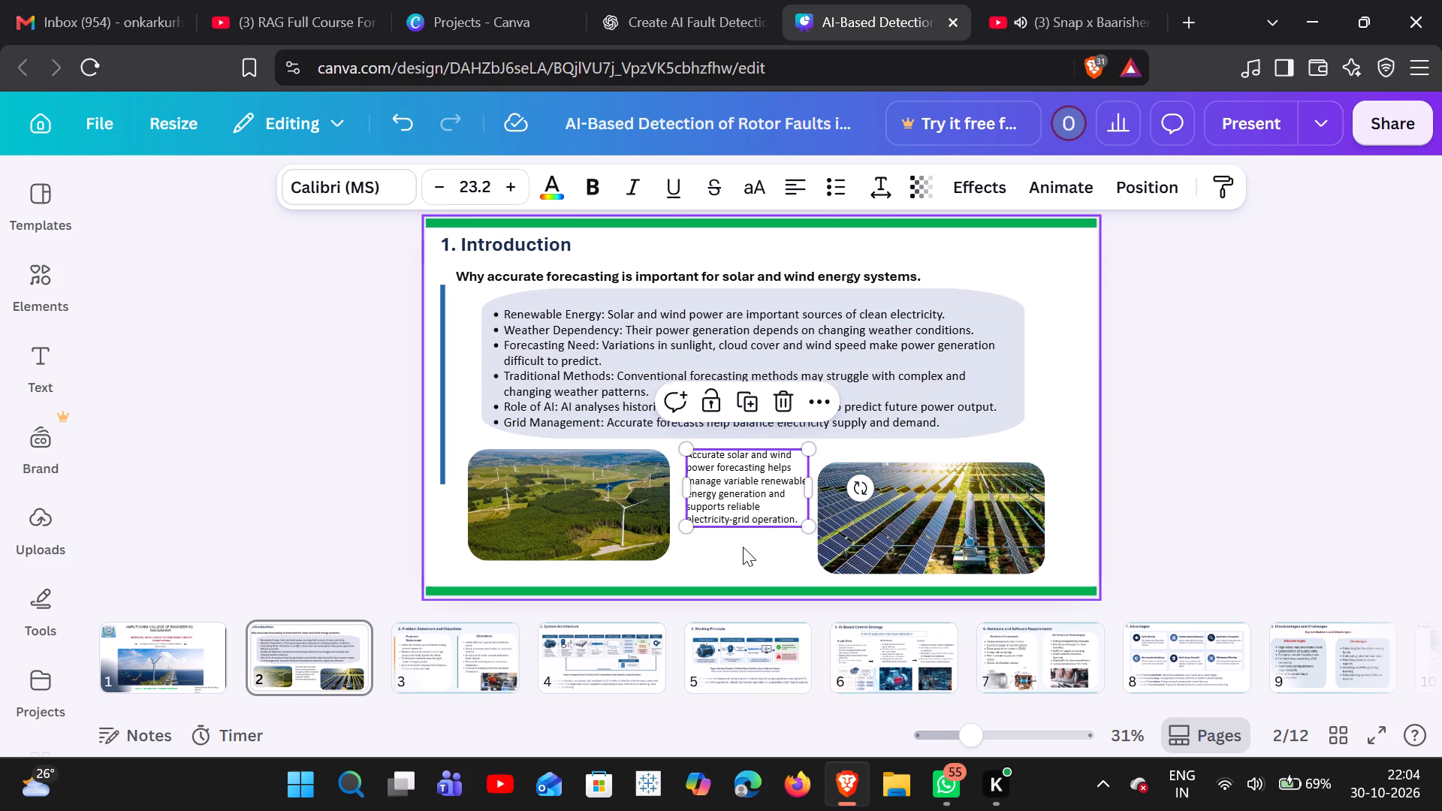
{"action": "left_click", "coordinate": [746, 489]}
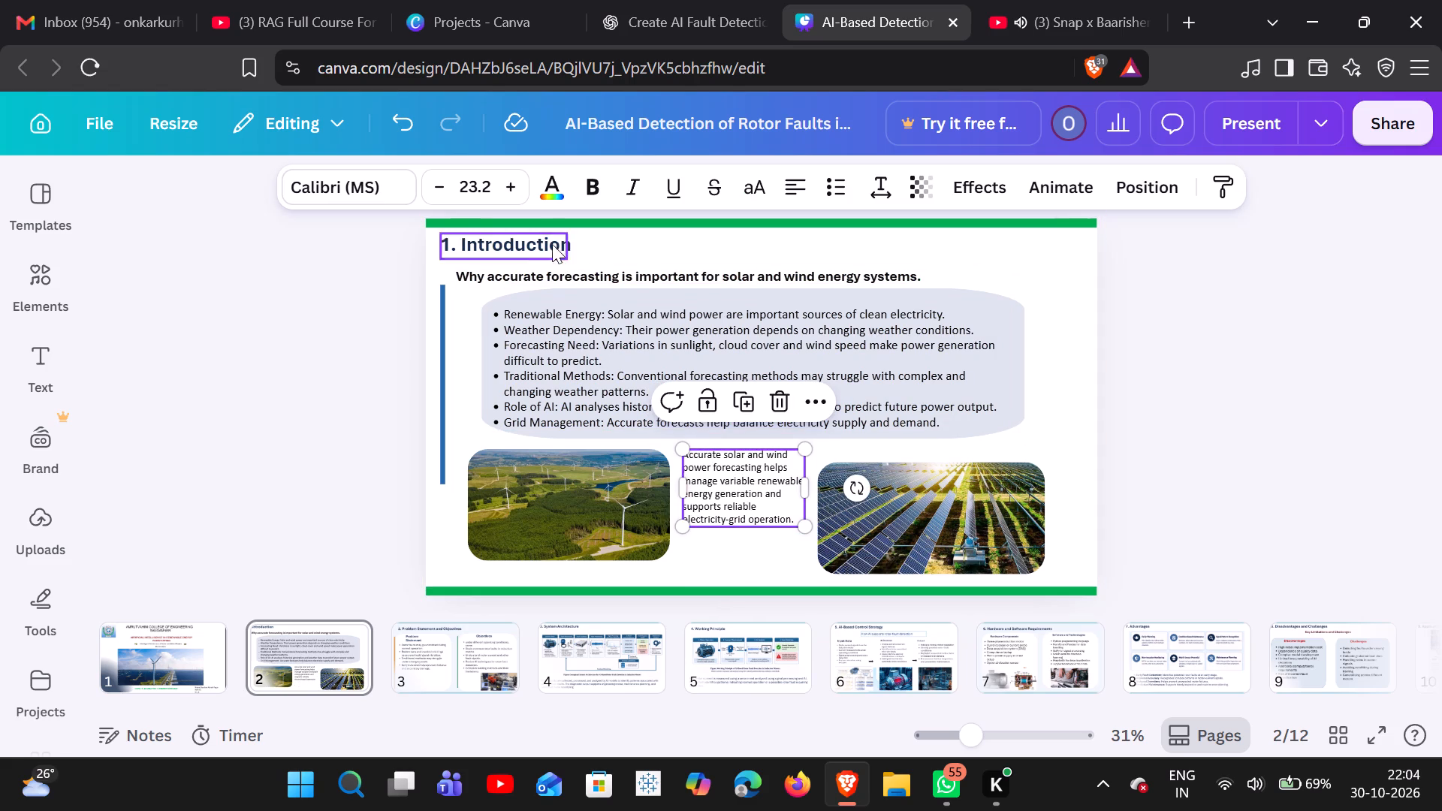
{"action": "left_click_drag", "start_coordinate": [520, 184], "coordinate": [529, 188]}
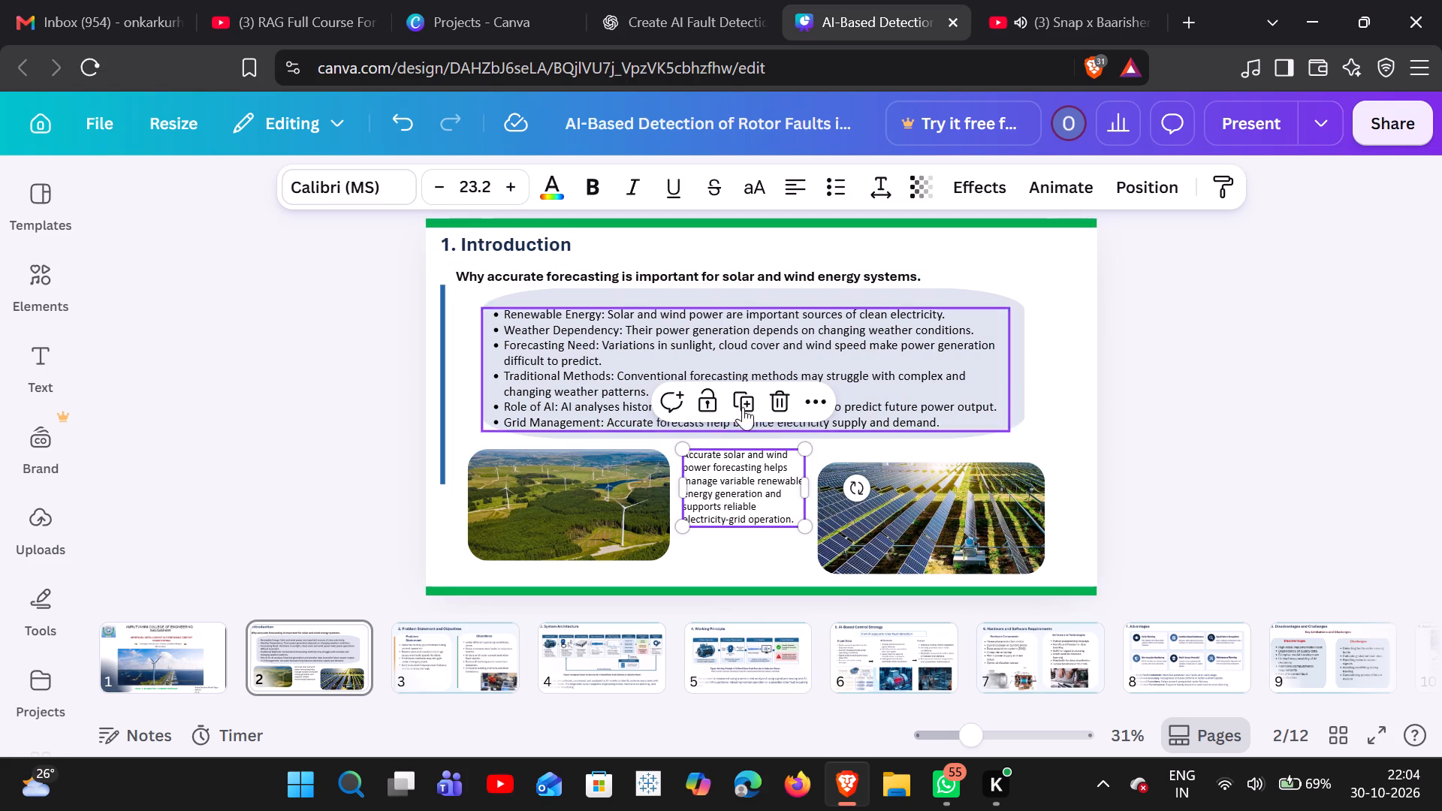
Move the solar-panel photo slightly up and to the right, roughly level with the wind-farm photo.
{"action": "left_click_drag", "start_coordinate": [861, 544], "coordinate": [867, 535]}
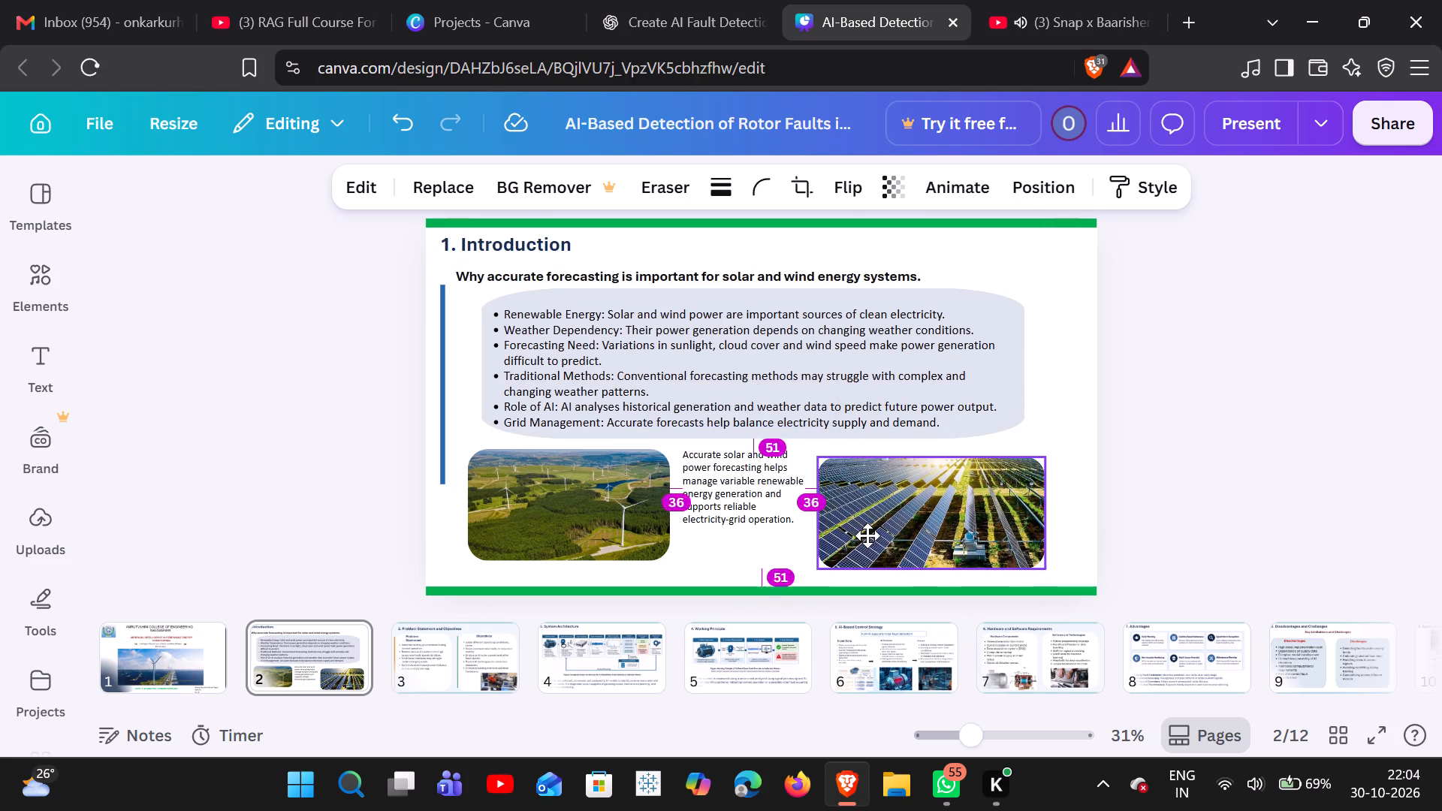
{"action": "left_click_drag", "start_coordinate": [867, 535], "coordinate": [879, 527]}
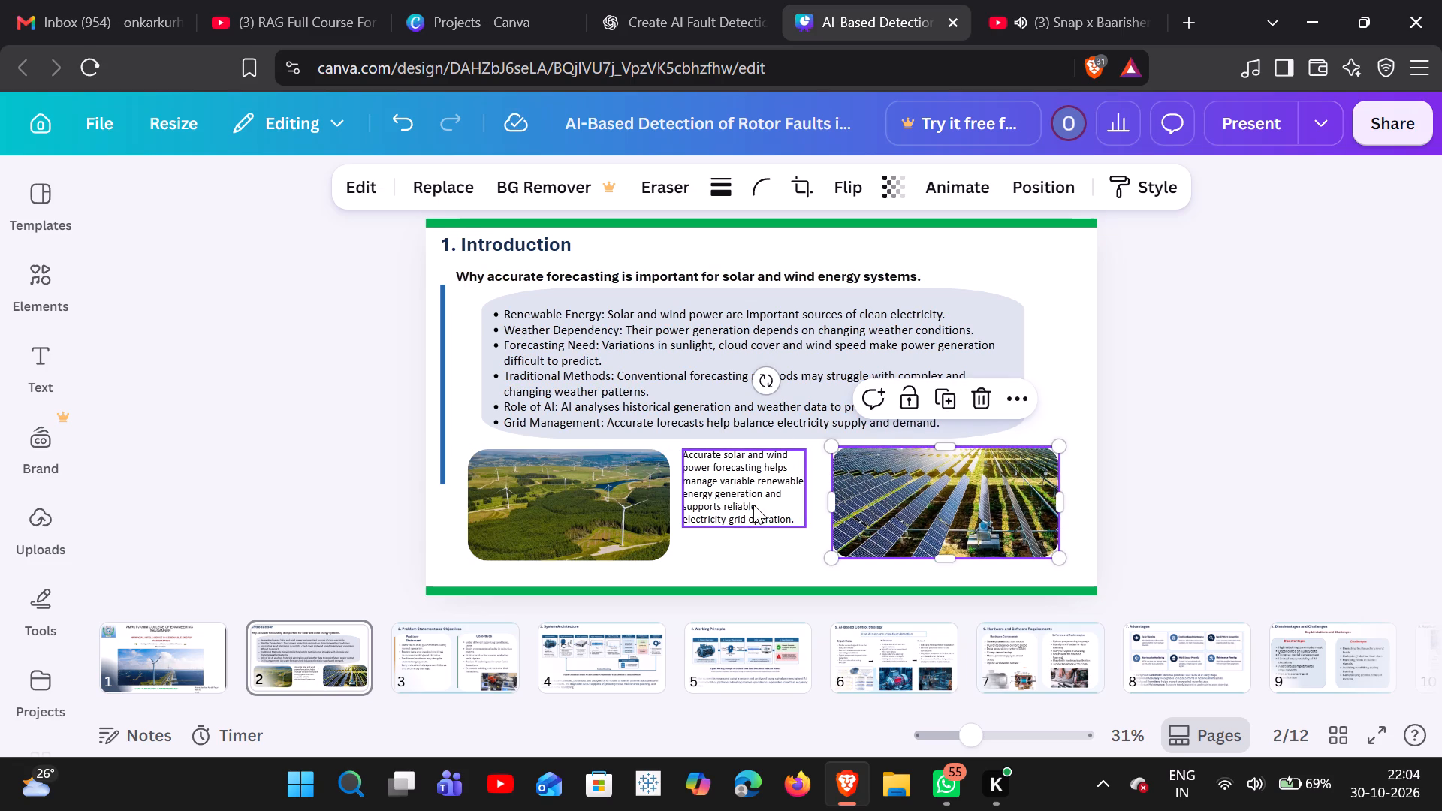
Refit the takeaway text to span the gap between the two photos and set its font size to 24.9.
{"action": "left_click_drag", "start_coordinate": [747, 499], "coordinate": [738, 511]}
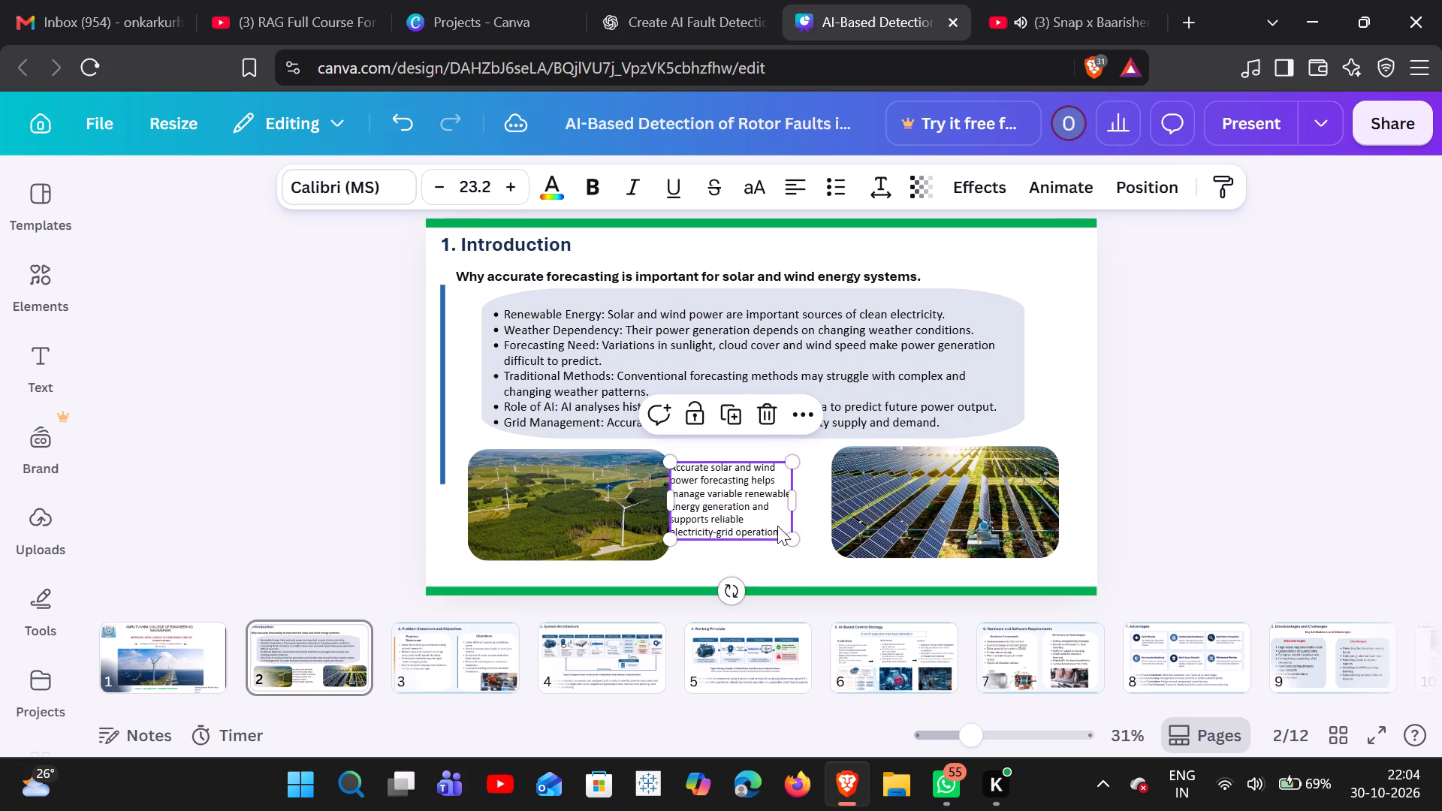
{"action": "left_click_drag", "start_coordinate": [799, 508], "coordinate": [829, 519]}
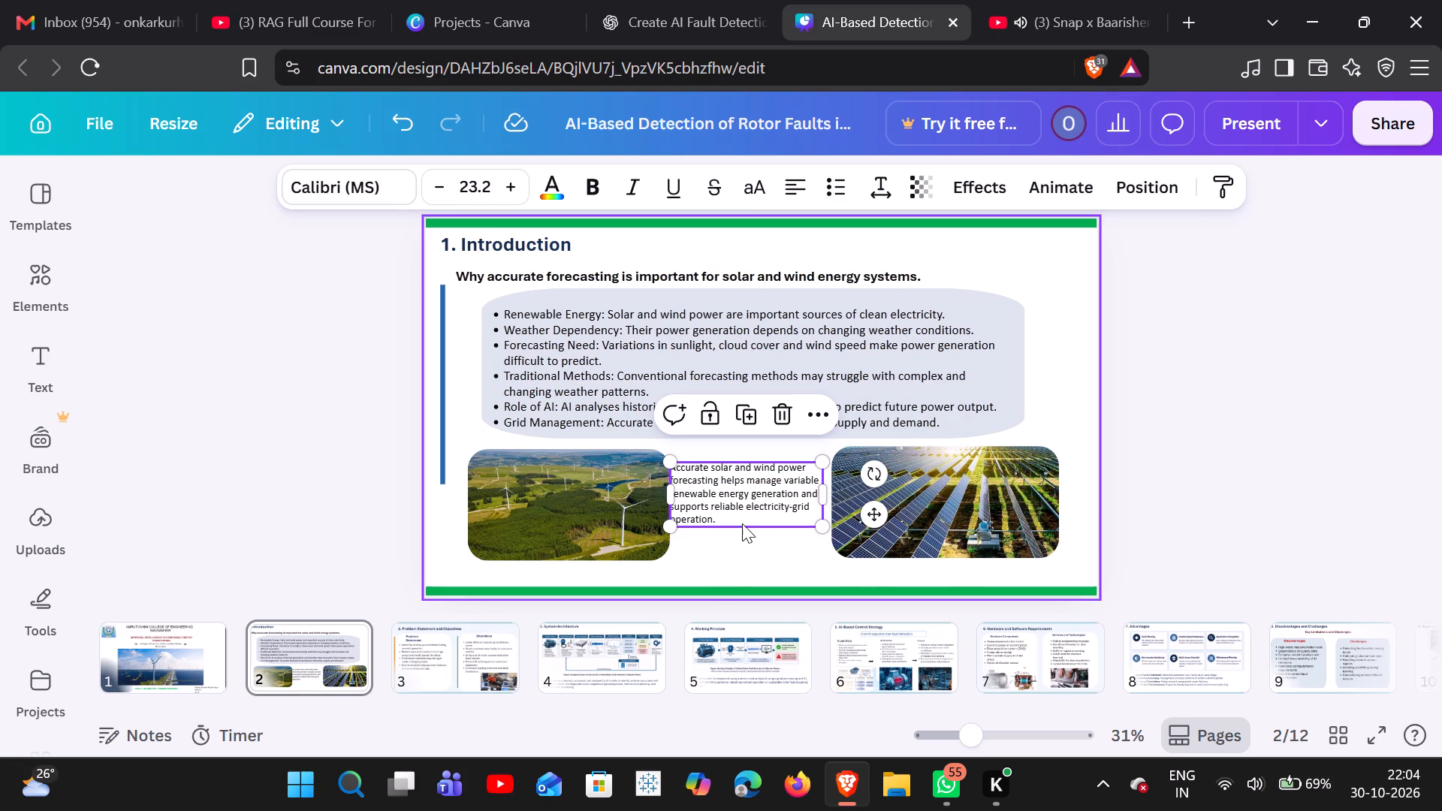
{"action": "left_click", "coordinate": [744, 486]}
{"action": "left_click_drag", "start_coordinate": [819, 531], "coordinate": [818, 565]}
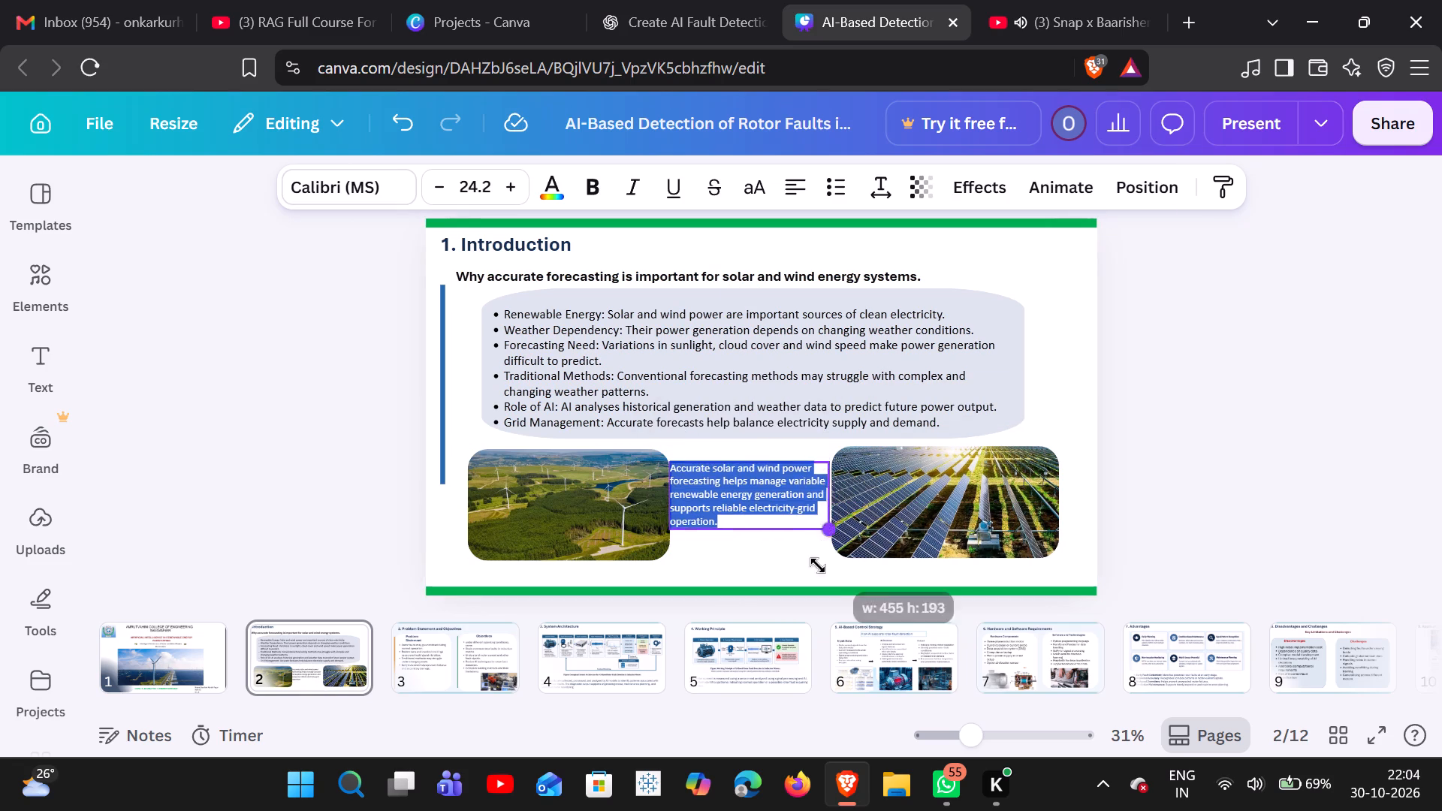
{"action": "left_click_drag", "start_coordinate": [818, 565], "coordinate": [851, 612]}
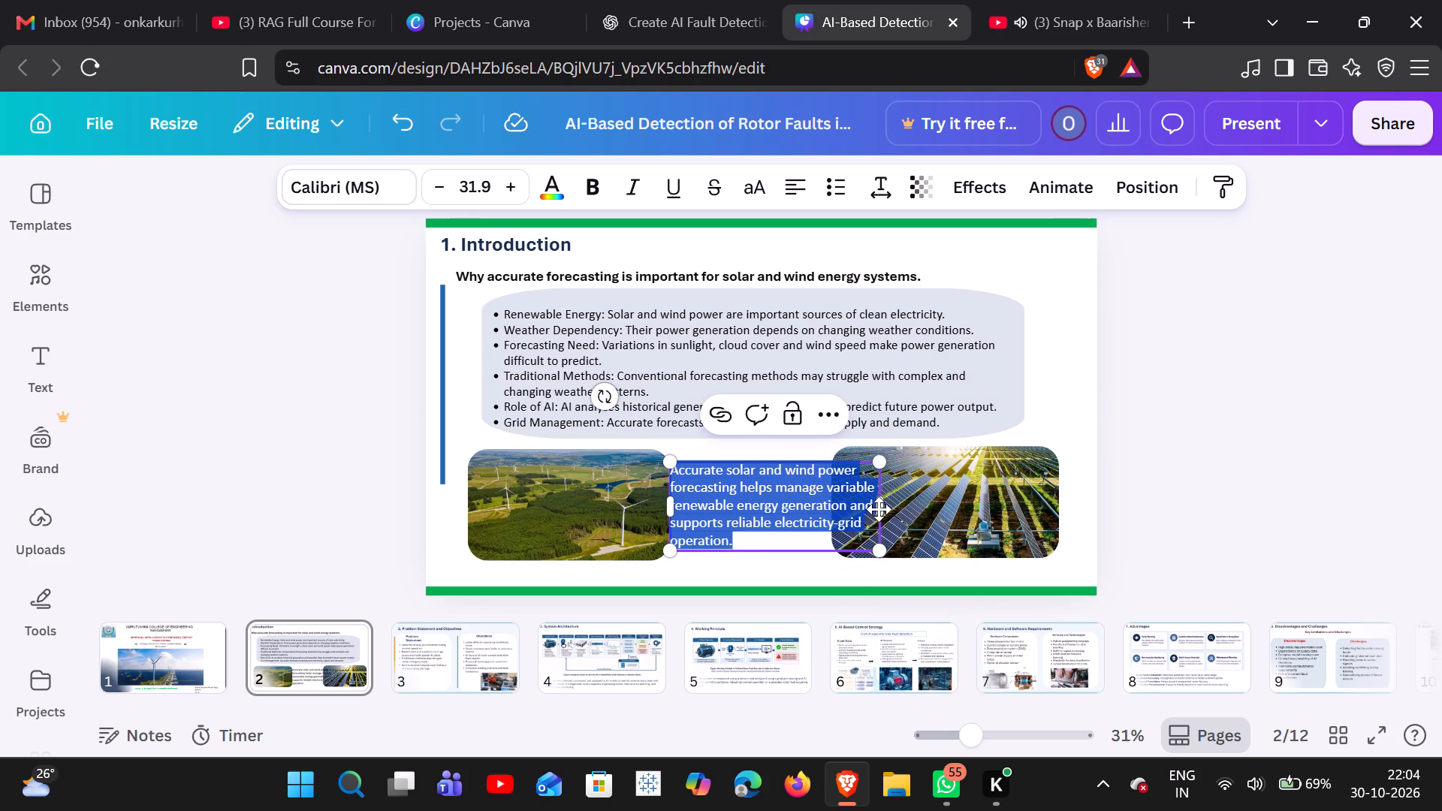
{"action": "left_click_drag", "start_coordinate": [879, 508], "coordinate": [824, 527]}
{"action": "left_click_drag", "start_coordinate": [883, 503], "coordinate": [804, 492]}
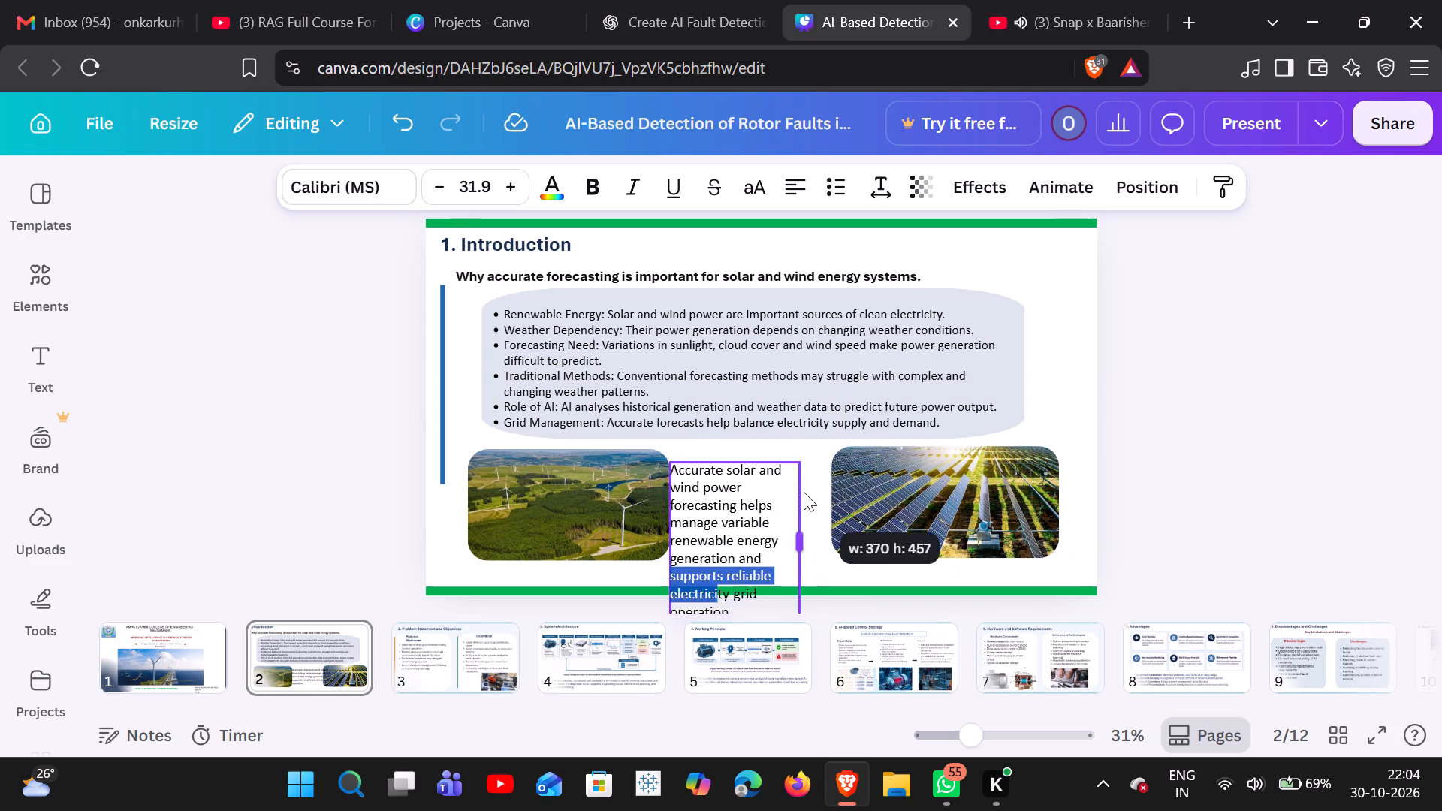
{"action": "left_click_drag", "start_coordinate": [804, 492], "coordinate": [833, 484]}
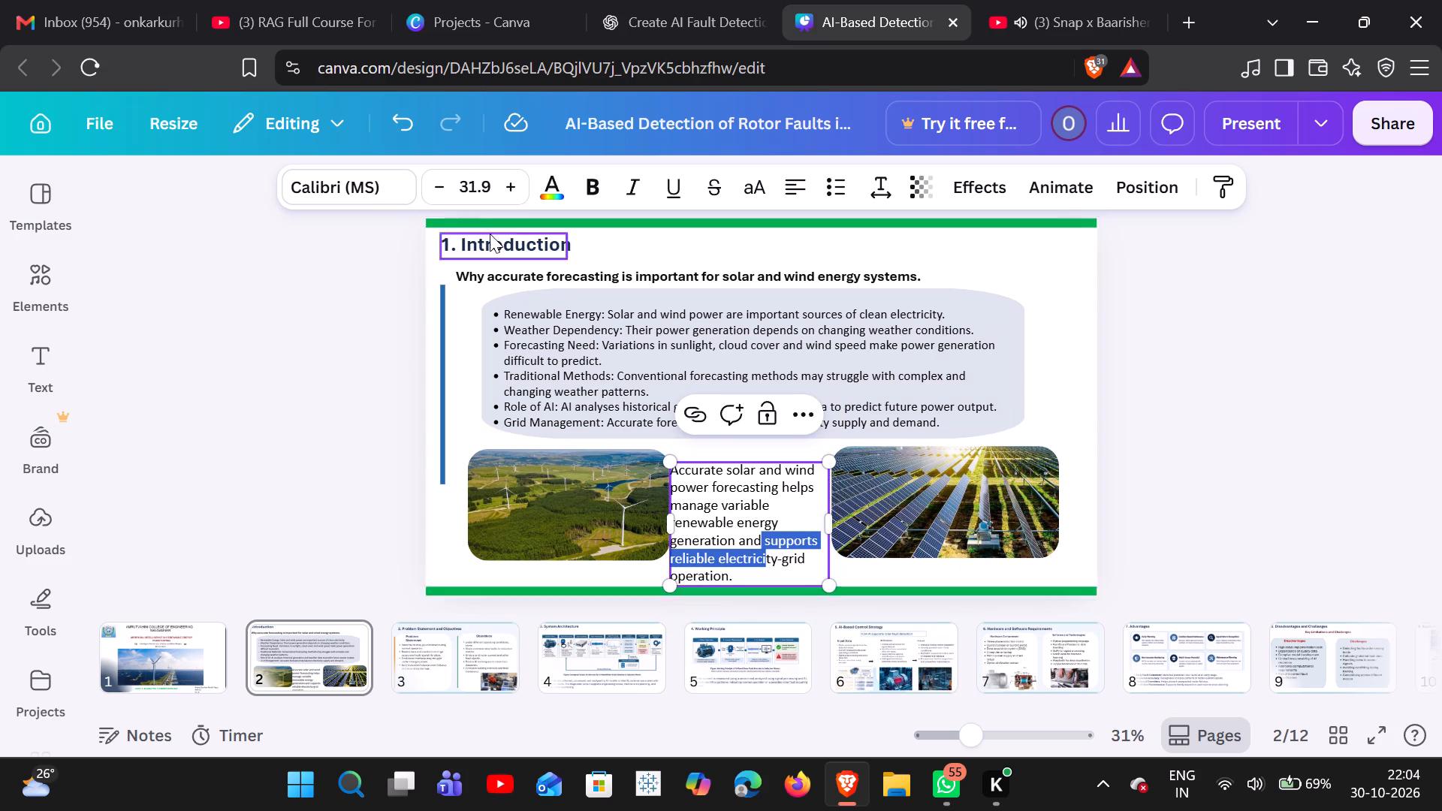
{"action": "left_click", "coordinate": [435, 187]}
{"action": "triple_click", "coordinate": [430, 183]}
{"action": "left_click", "coordinate": [430, 183]}
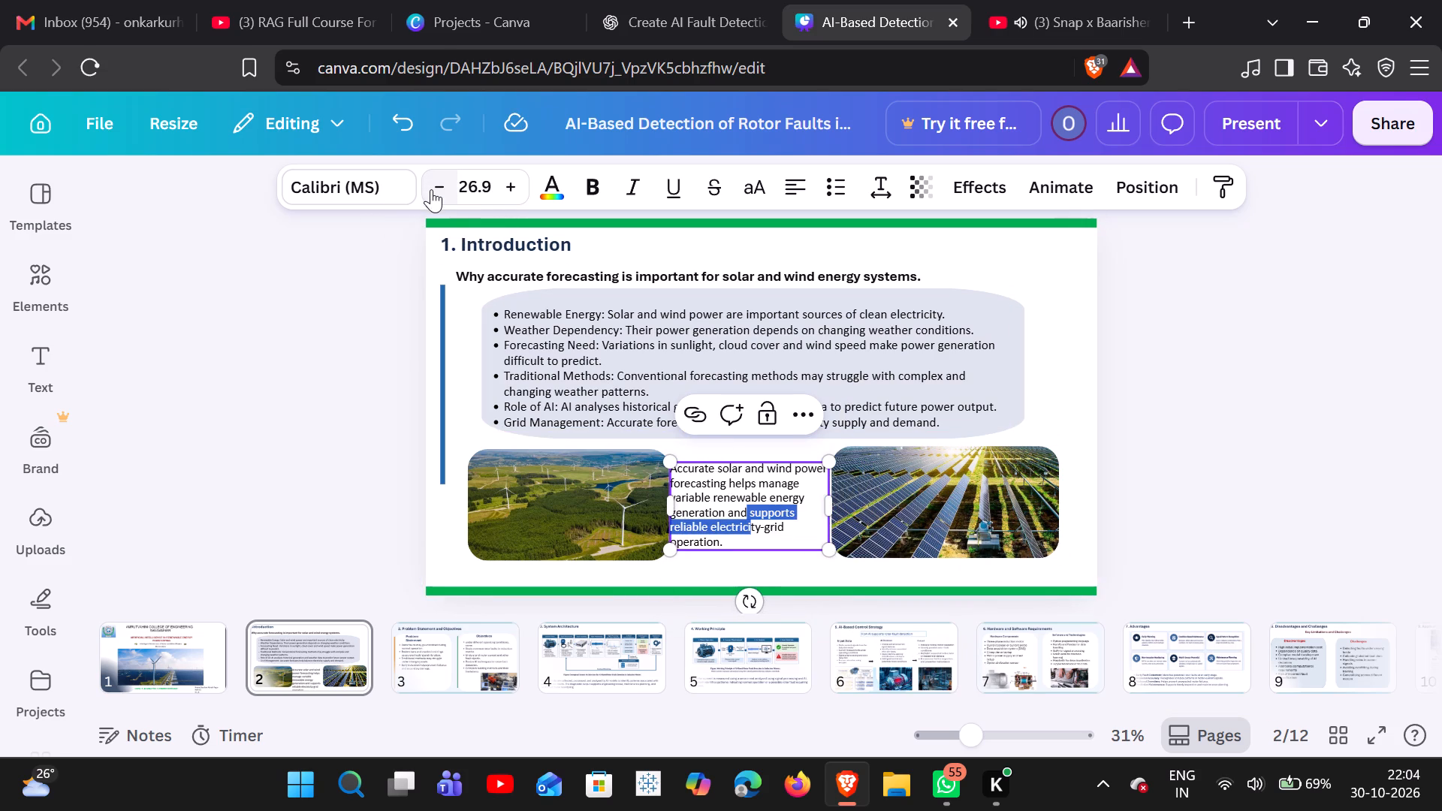
{"action": "left_click", "coordinate": [431, 189]}
{"action": "left_click", "coordinate": [431, 189]}
{"action": "left_click", "coordinate": [781, 562]}
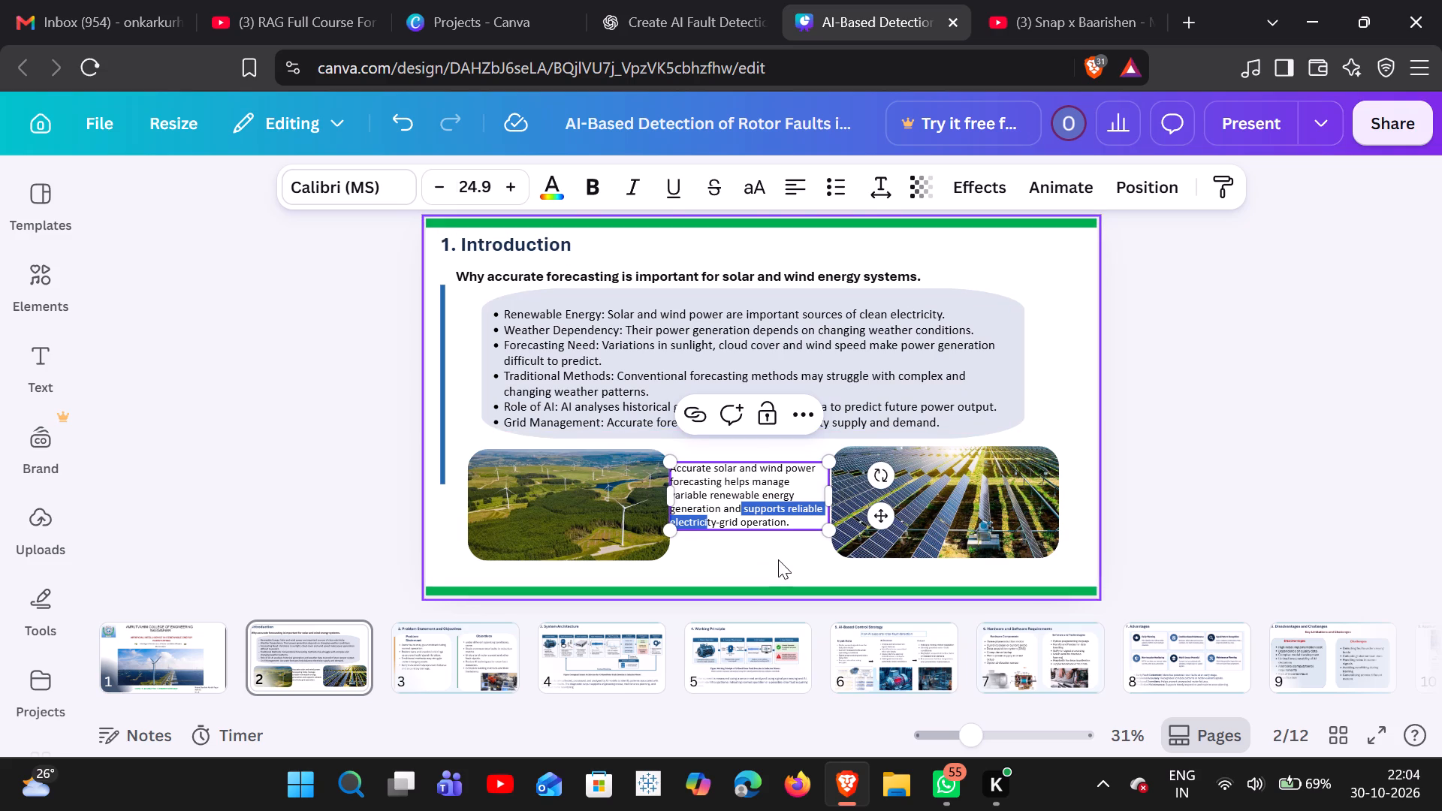
Narrow the takeaway text box so it wraps onto seven lines and centre it in the gap between the two photos.
{"action": "left_click_drag", "start_coordinate": [726, 502], "coordinate": [731, 493]}
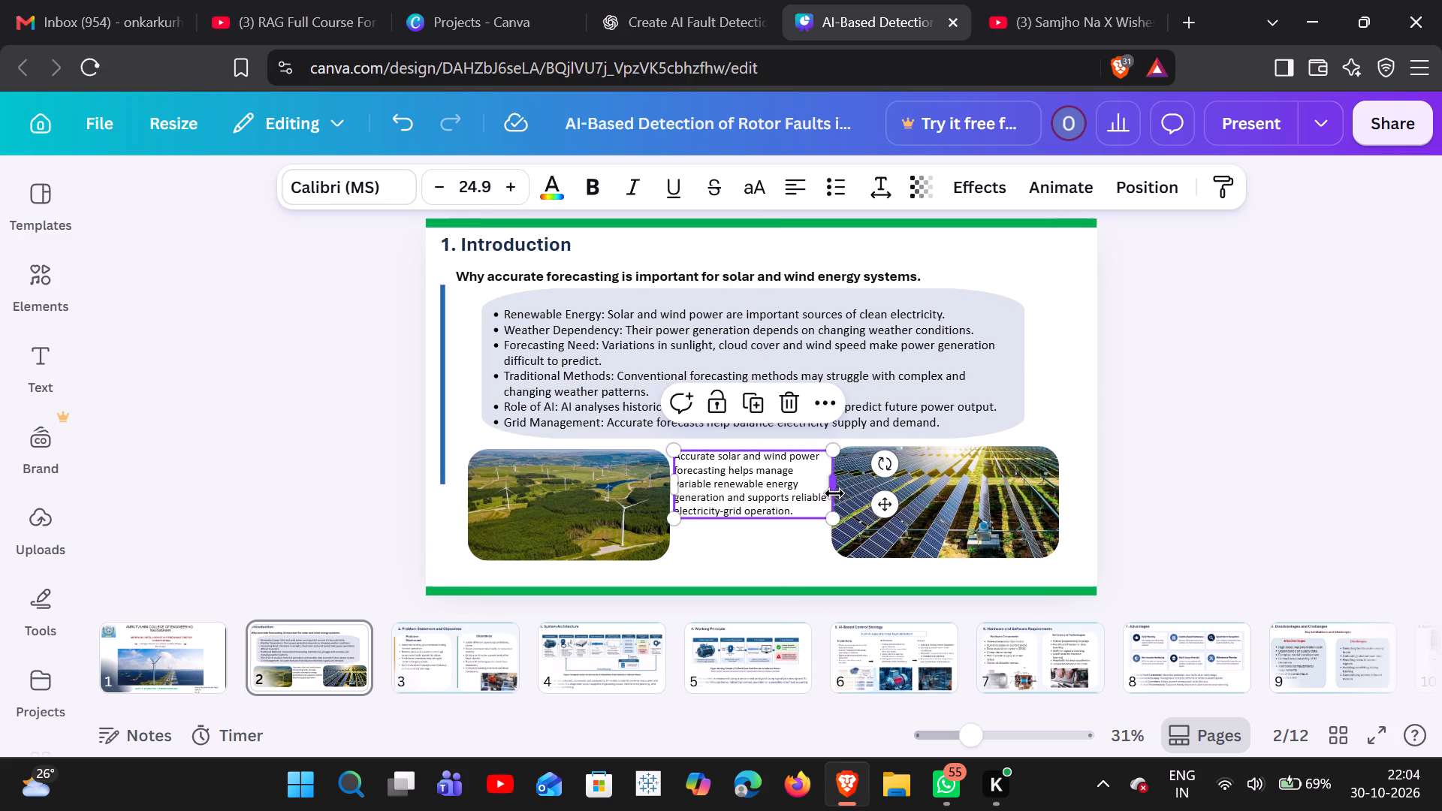
{"action": "left_click_drag", "start_coordinate": [831, 495], "coordinate": [816, 500]}
{"action": "left_click_drag", "start_coordinate": [762, 488], "coordinate": [780, 494]}
{"action": "left_click_drag", "start_coordinate": [836, 488], "coordinate": [818, 491]}
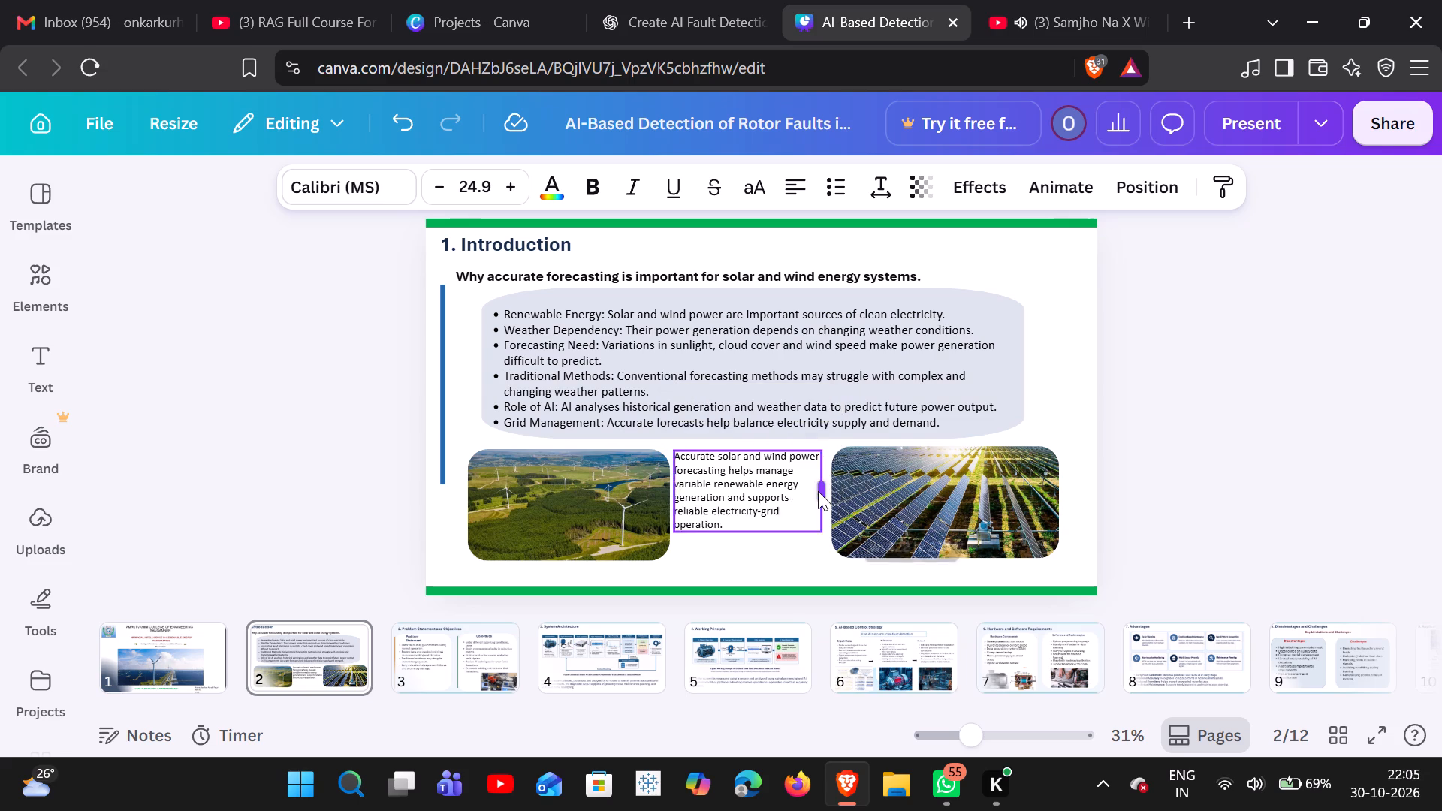
{"action": "left_click_drag", "start_coordinate": [818, 491], "coordinate": [795, 498]}
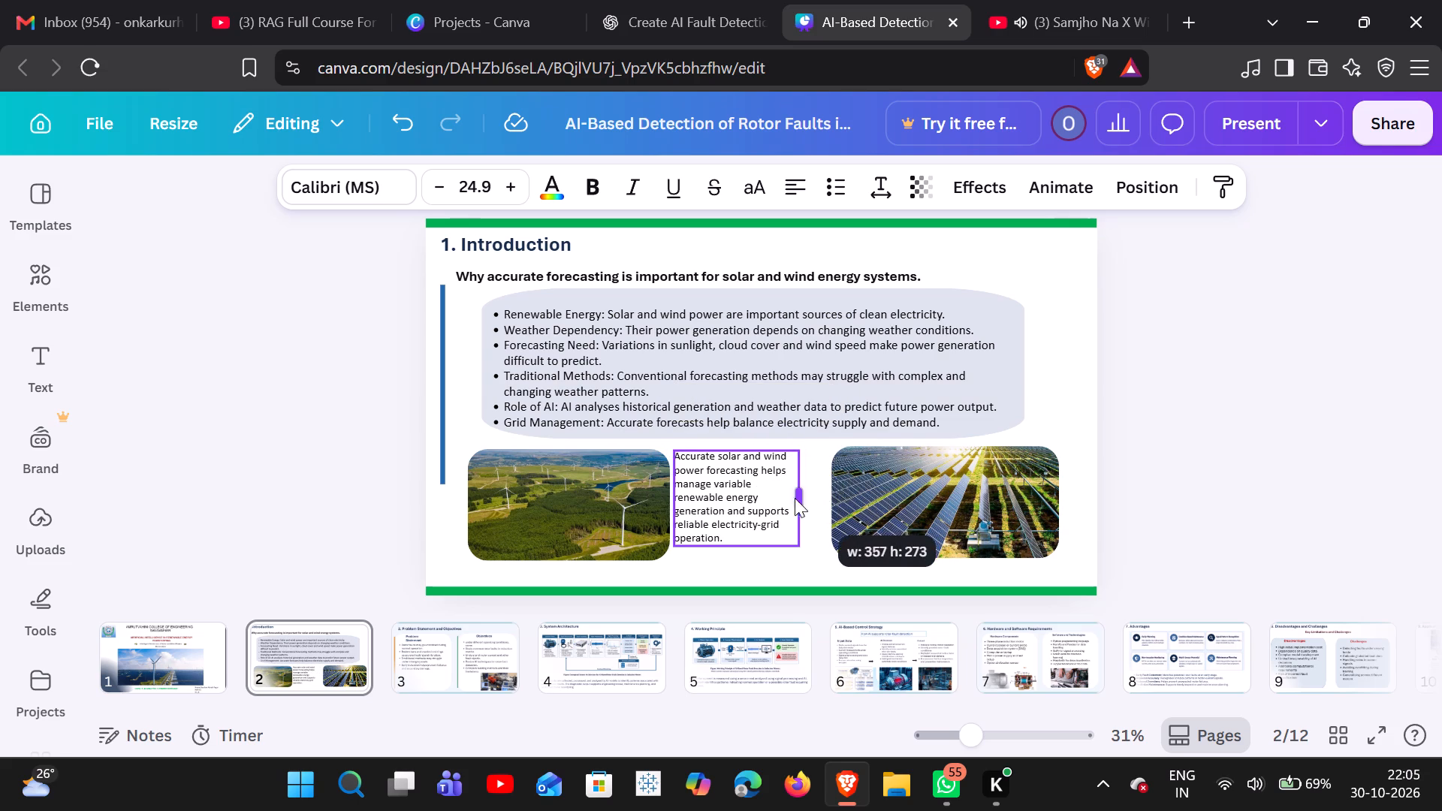
{"action": "left_click_drag", "start_coordinate": [795, 498], "coordinate": [796, 502]}
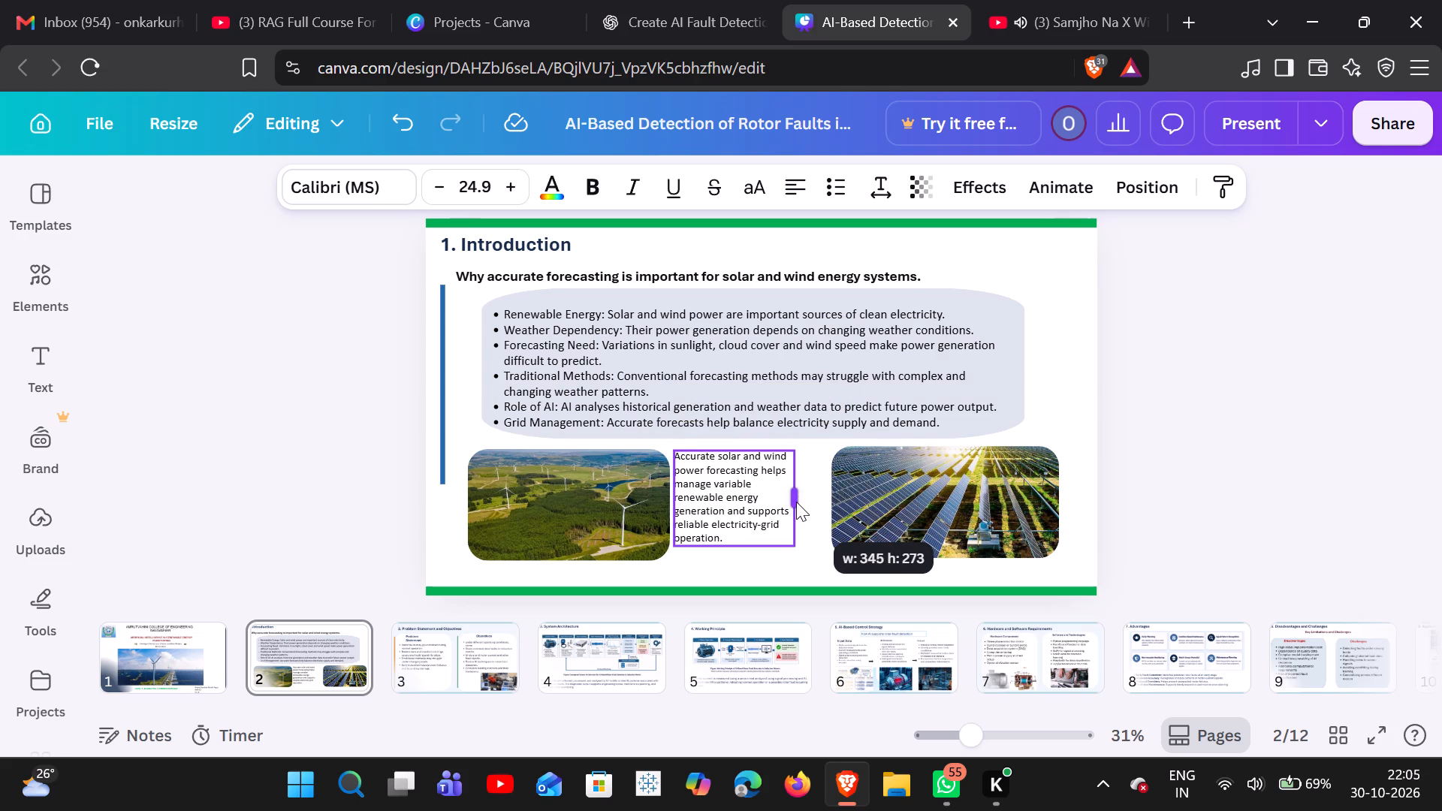
{"action": "left_click_drag", "start_coordinate": [796, 502], "coordinate": [794, 509]}
{"action": "left_click", "coordinate": [759, 568]}
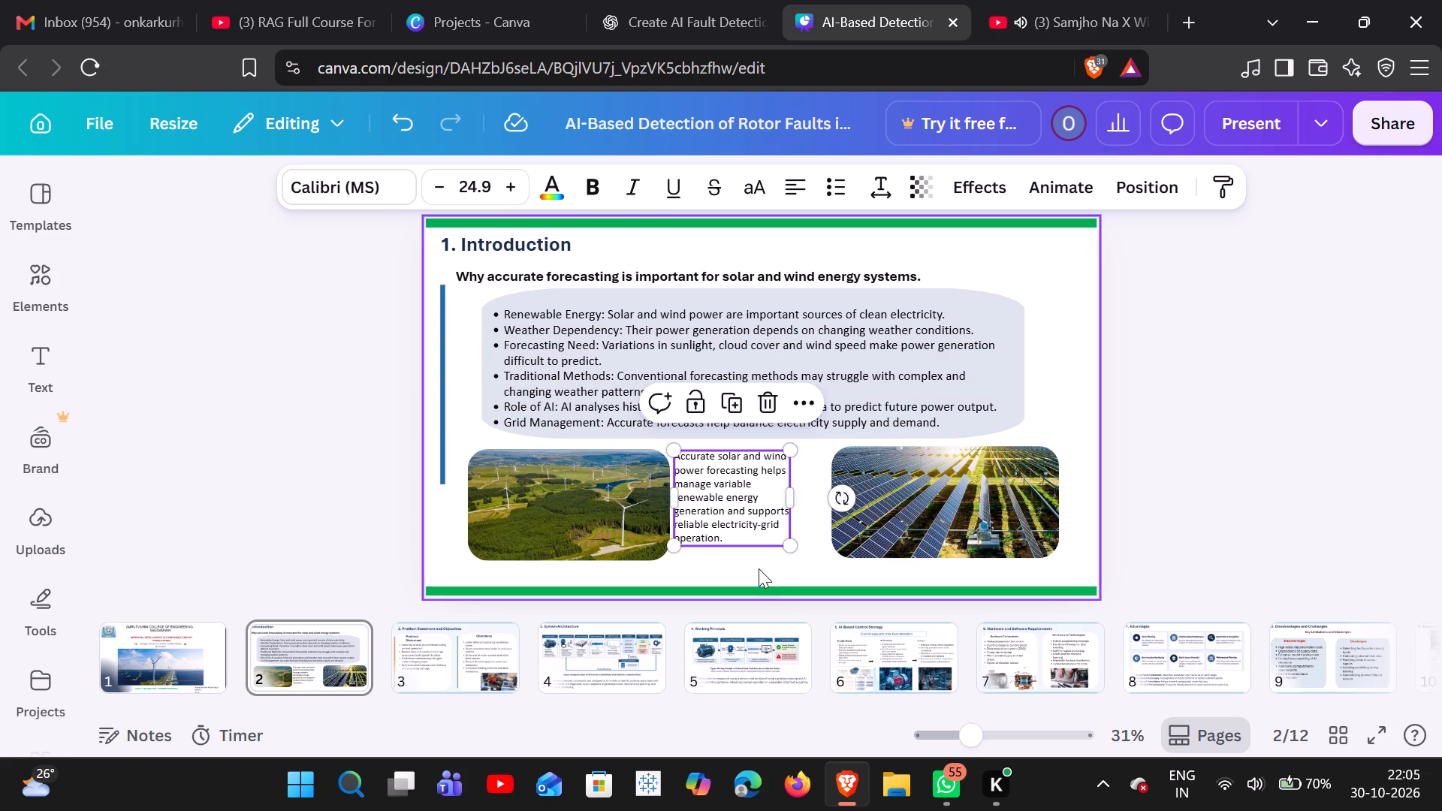
{"action": "left_click_drag", "start_coordinate": [742, 508], "coordinate": [757, 512]}
{"action": "left_click", "coordinate": [777, 565]}
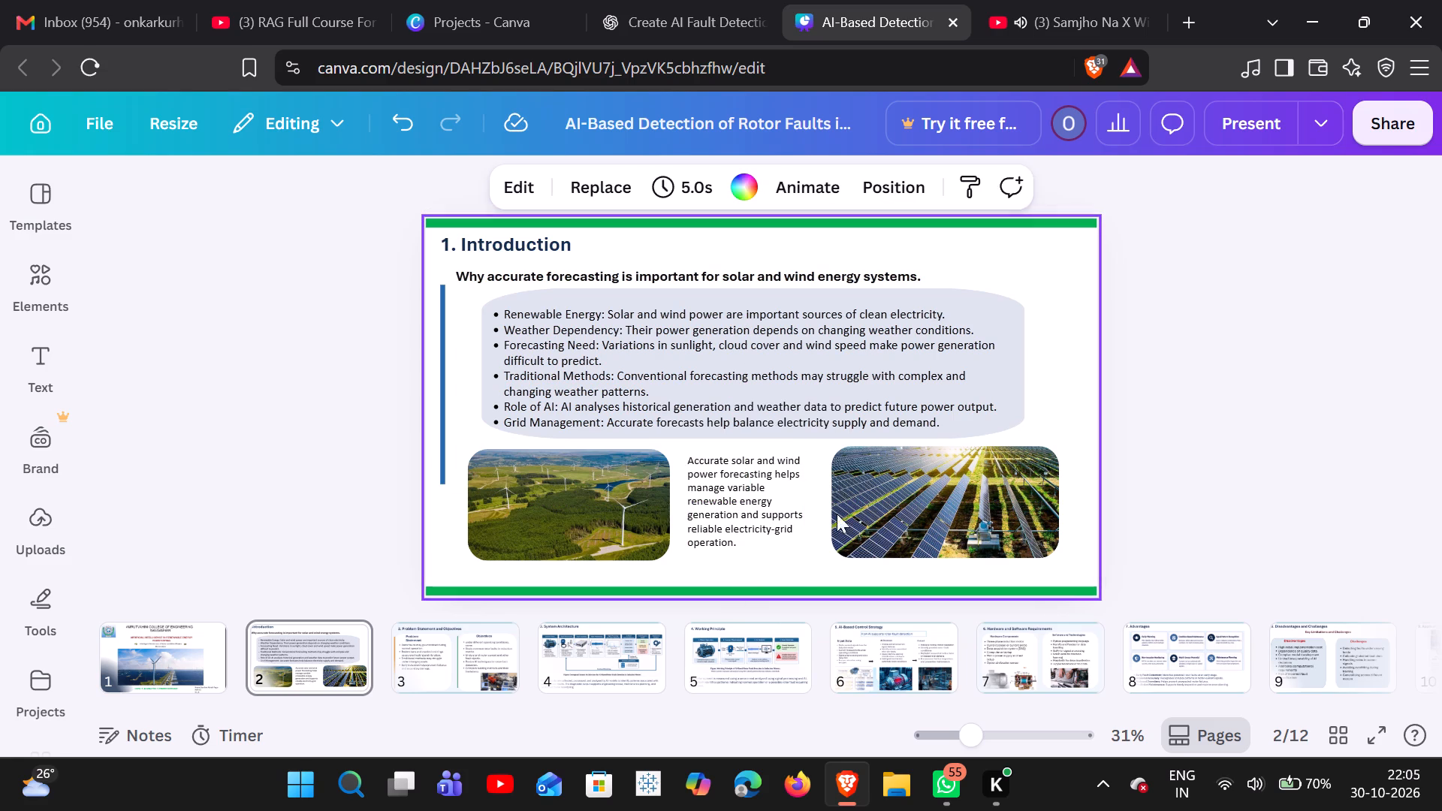
{"action": "left_click", "coordinate": [1234, 129]}
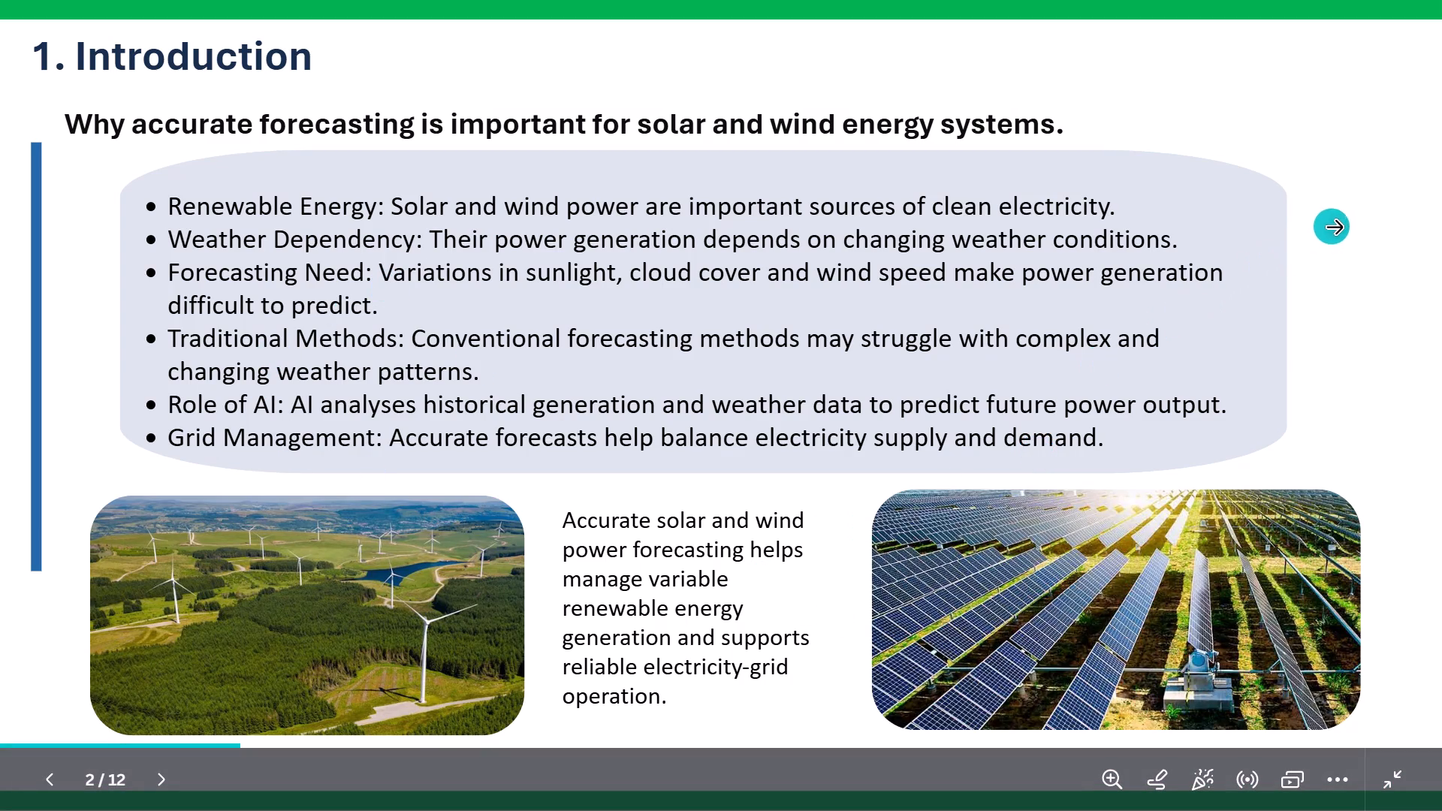
{"action": "left_click", "coordinate": [1338, 226]}
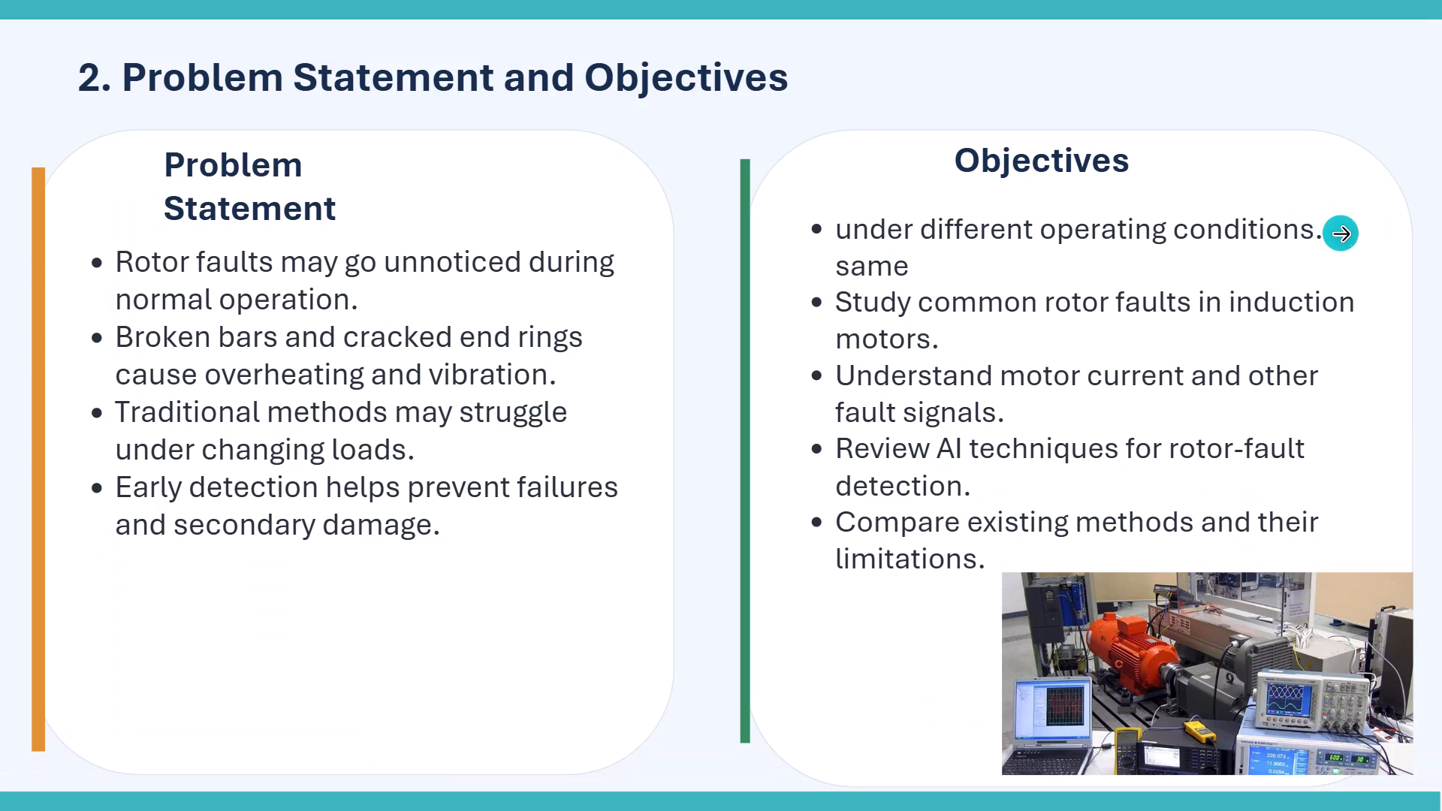
{"action": "left_click", "coordinate": [540, 309]}
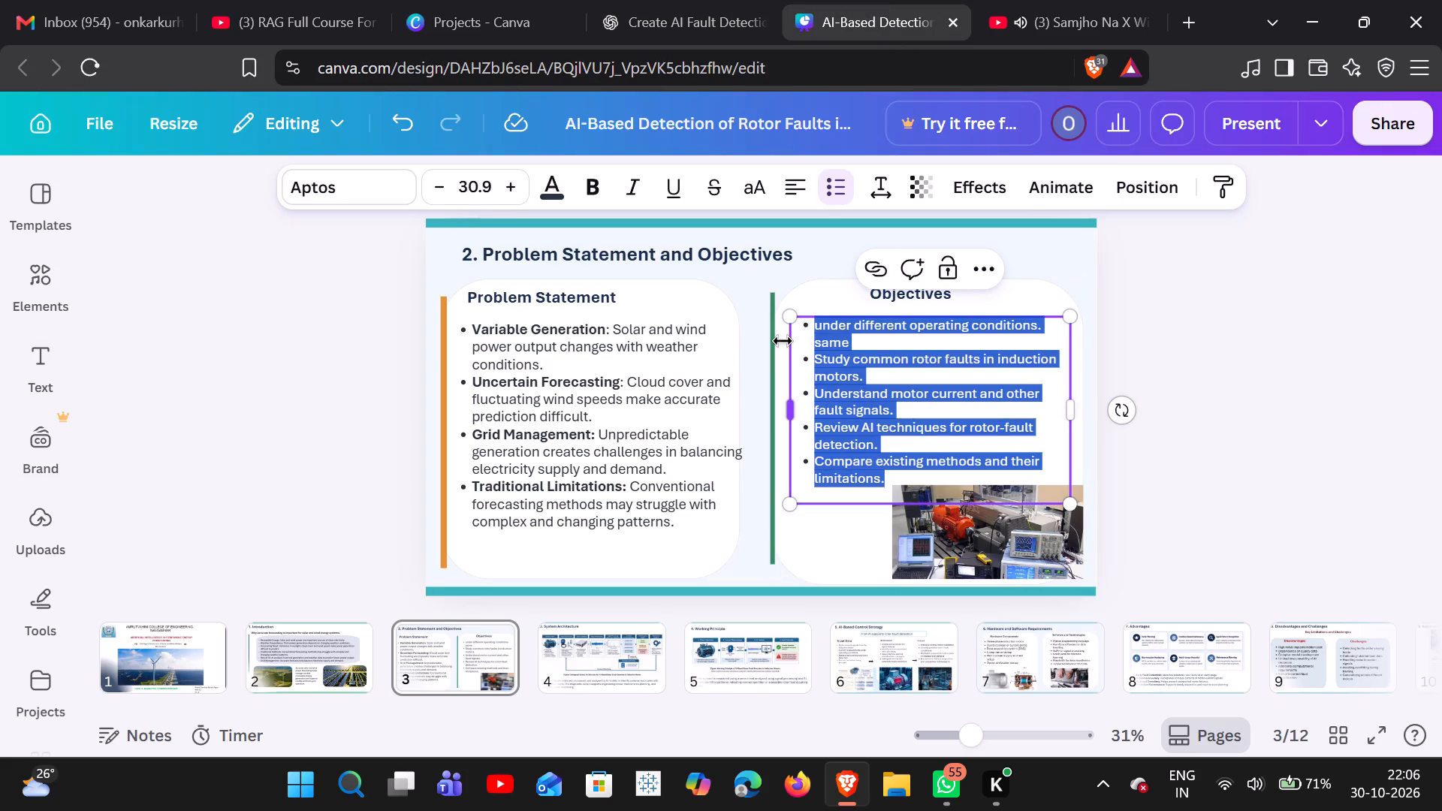
{"action": "key", "text": "BackSpace"}
{"action": "key", "text": "ctrl+v"}
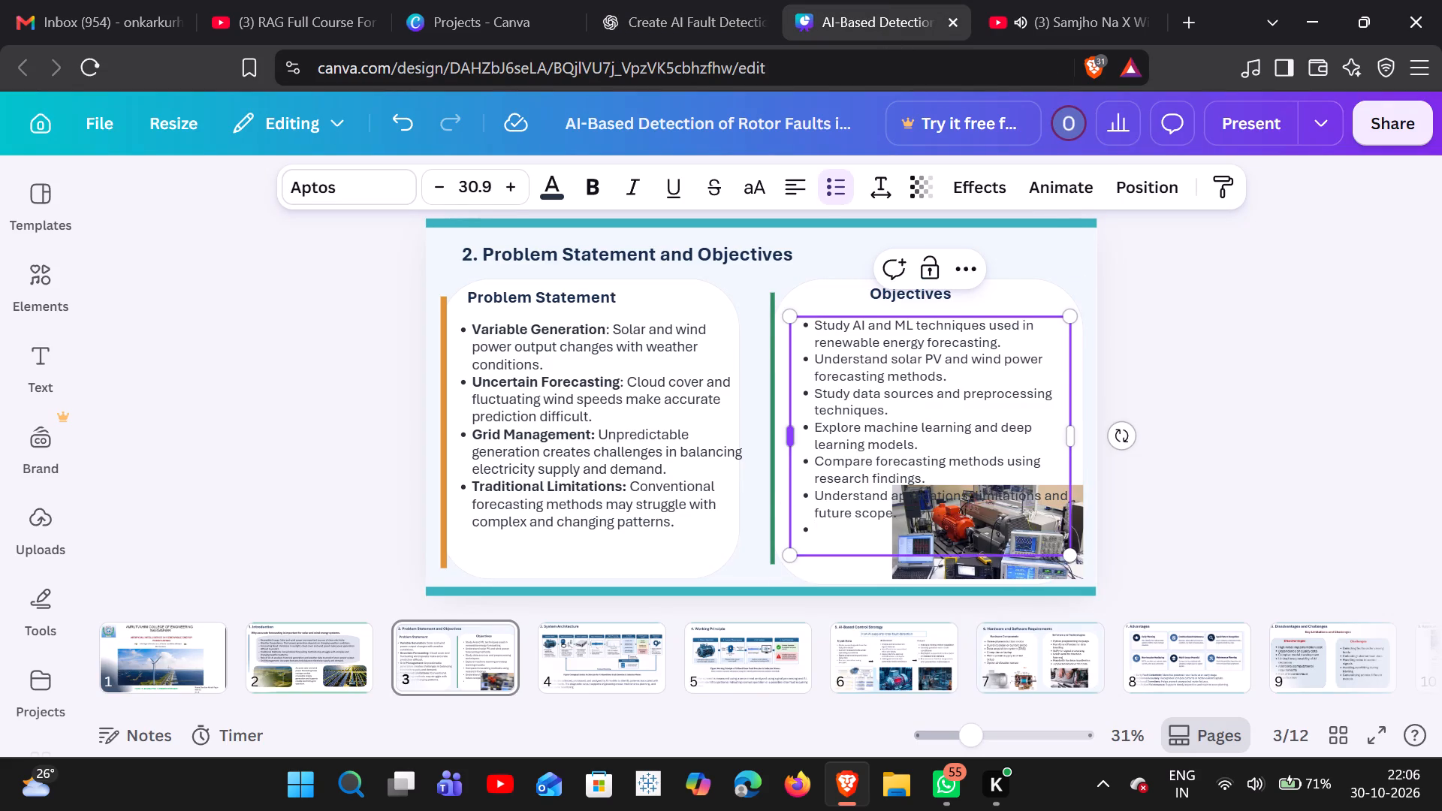
Delete the motor test bench photo together with its frame from the Objectives card.
{"action": "left_click", "coordinate": [1003, 577]}
{"action": "left_click", "coordinate": [1023, 430]}
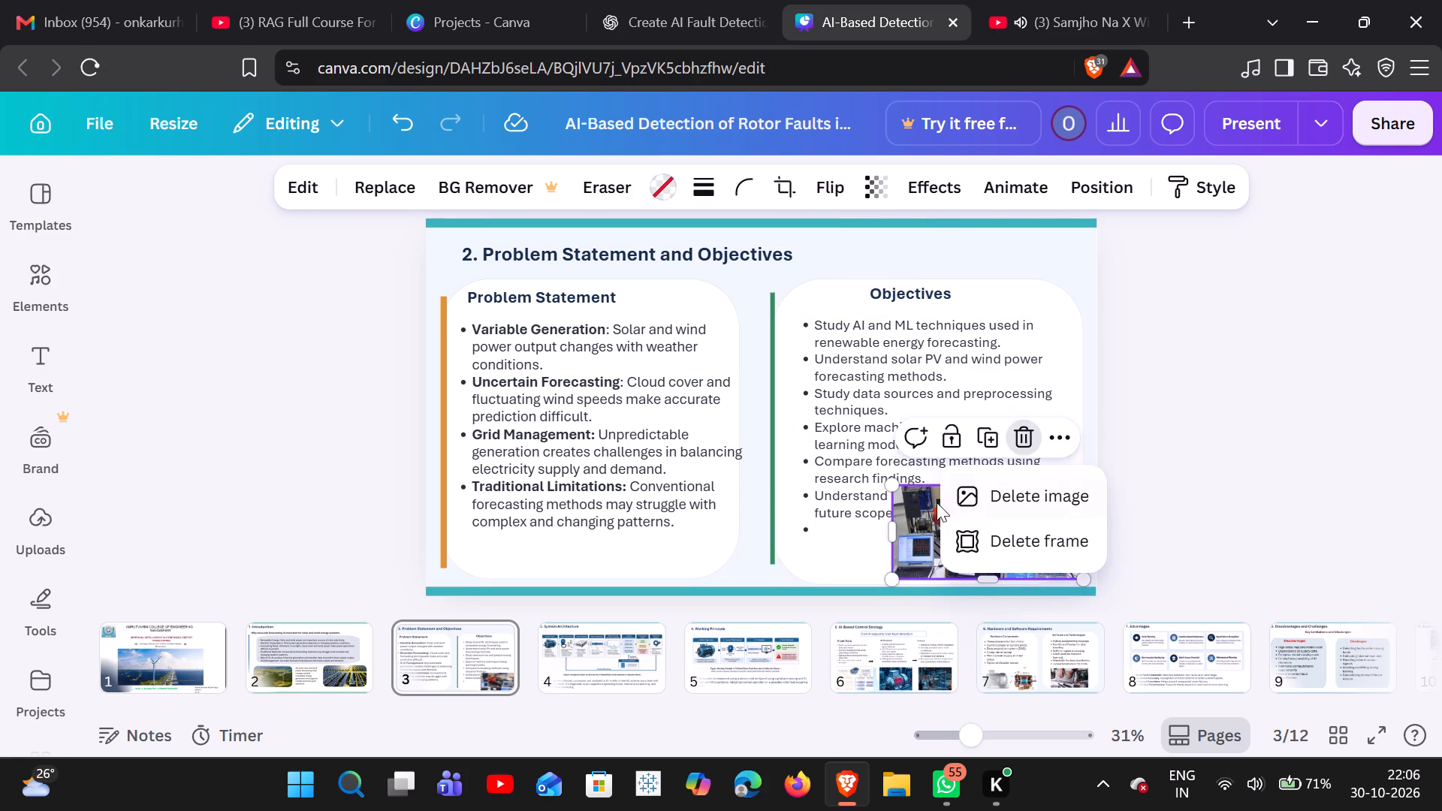
{"action": "left_click", "coordinate": [1023, 538]}
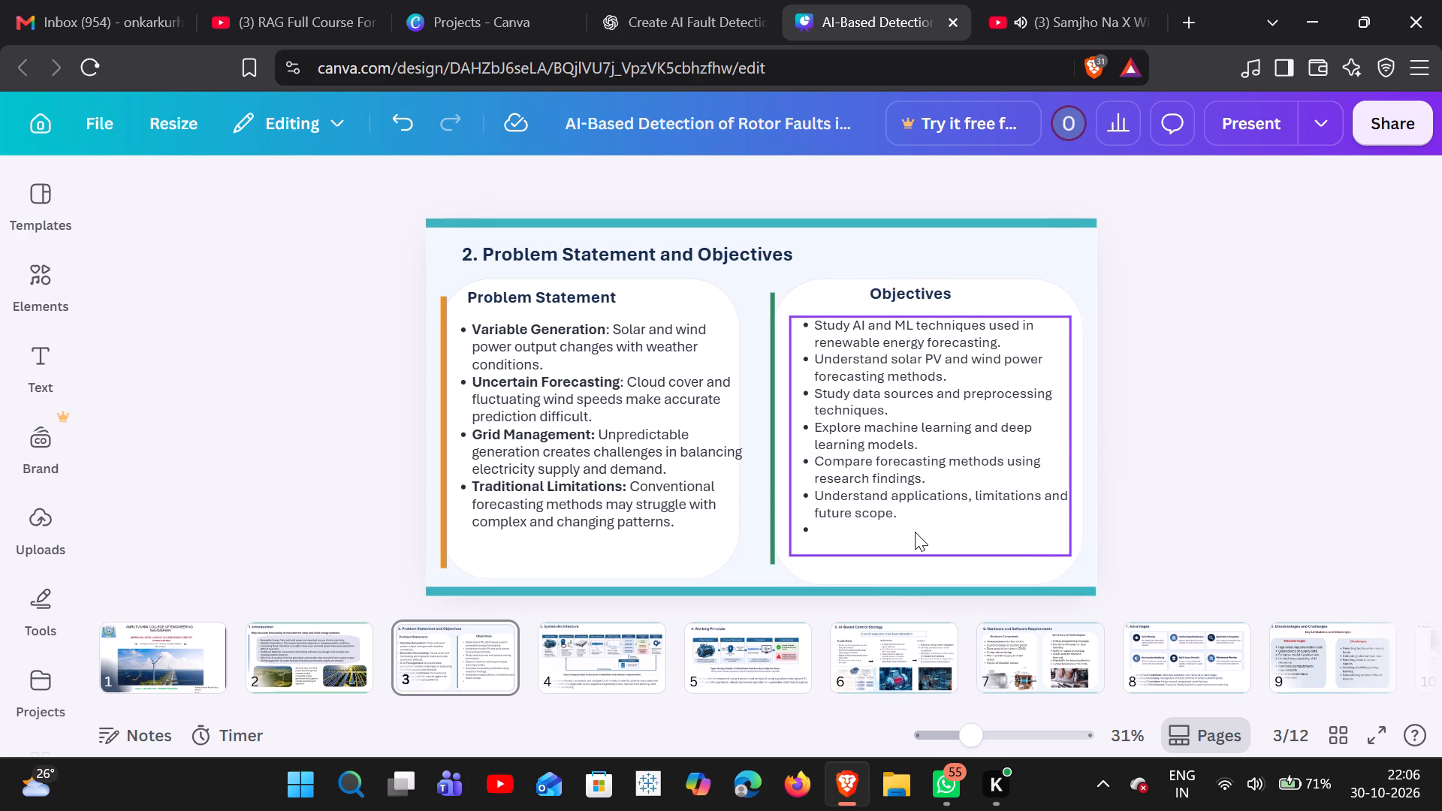
Remove the empty last bullet from the Objectives list.
{"action": "left_click", "coordinate": [909, 530]}
{"action": "left_click", "coordinate": [909, 530]}
{"action": "left_click", "coordinate": [831, 526]}
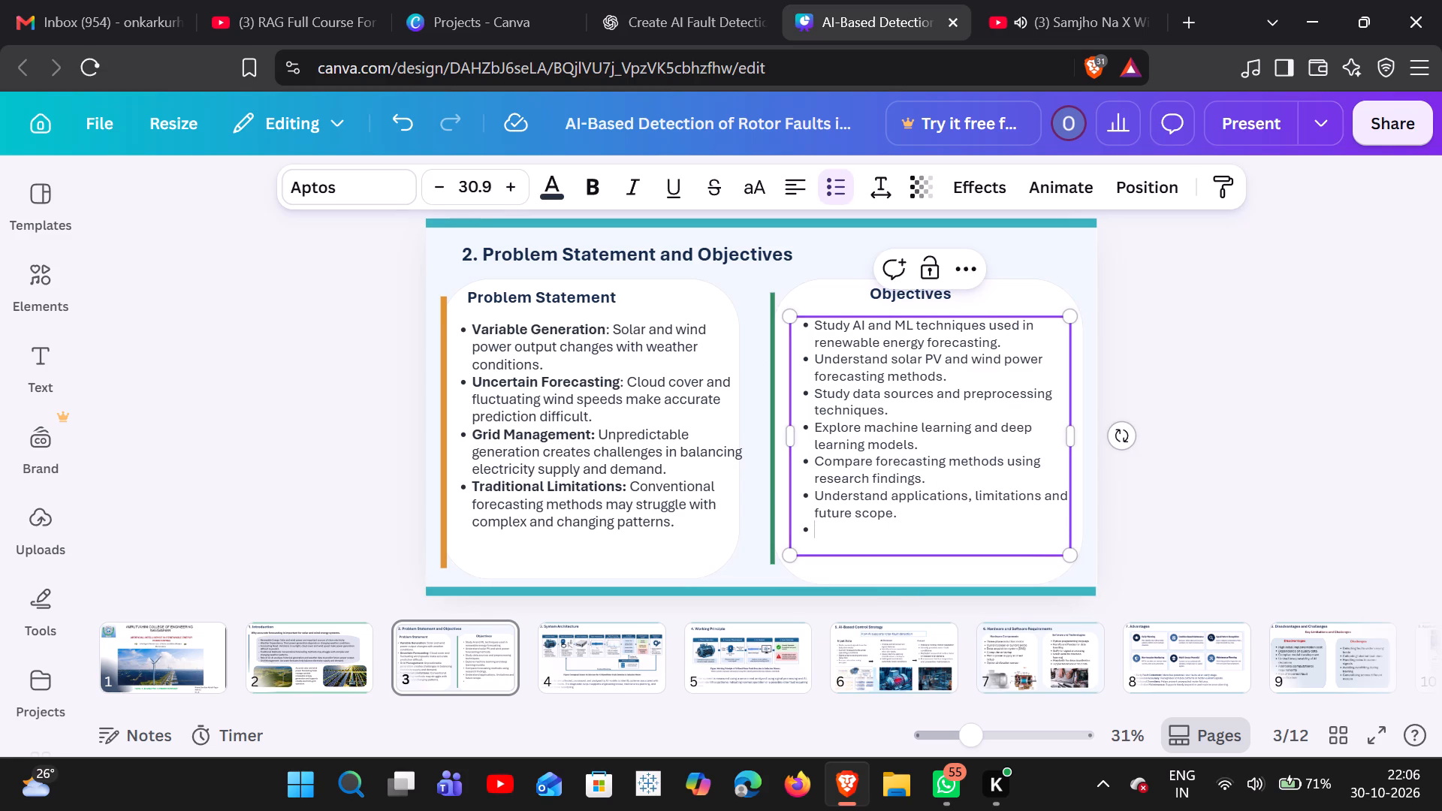
{"action": "key", "text": "BackSpace"}
Reduce the problem statement bullets' font size to 30.5.
{"action": "left_click", "coordinate": [596, 482]}
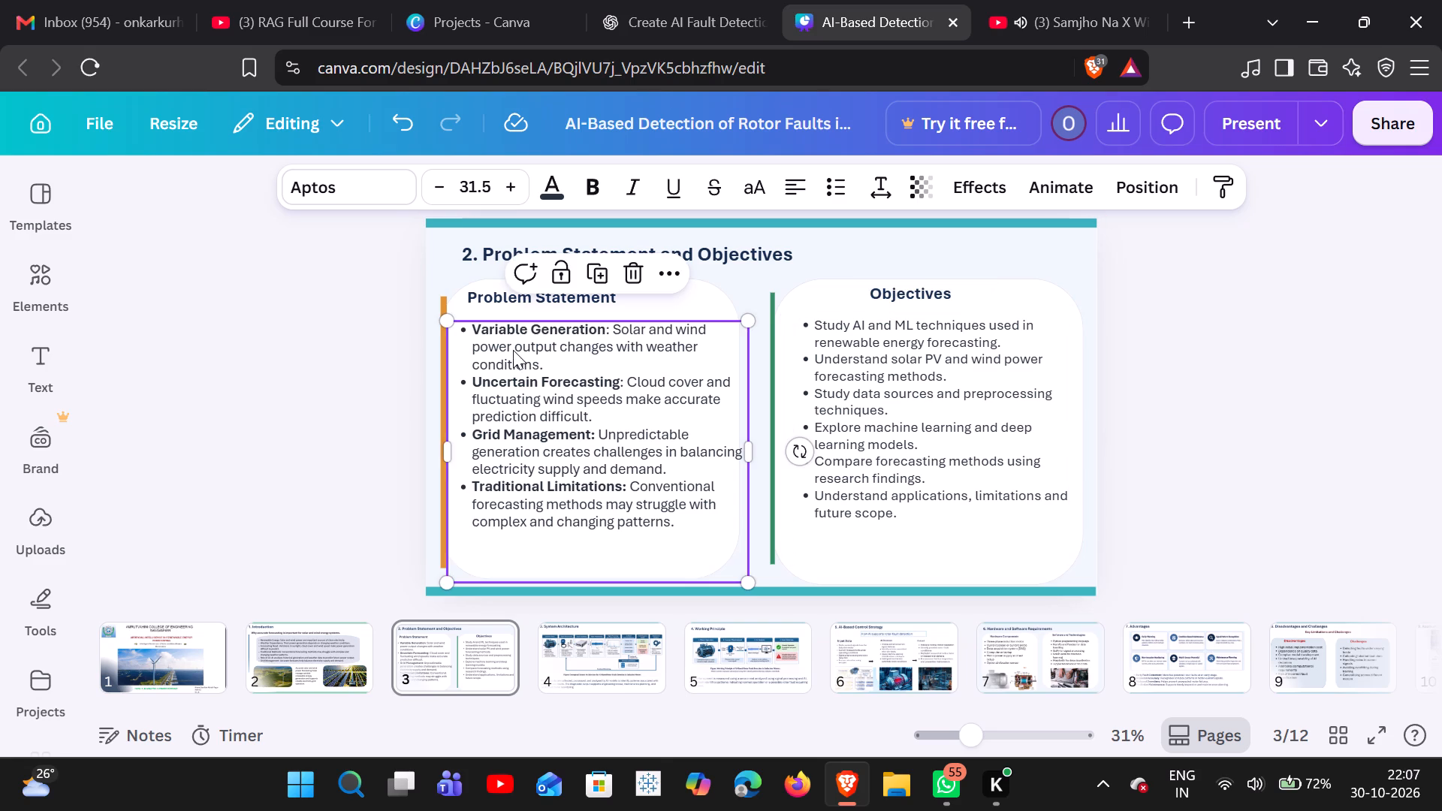
{"action": "left_click", "coordinate": [432, 192]}
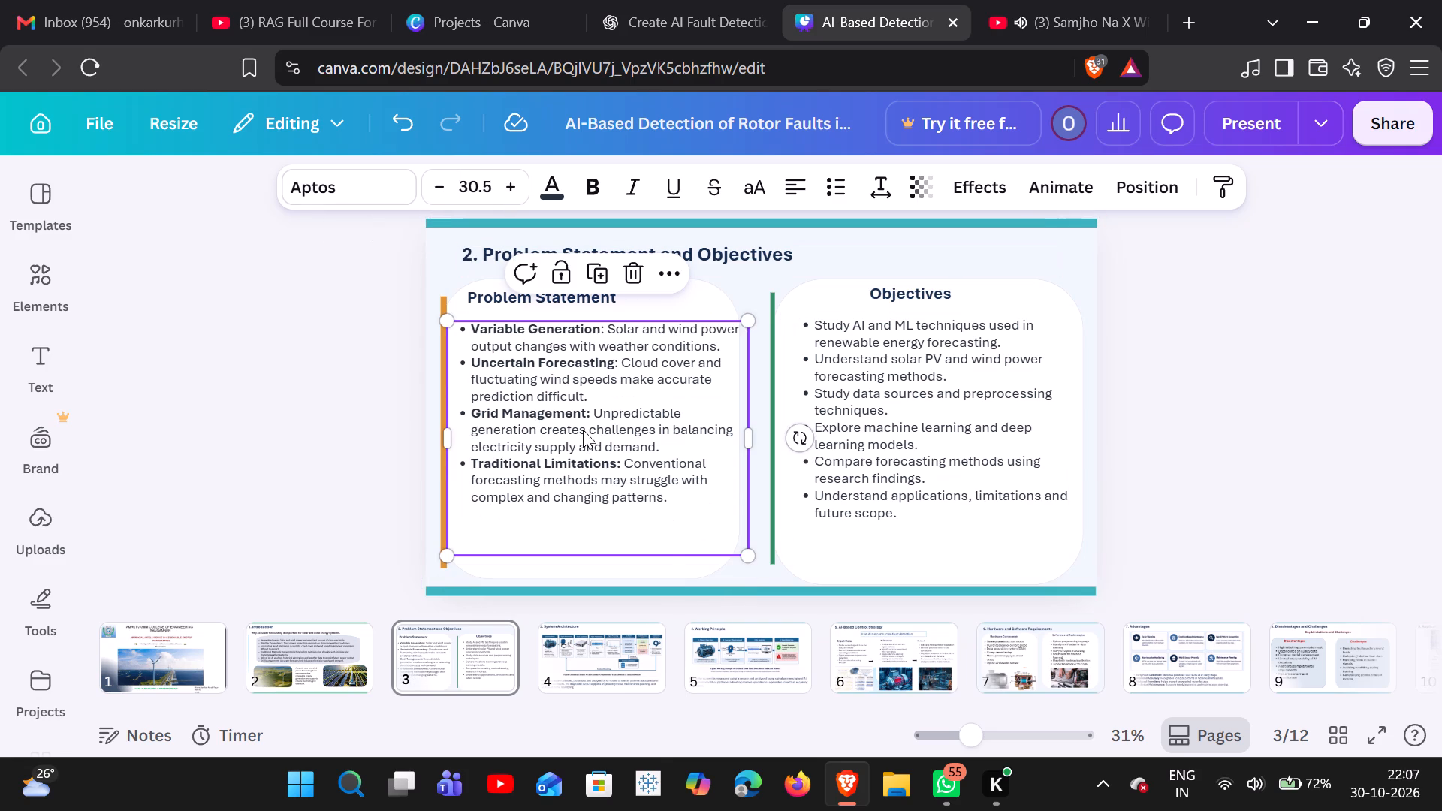
Shift the green vertical bar beside the Objectives text slightly to the right.
{"action": "left_click", "coordinate": [662, 565]}
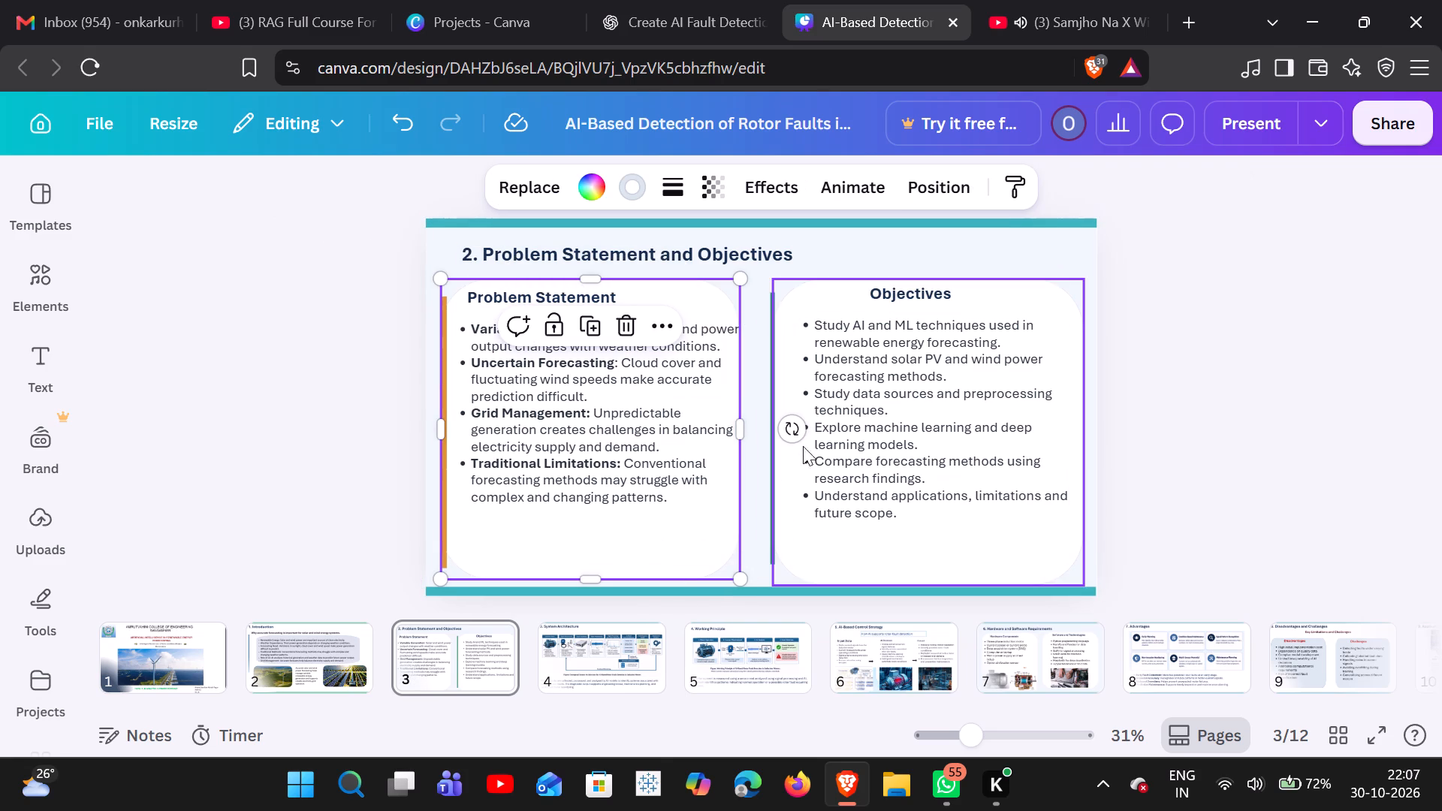
{"action": "left_click_drag", "start_coordinate": [774, 492], "coordinate": [785, 497]}
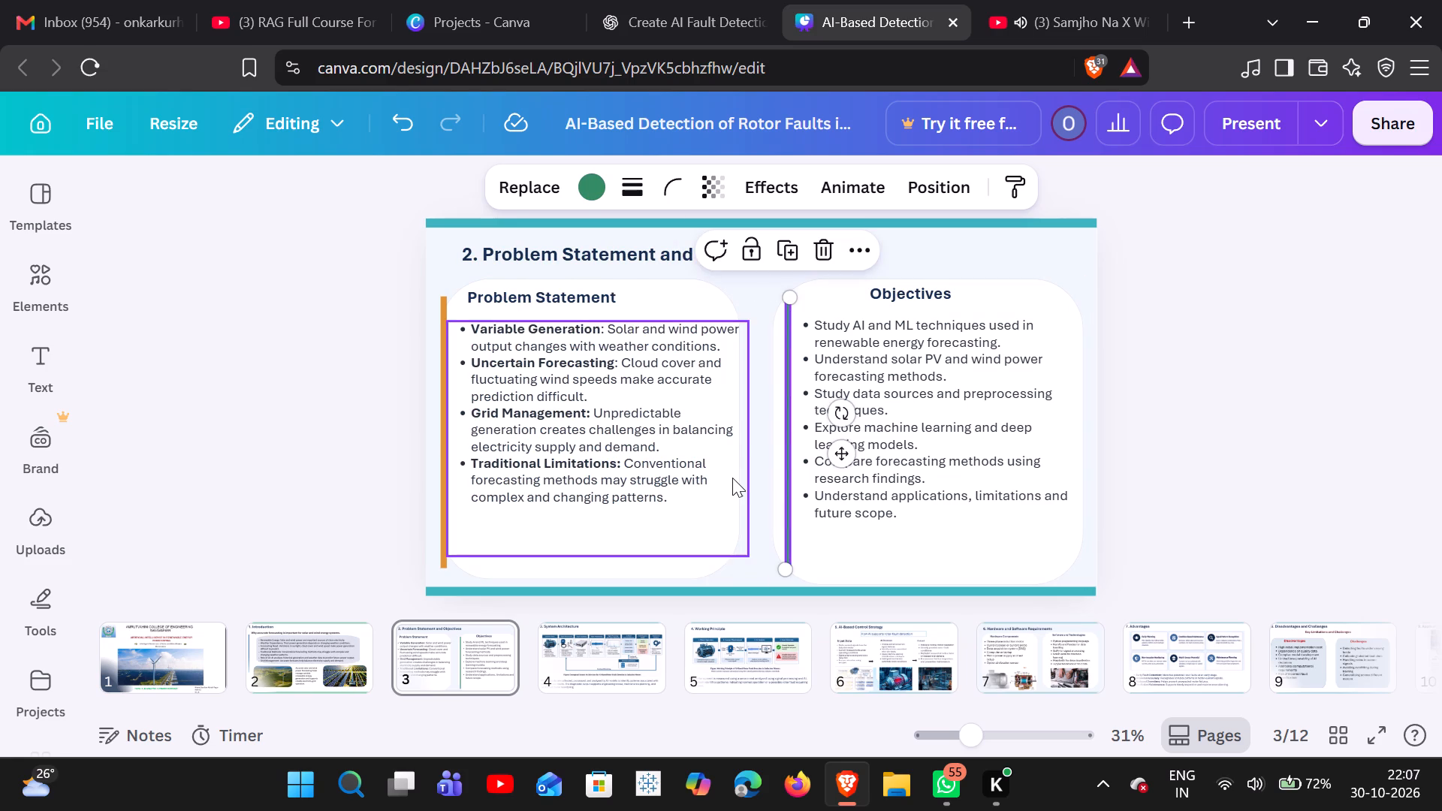
{"action": "left_click", "coordinate": [732, 478]}
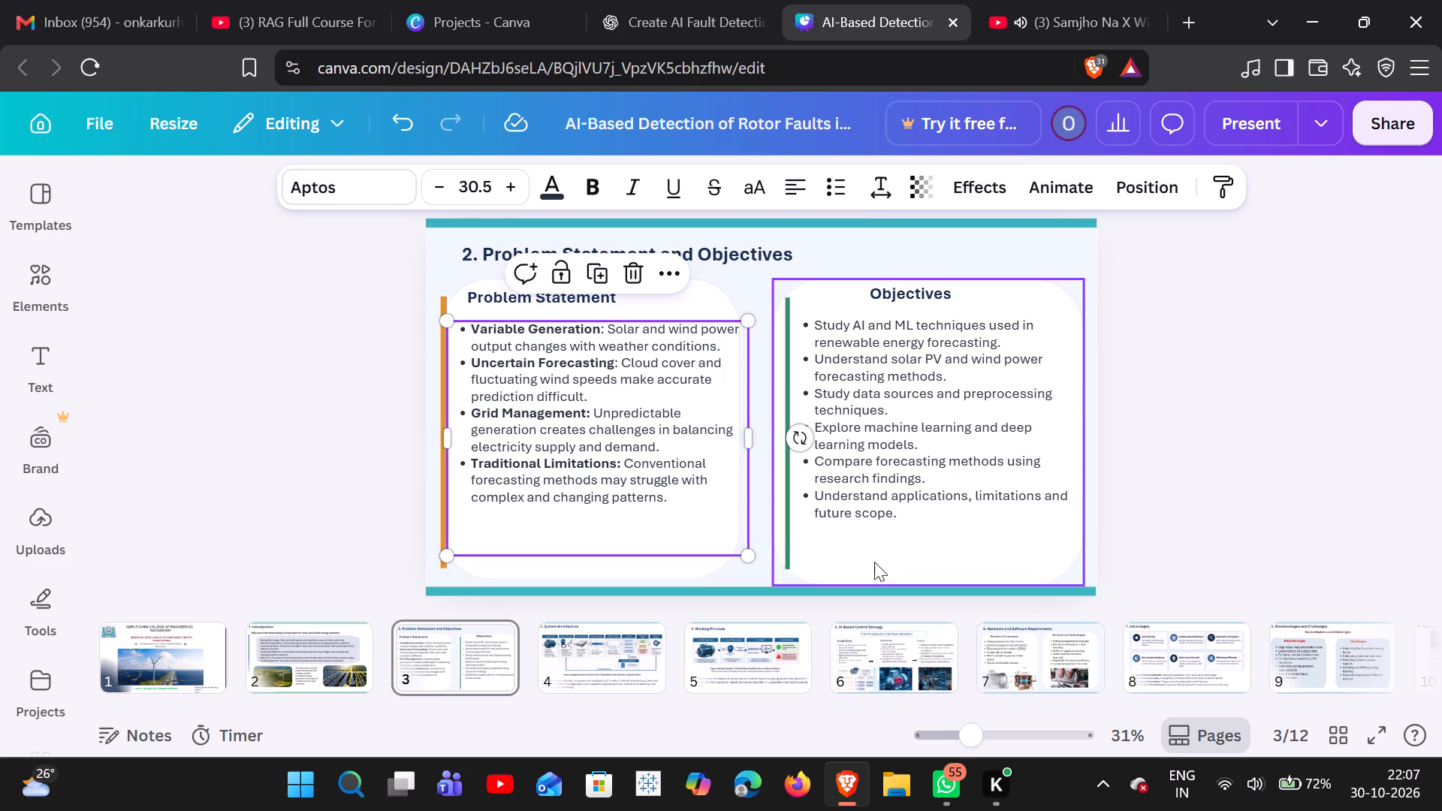
Move the white Objectives card slightly up and to the right so it sits beside the green bar.
{"action": "left_click_drag", "start_coordinate": [874, 562], "coordinate": [876, 544]}
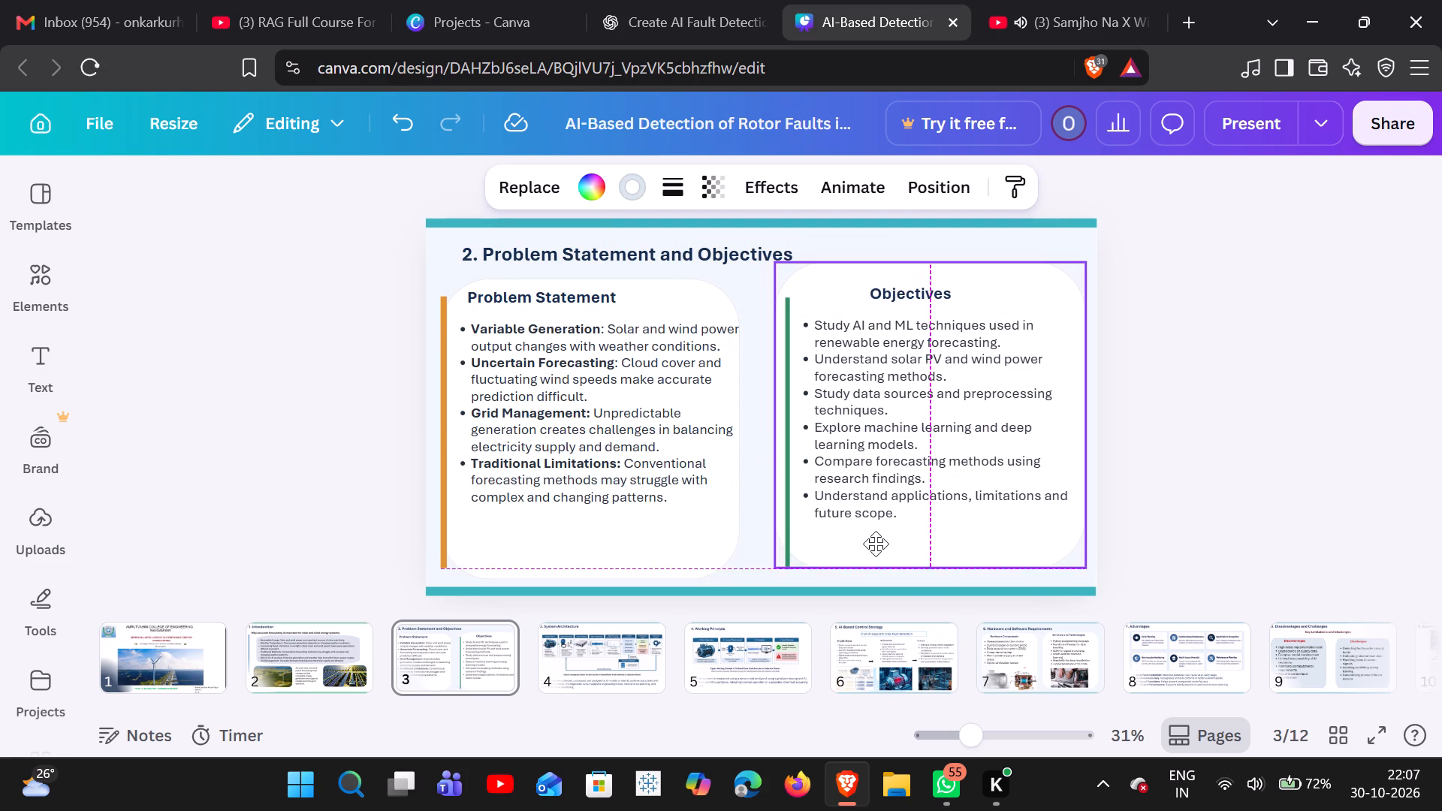
{"action": "left_click_drag", "start_coordinate": [876, 544], "coordinate": [883, 547]}
{"action": "left_click", "coordinate": [768, 477]}
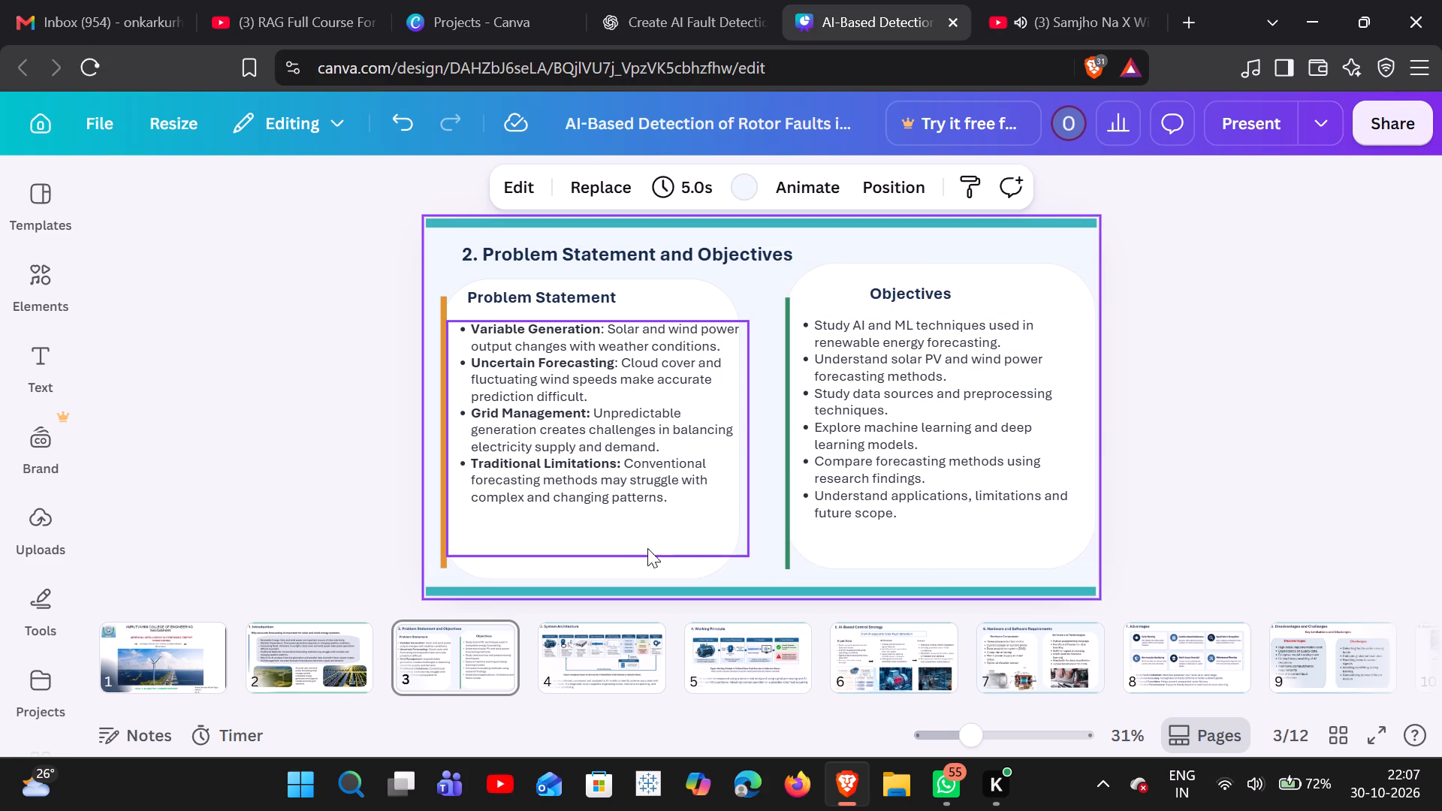
Move the Problem Statement heading to the right, nearer the middle of its white card.
{"action": "left_click_drag", "start_coordinate": [587, 297], "coordinate": [607, 297]}
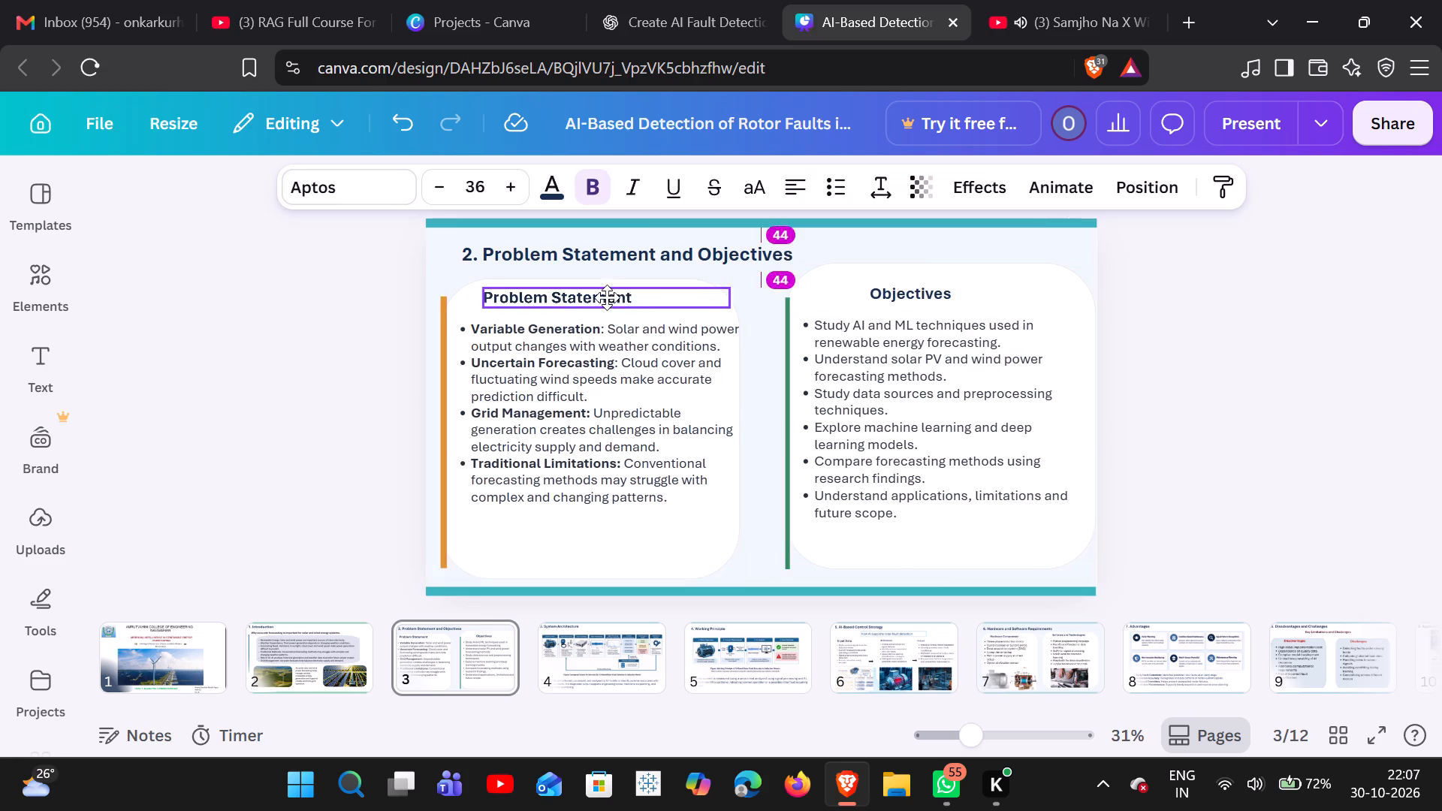
{"action": "left_click_drag", "start_coordinate": [607, 297], "coordinate": [615, 295]}
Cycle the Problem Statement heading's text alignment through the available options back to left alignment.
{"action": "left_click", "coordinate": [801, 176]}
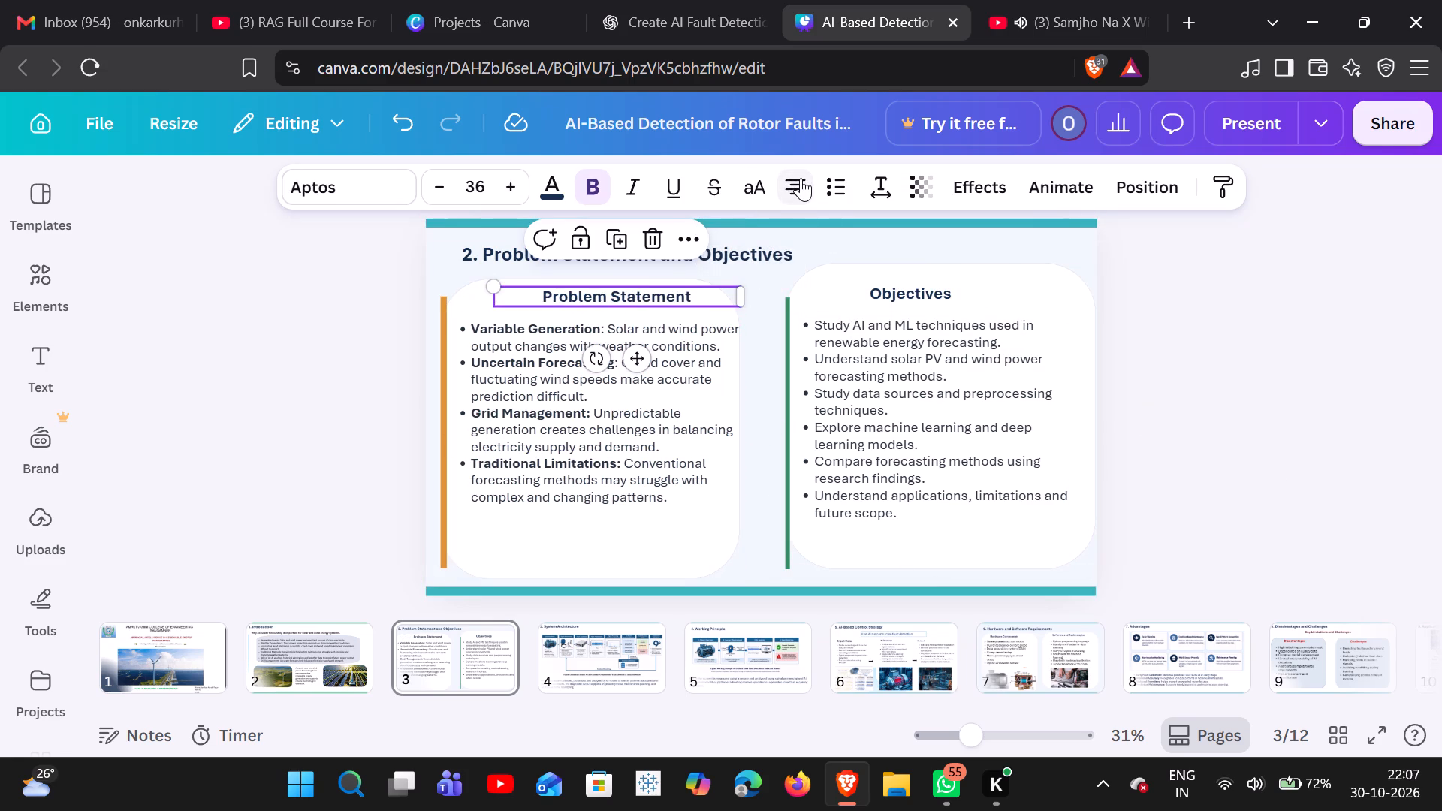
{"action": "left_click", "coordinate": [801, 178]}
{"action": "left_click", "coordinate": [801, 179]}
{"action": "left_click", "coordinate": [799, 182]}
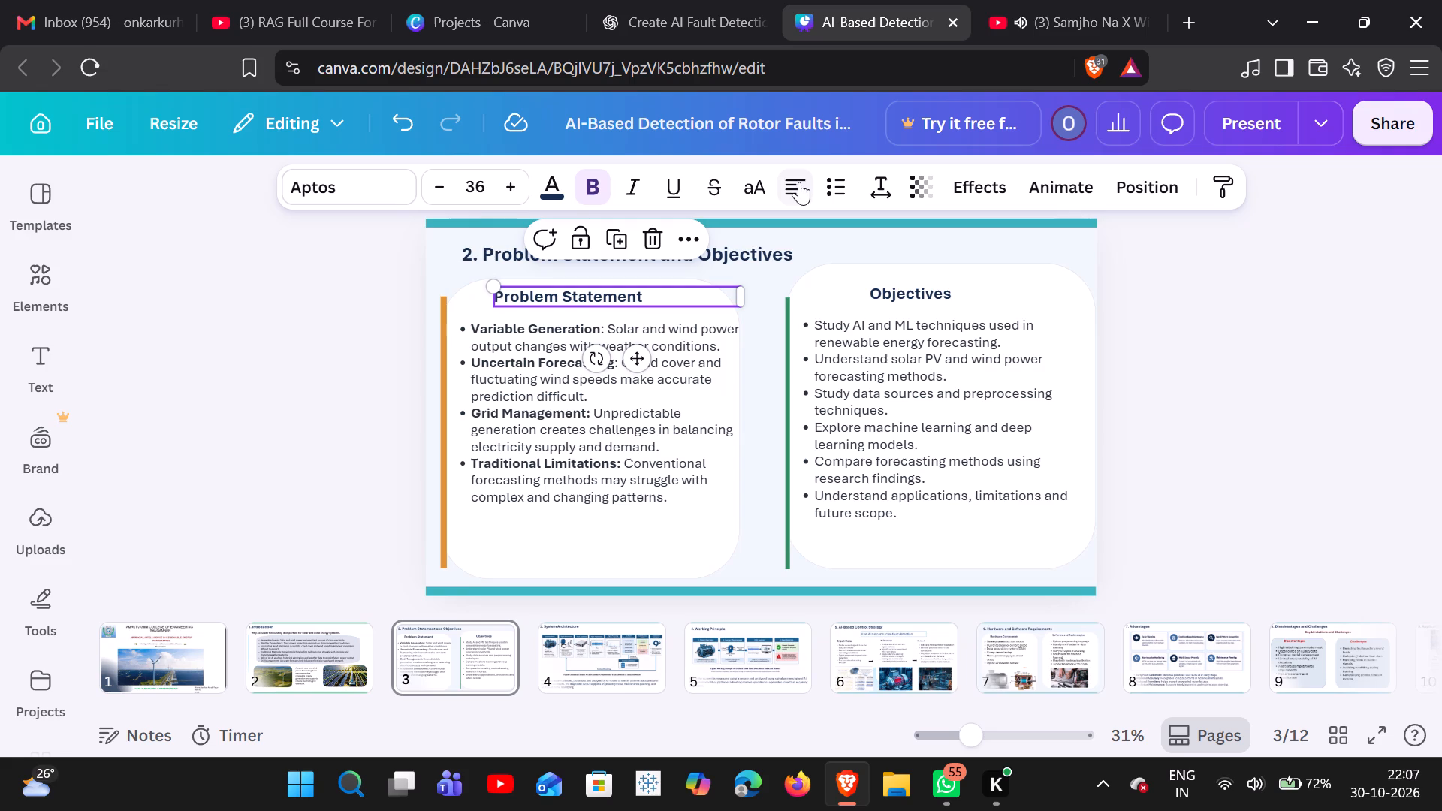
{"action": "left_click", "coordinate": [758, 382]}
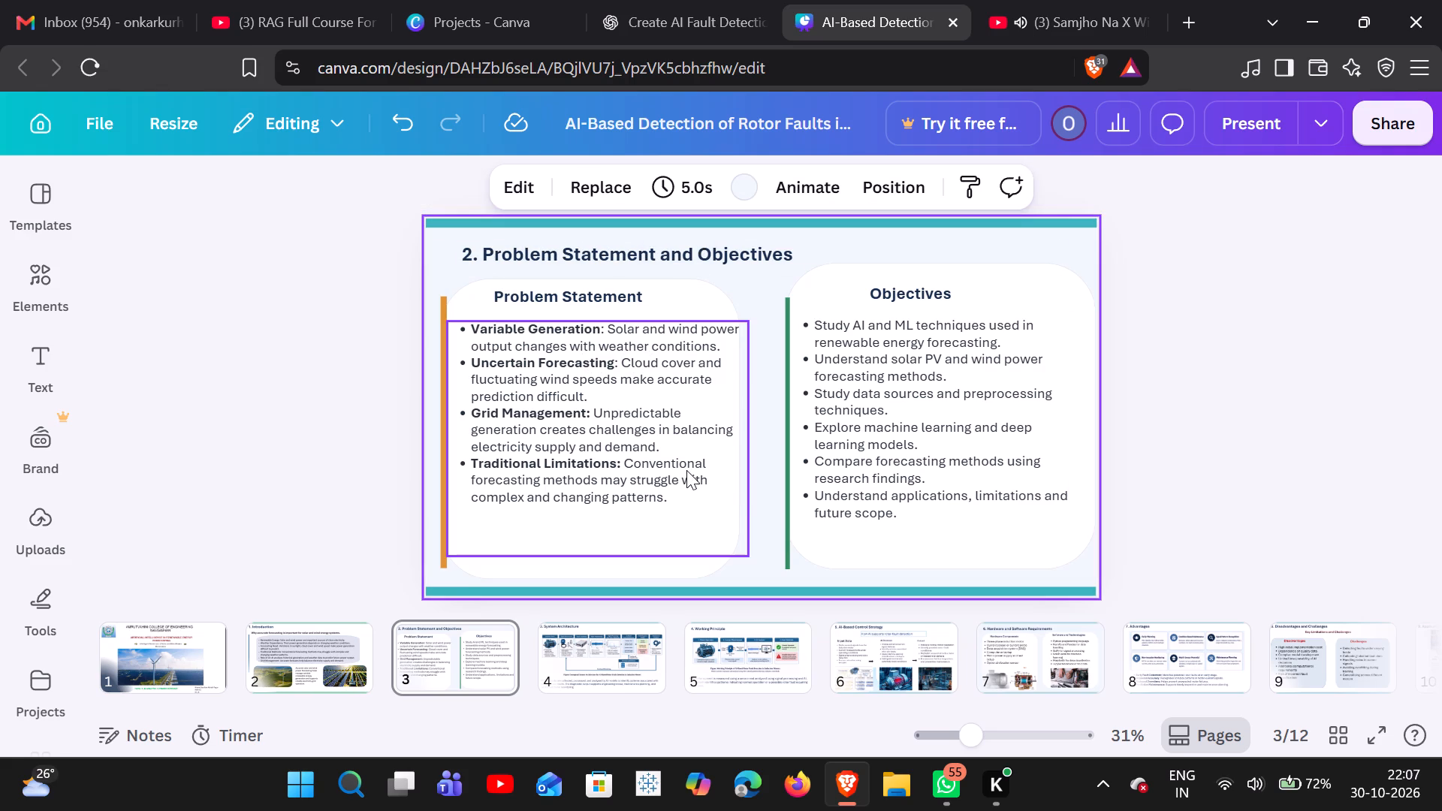
Straighten the green vertical bar beside the Objectives by adjusting its lower end.
{"action": "left_click", "coordinate": [789, 550]}
{"action": "left_click", "coordinate": [783, 562]}
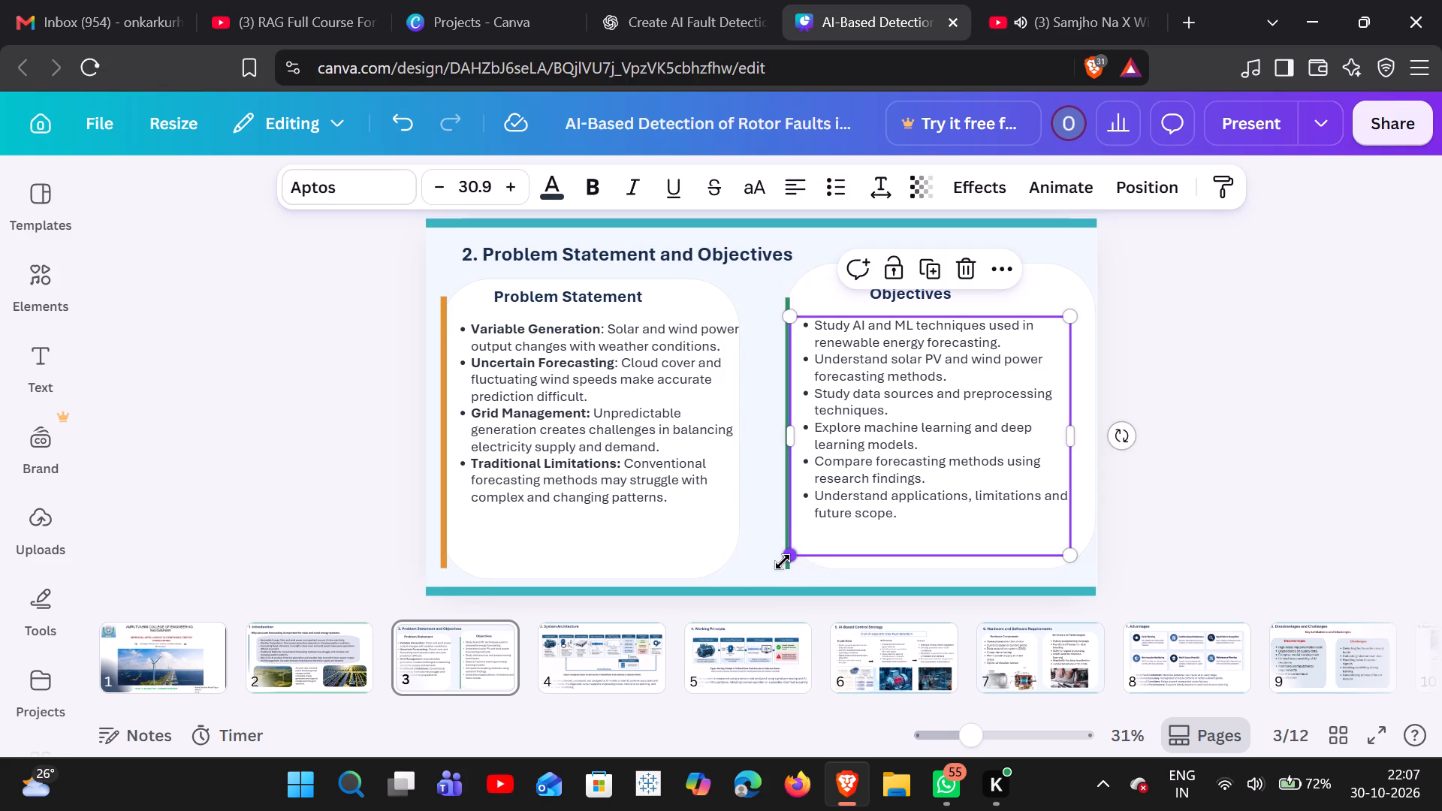
{"action": "left_click", "coordinate": [786, 565]}
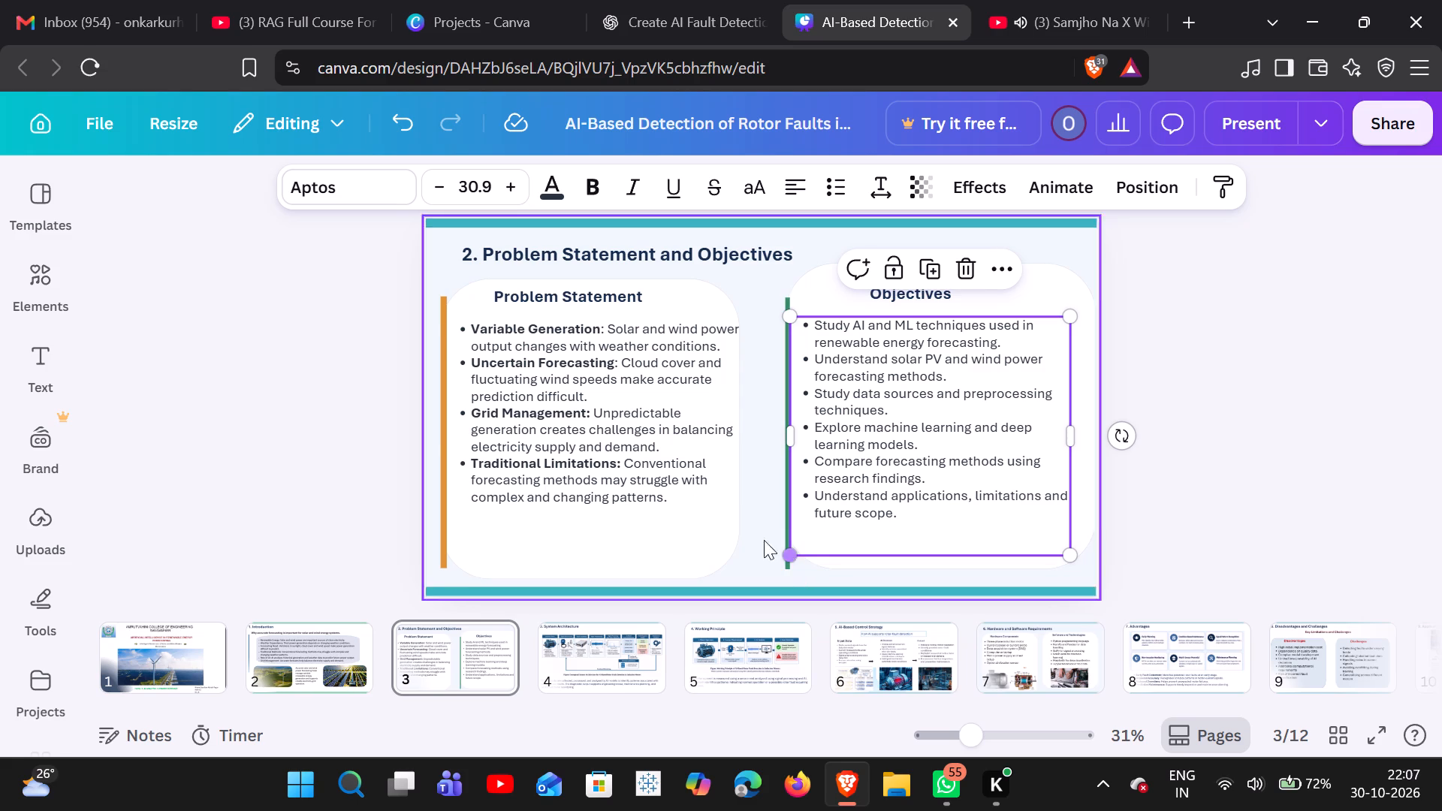
{"action": "left_click", "coordinate": [738, 493]}
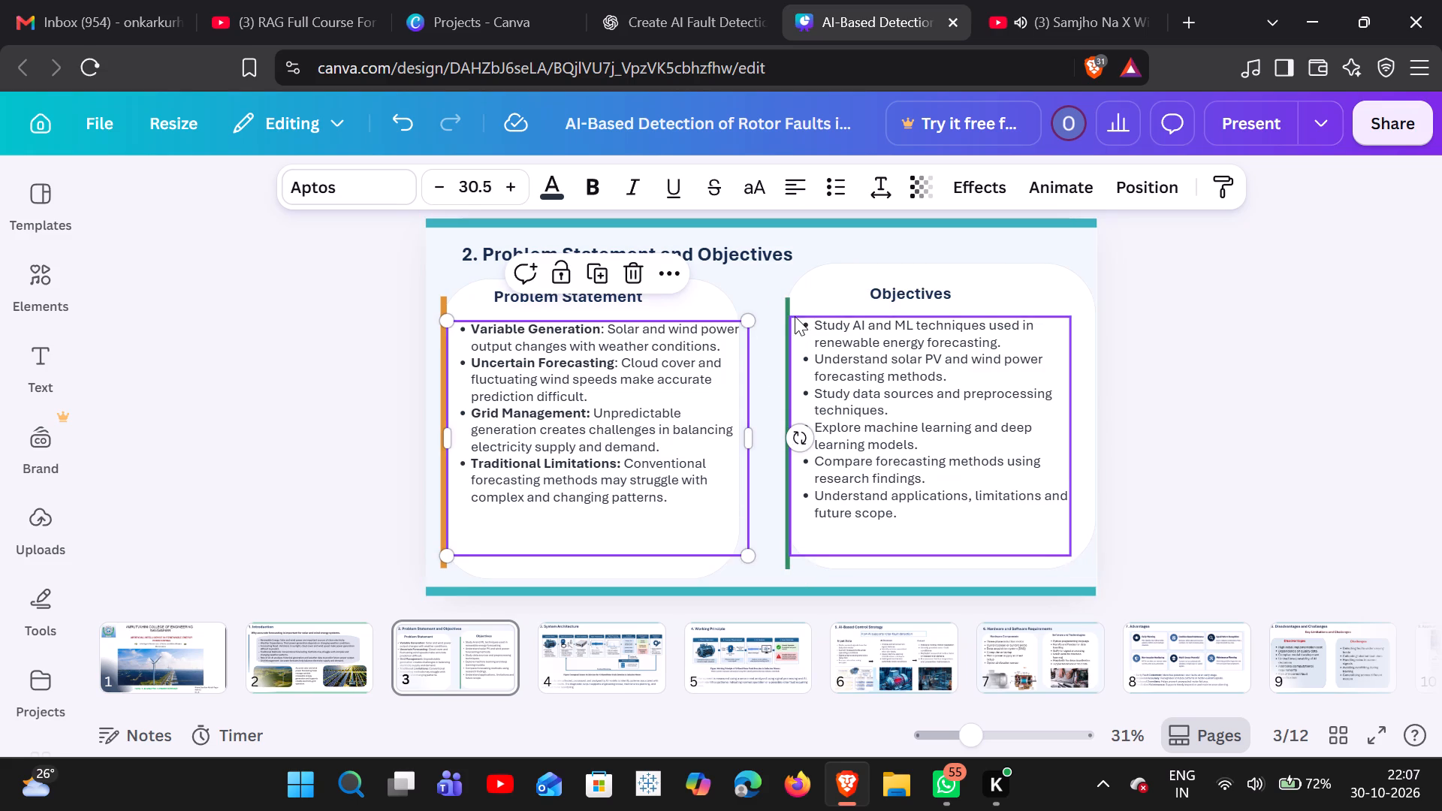
{"action": "left_click", "coordinate": [788, 304]}
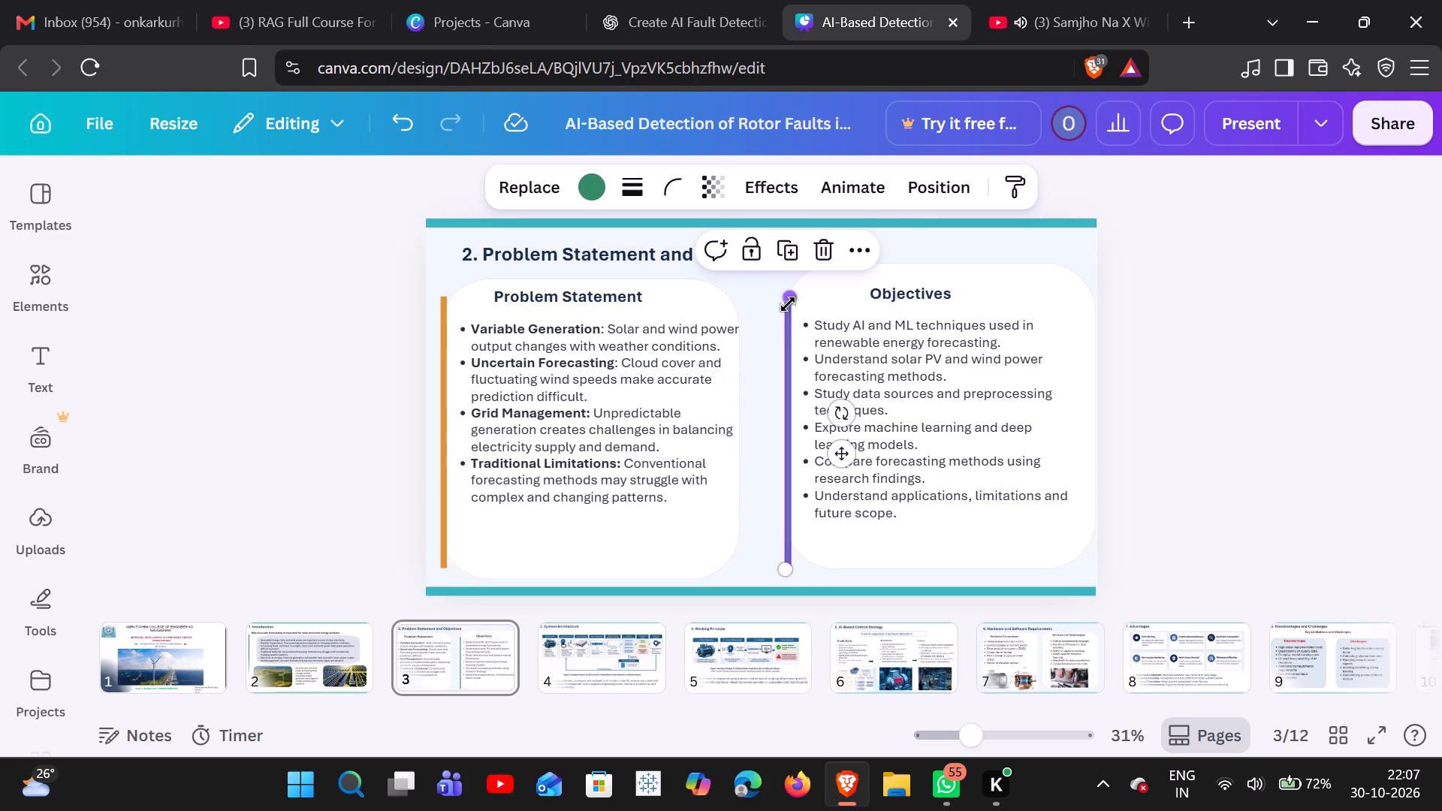
{"action": "left_click_drag", "start_coordinate": [780, 569], "coordinate": [786, 568]}
{"action": "left_click_drag", "start_coordinate": [786, 568], "coordinate": [805, 560]}
{"action": "left_click", "coordinate": [765, 552]}
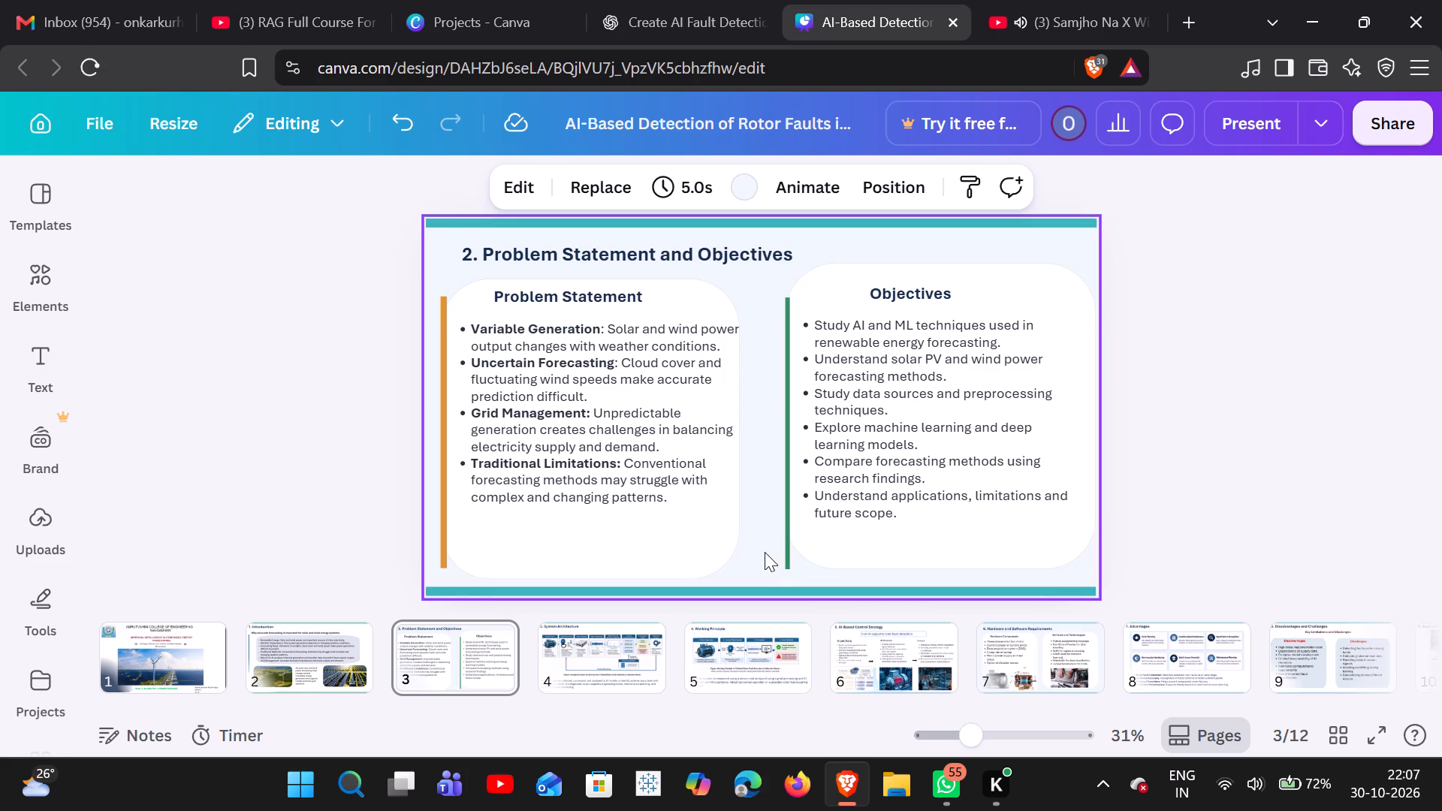
Widen the white Problem Statement card slightly on its right side so the bullet text fits inside it.
{"action": "left_click", "coordinate": [704, 530]}
{"action": "left_click", "coordinate": [695, 569]}
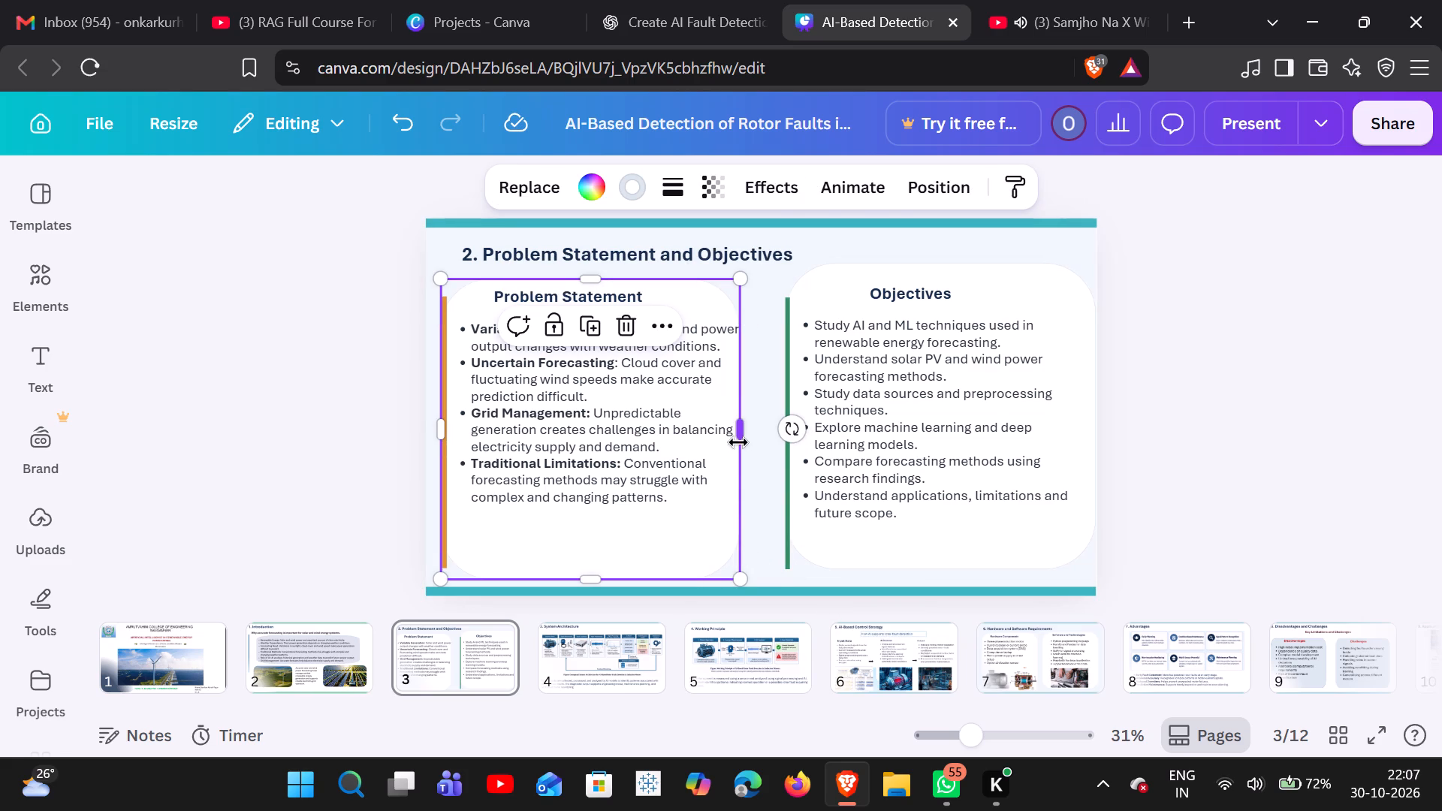
{"action": "left_click_drag", "start_coordinate": [748, 437], "coordinate": [759, 442]}
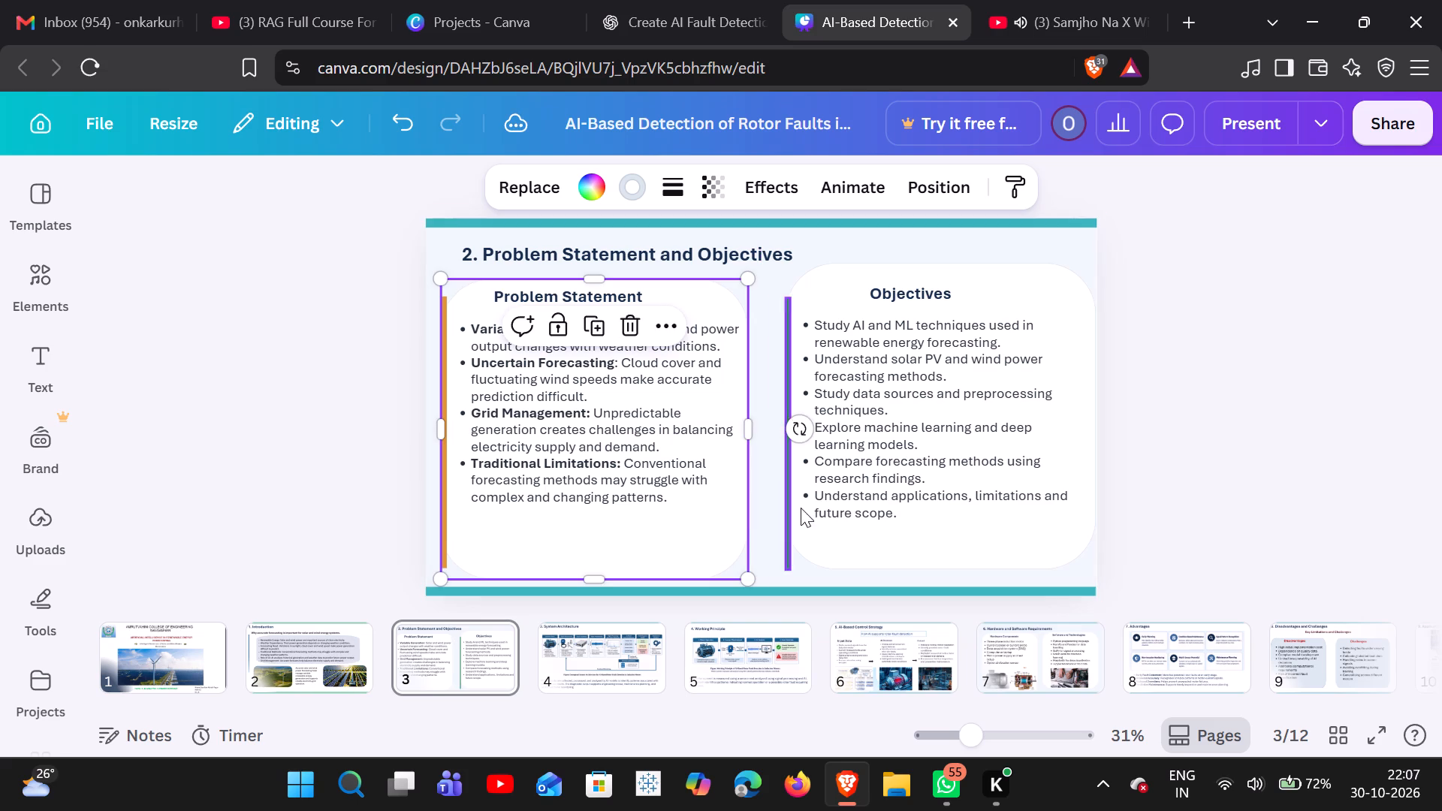
{"action": "left_click", "coordinate": [858, 565]}
{"action": "left_click", "coordinate": [759, 472]}
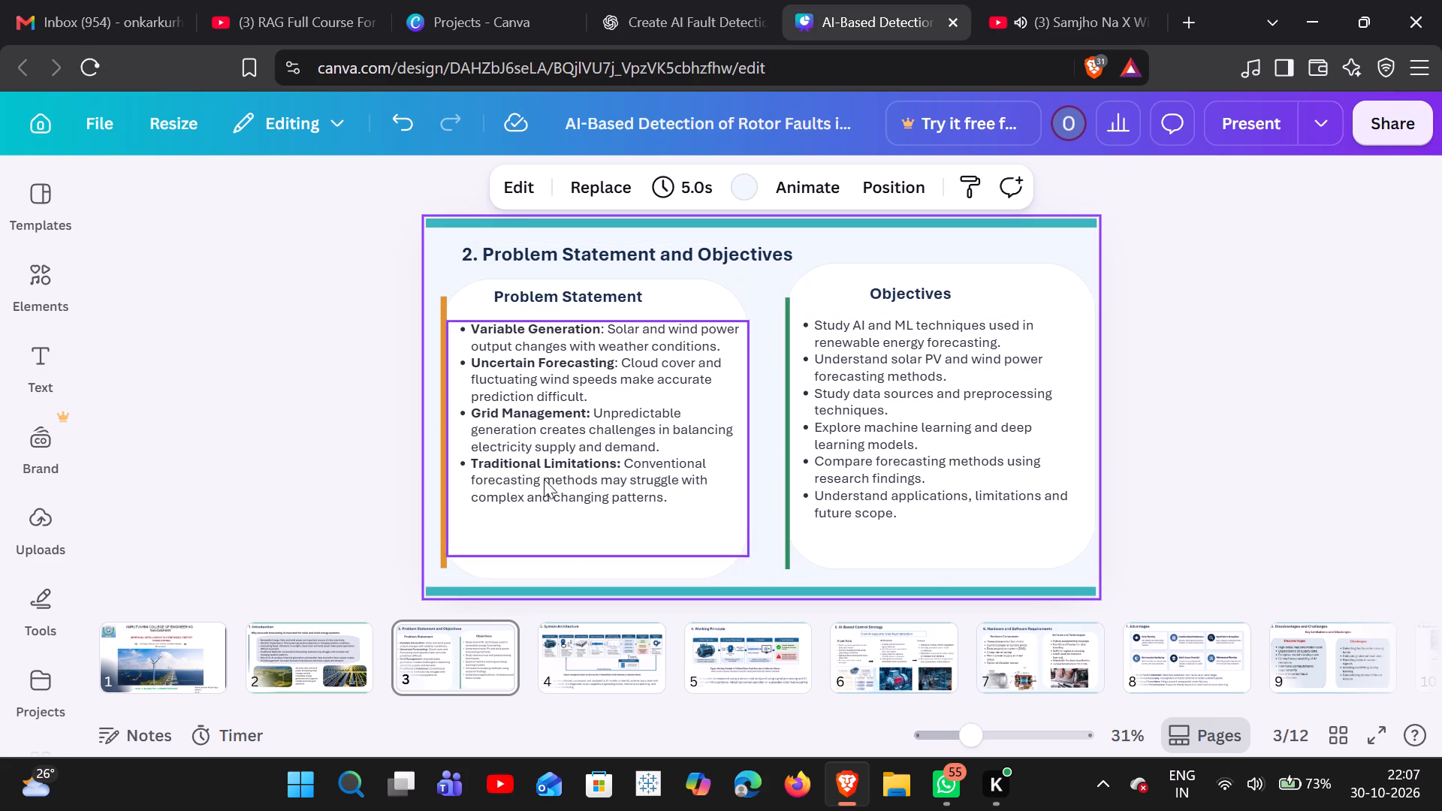
Recolour the teal bar along the top edge of slide 3 to bright green.
{"action": "left_click", "coordinate": [801, 226]}
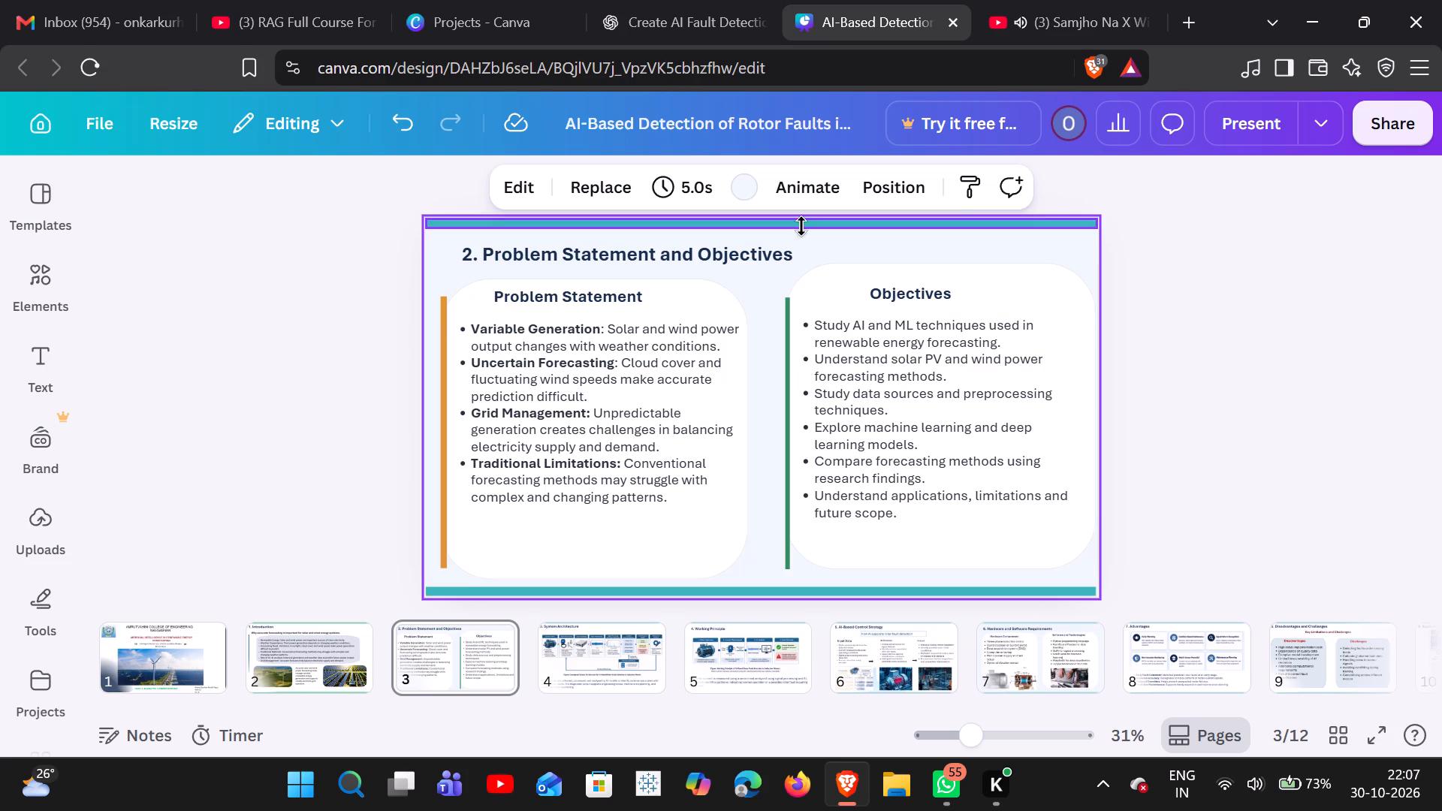
{"action": "left_click", "coordinate": [595, 191]}
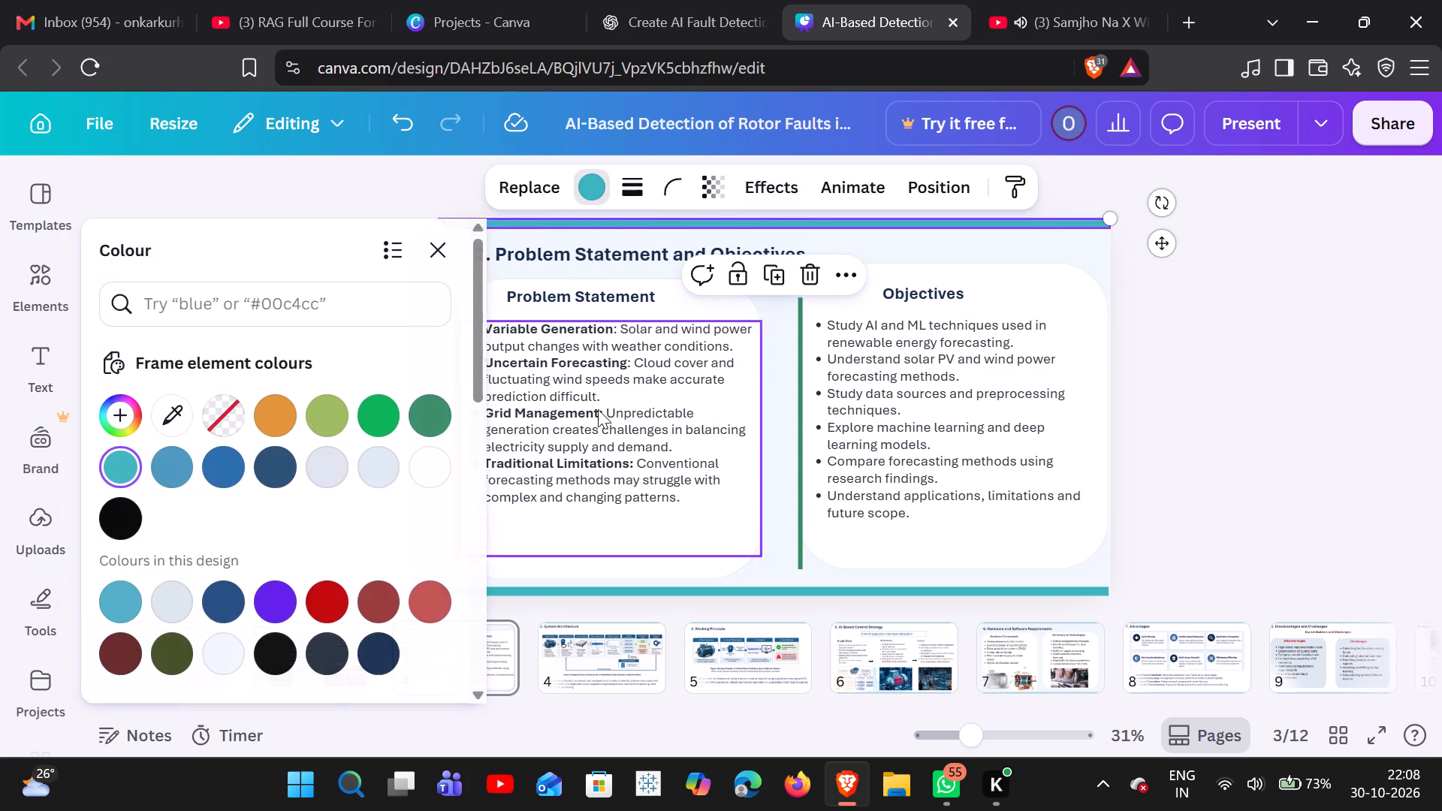
{"action": "left_click", "coordinate": [385, 406]}
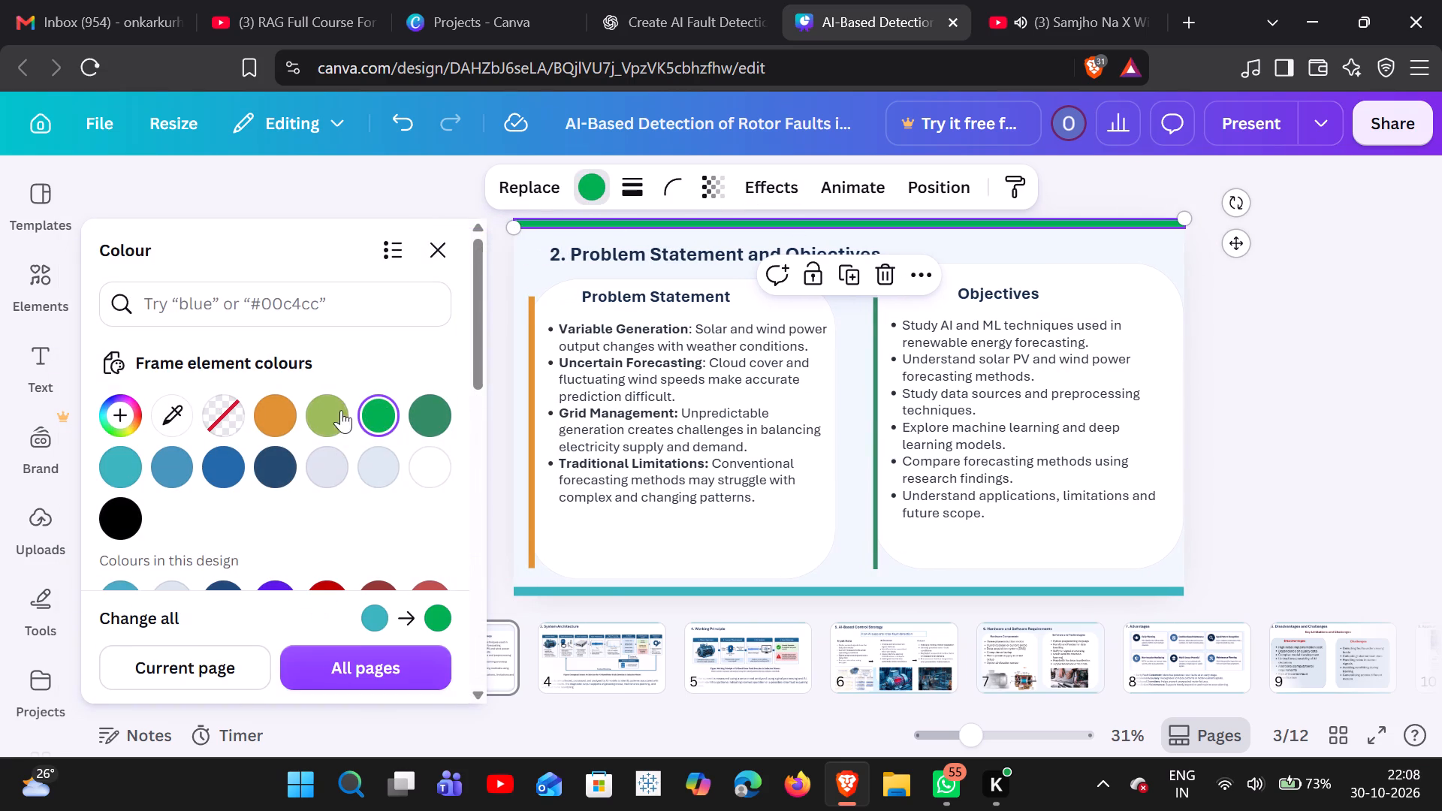
Recolour the teal bar along the bottom edge of slide 3 to light olive green.
{"action": "left_click", "coordinate": [590, 588]}
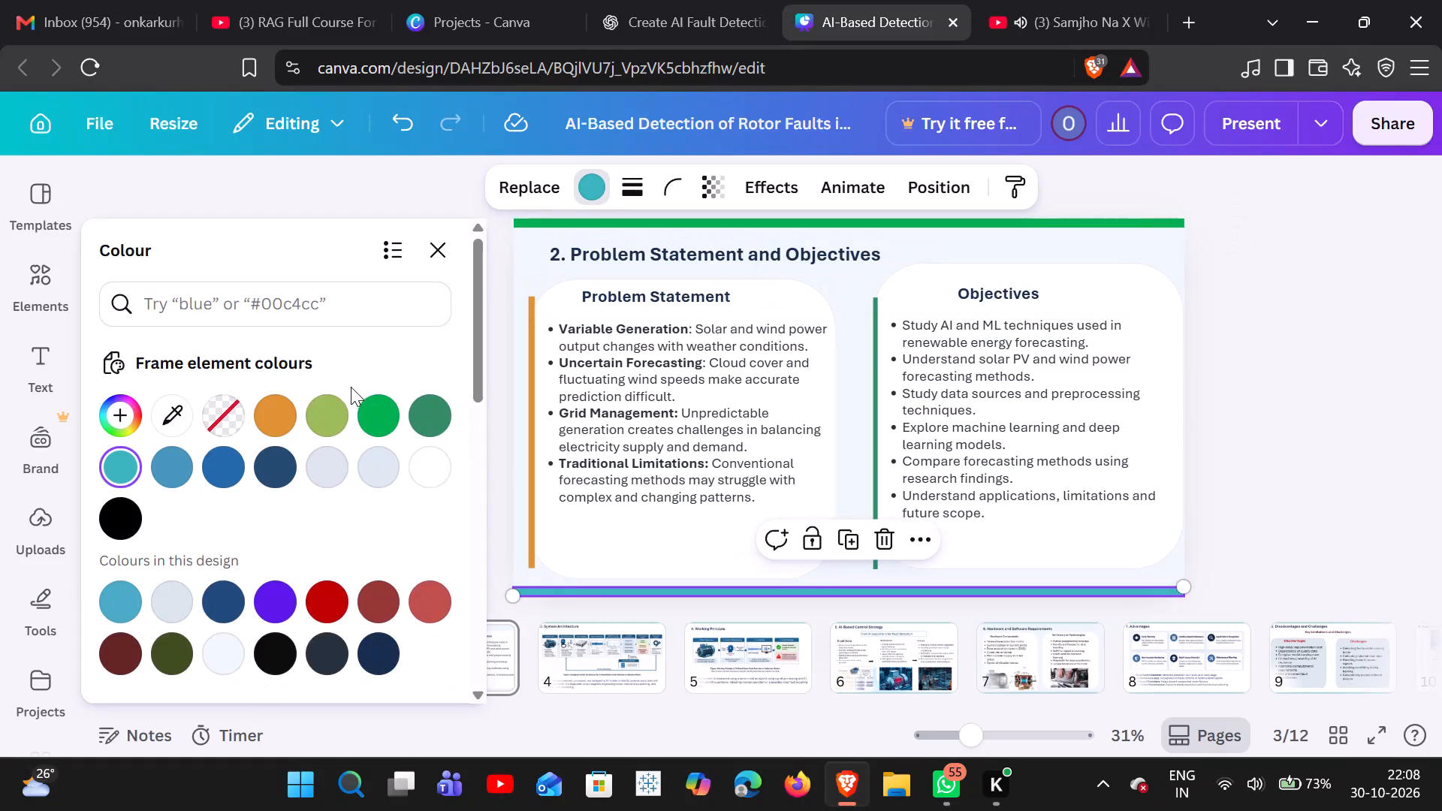
{"action": "left_click", "coordinate": [331, 406]}
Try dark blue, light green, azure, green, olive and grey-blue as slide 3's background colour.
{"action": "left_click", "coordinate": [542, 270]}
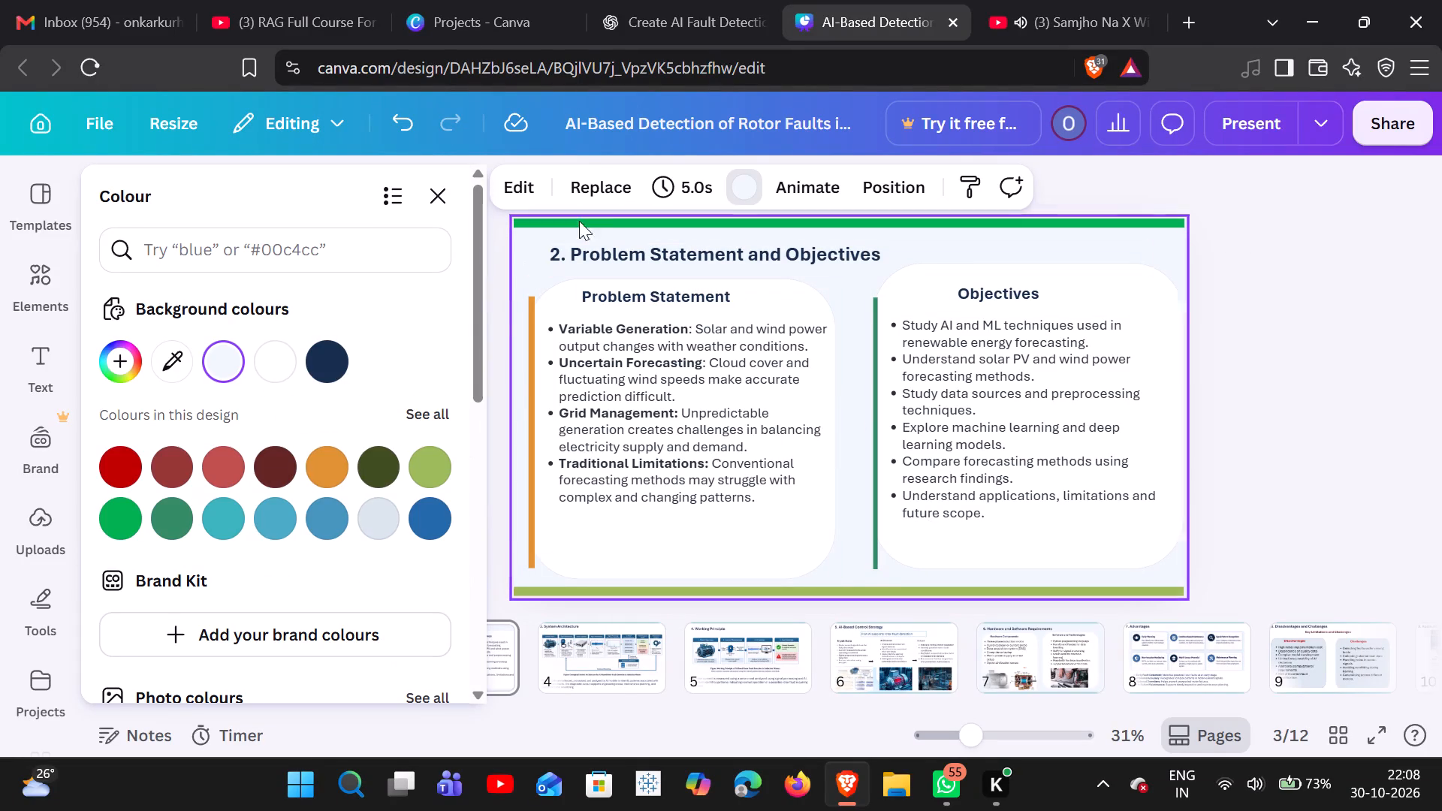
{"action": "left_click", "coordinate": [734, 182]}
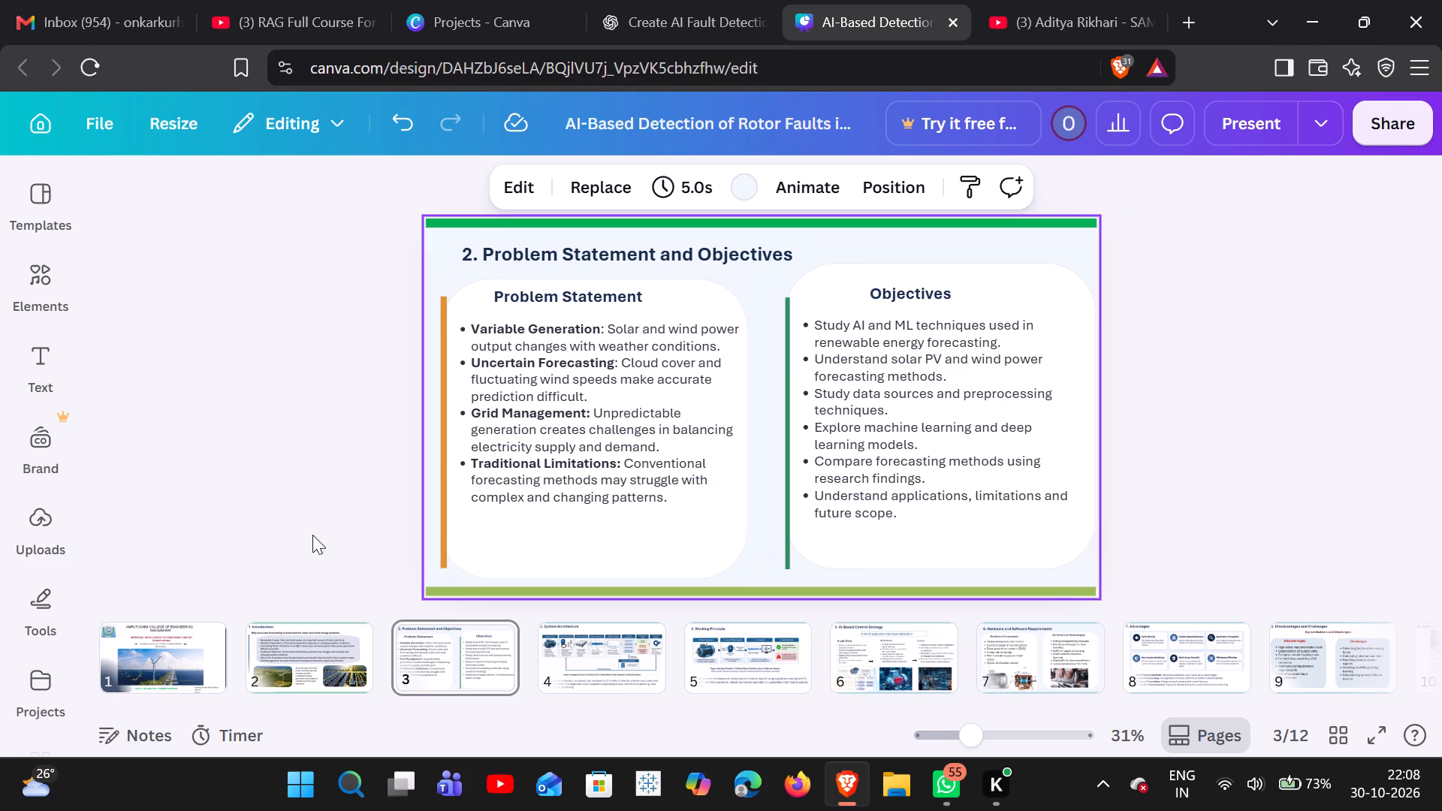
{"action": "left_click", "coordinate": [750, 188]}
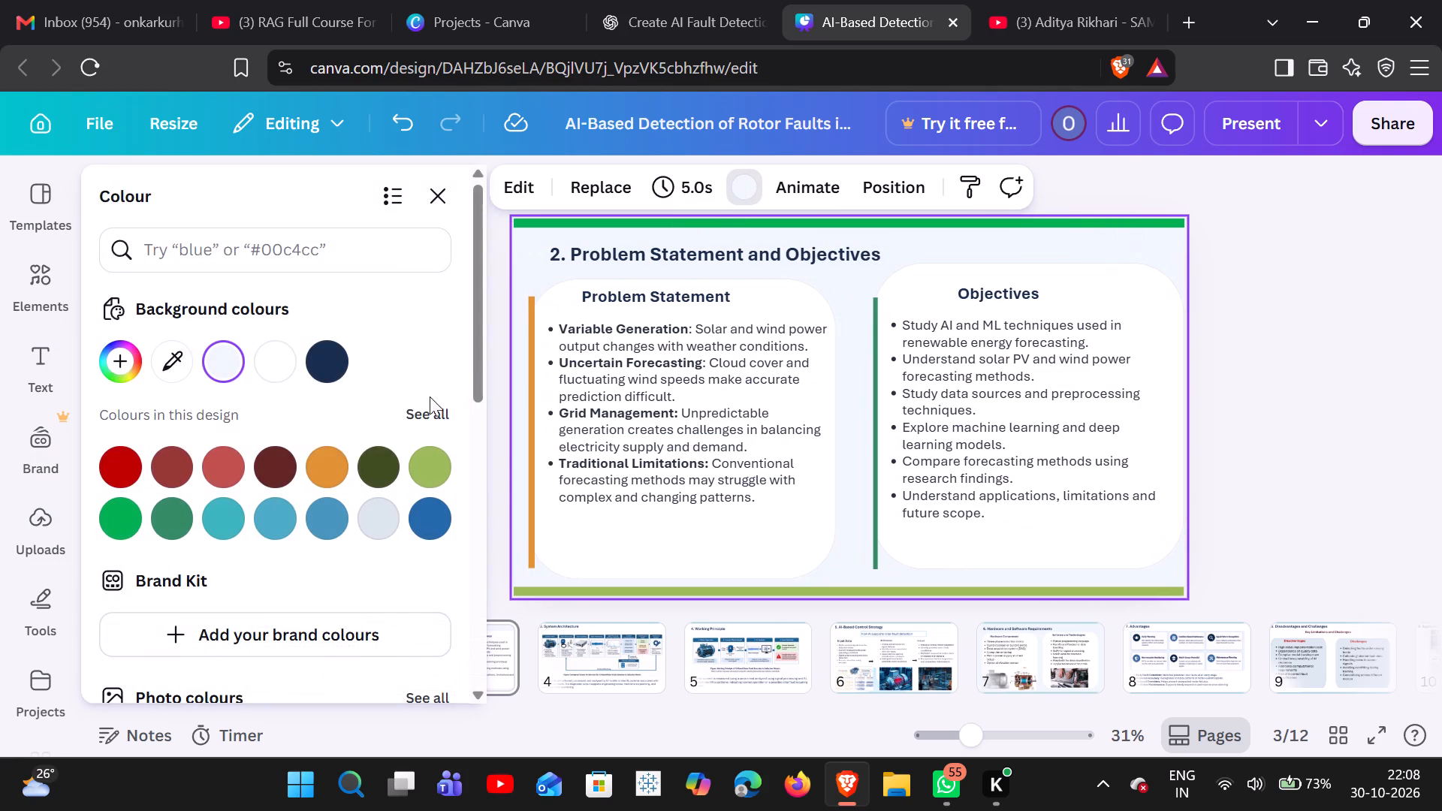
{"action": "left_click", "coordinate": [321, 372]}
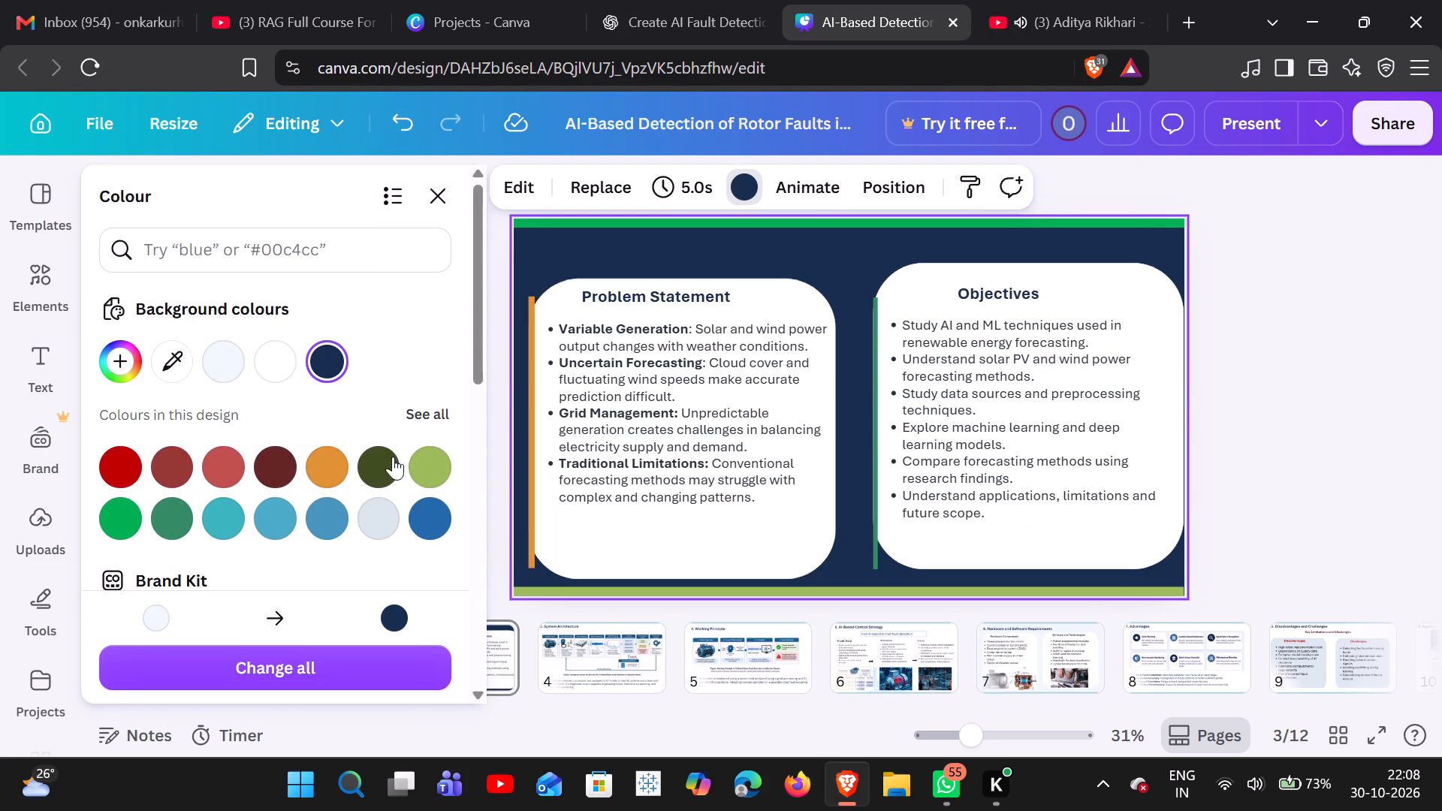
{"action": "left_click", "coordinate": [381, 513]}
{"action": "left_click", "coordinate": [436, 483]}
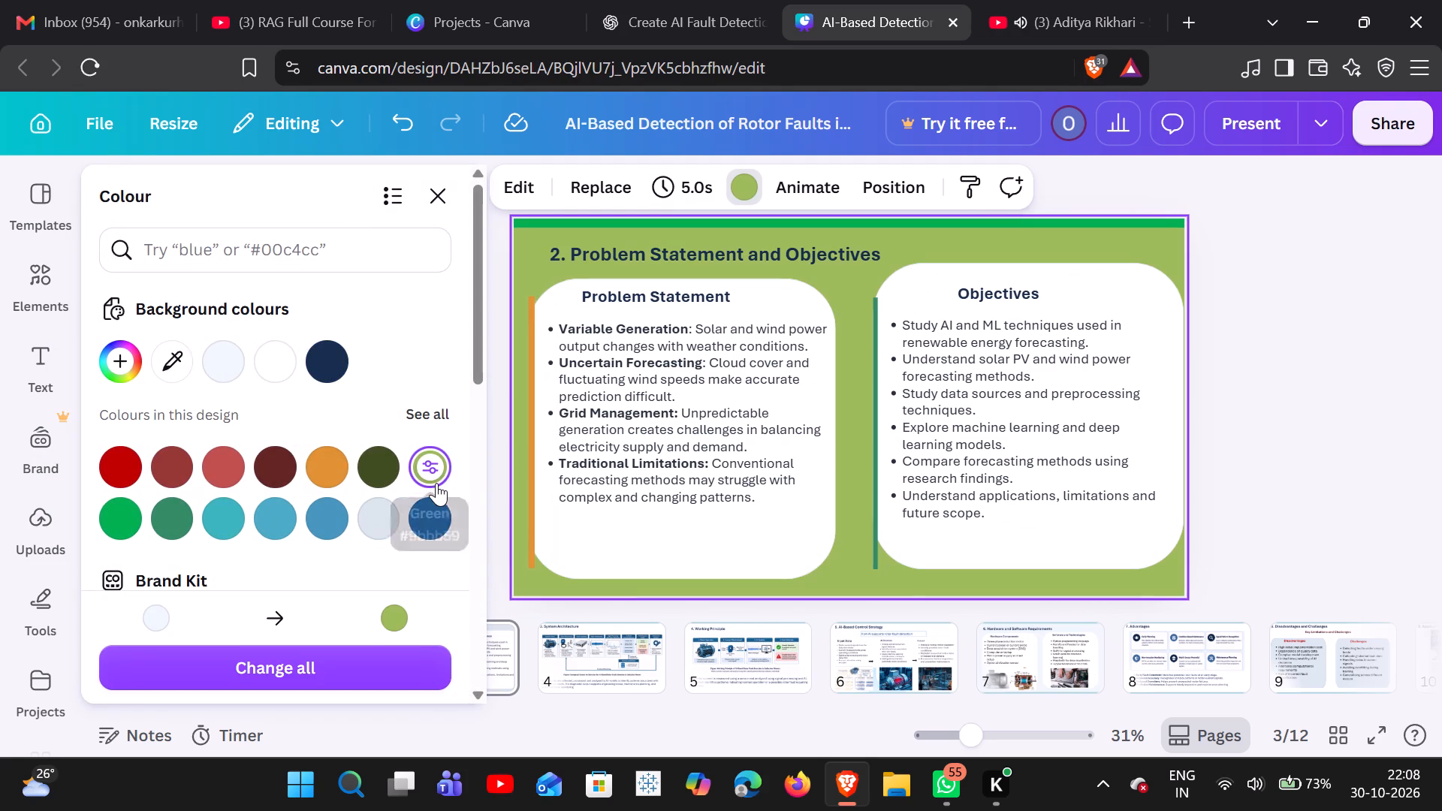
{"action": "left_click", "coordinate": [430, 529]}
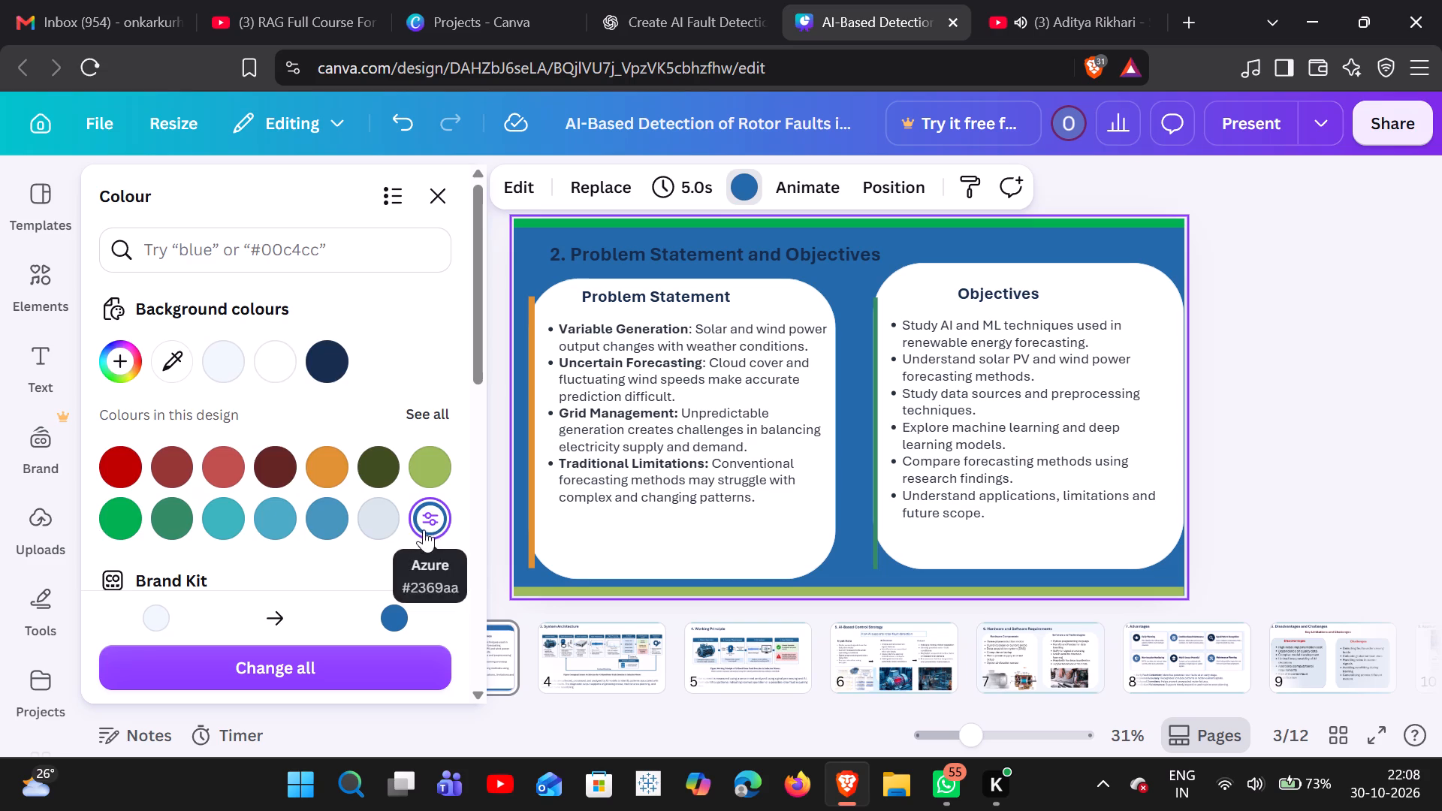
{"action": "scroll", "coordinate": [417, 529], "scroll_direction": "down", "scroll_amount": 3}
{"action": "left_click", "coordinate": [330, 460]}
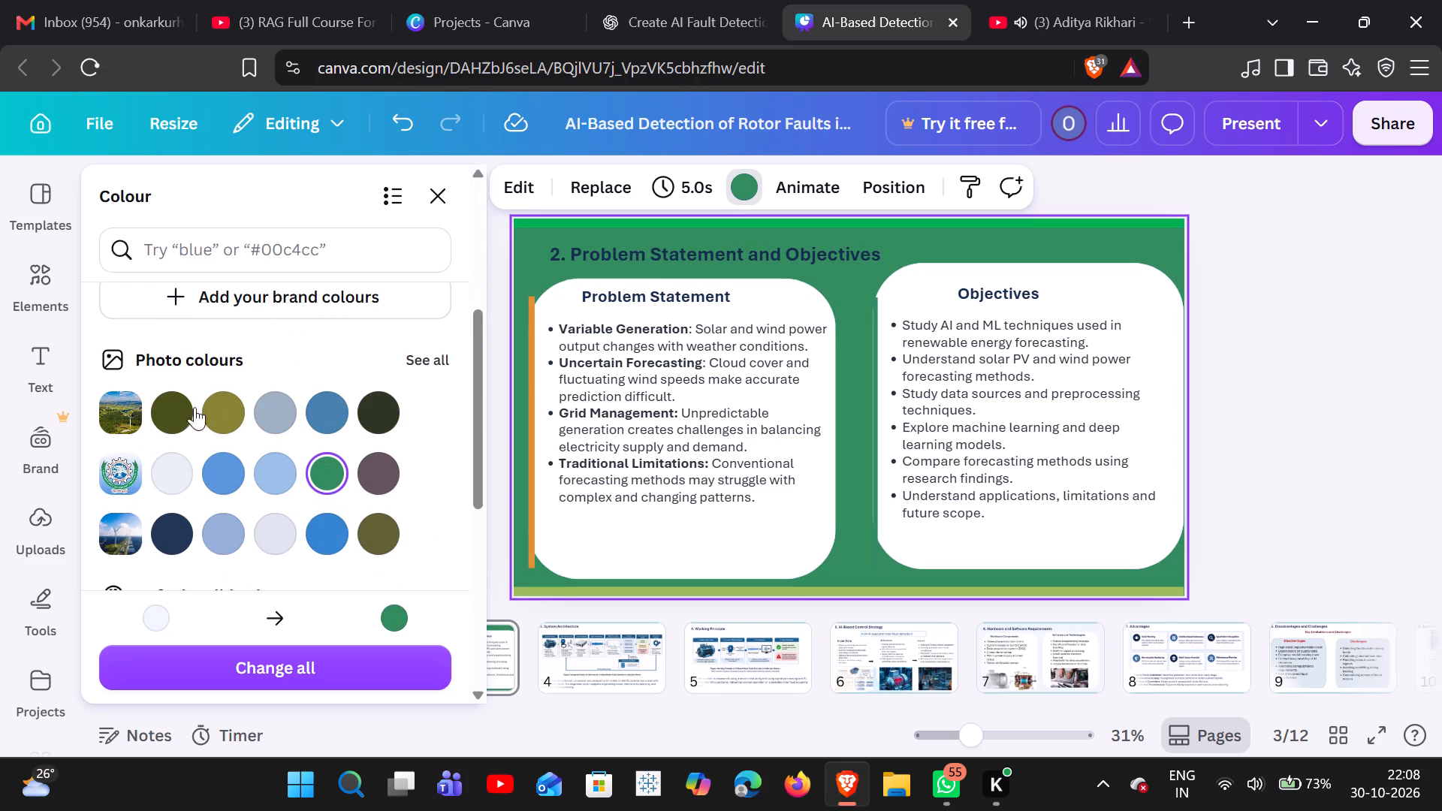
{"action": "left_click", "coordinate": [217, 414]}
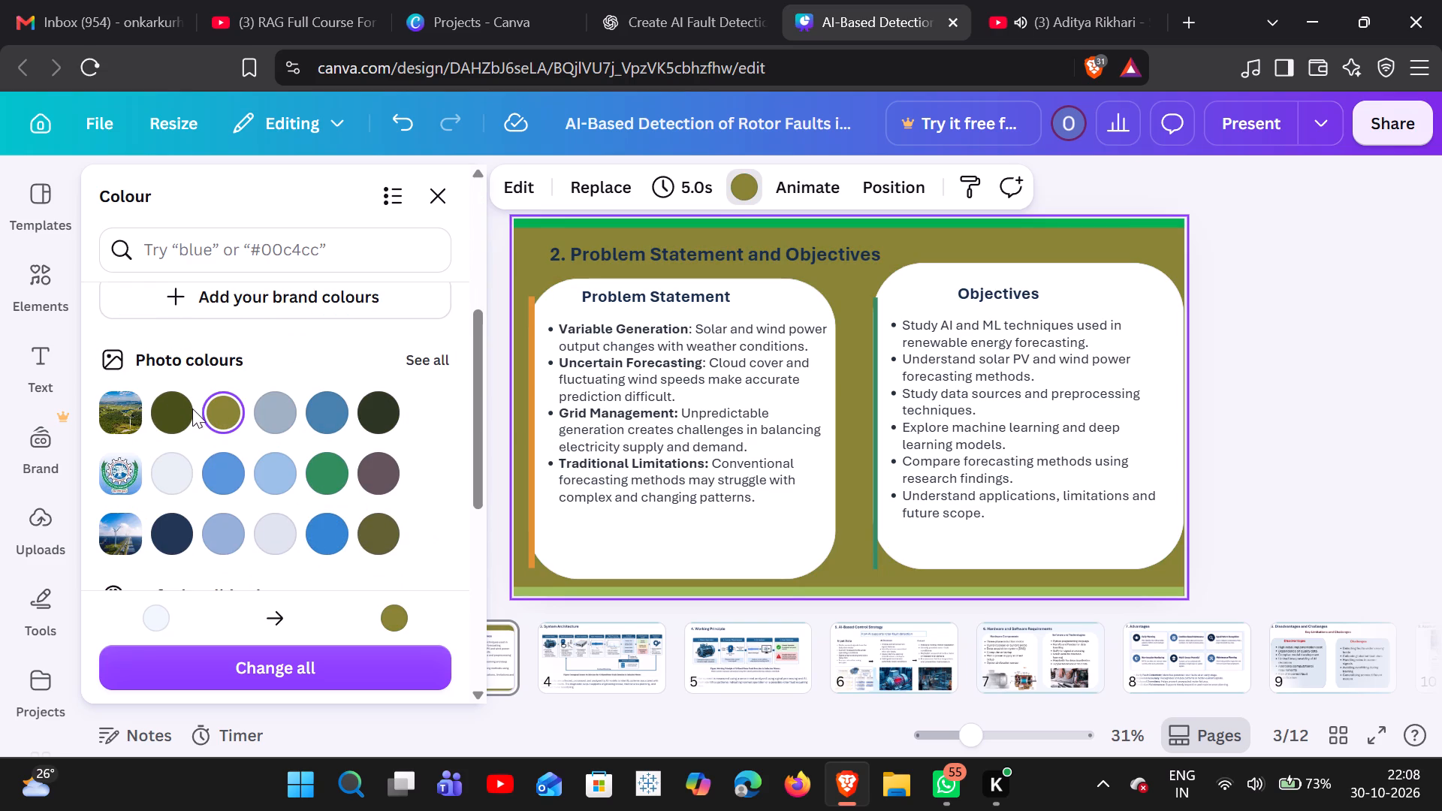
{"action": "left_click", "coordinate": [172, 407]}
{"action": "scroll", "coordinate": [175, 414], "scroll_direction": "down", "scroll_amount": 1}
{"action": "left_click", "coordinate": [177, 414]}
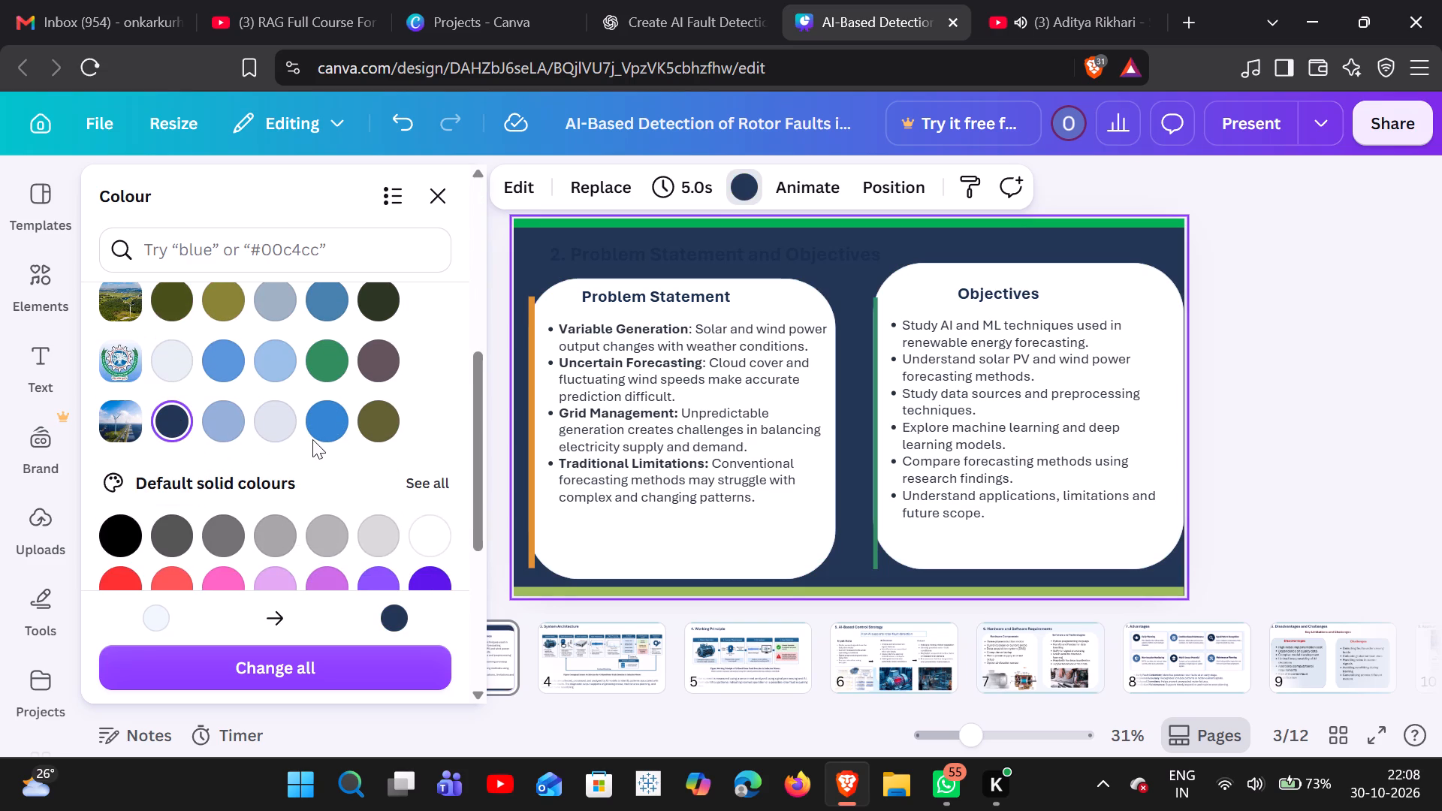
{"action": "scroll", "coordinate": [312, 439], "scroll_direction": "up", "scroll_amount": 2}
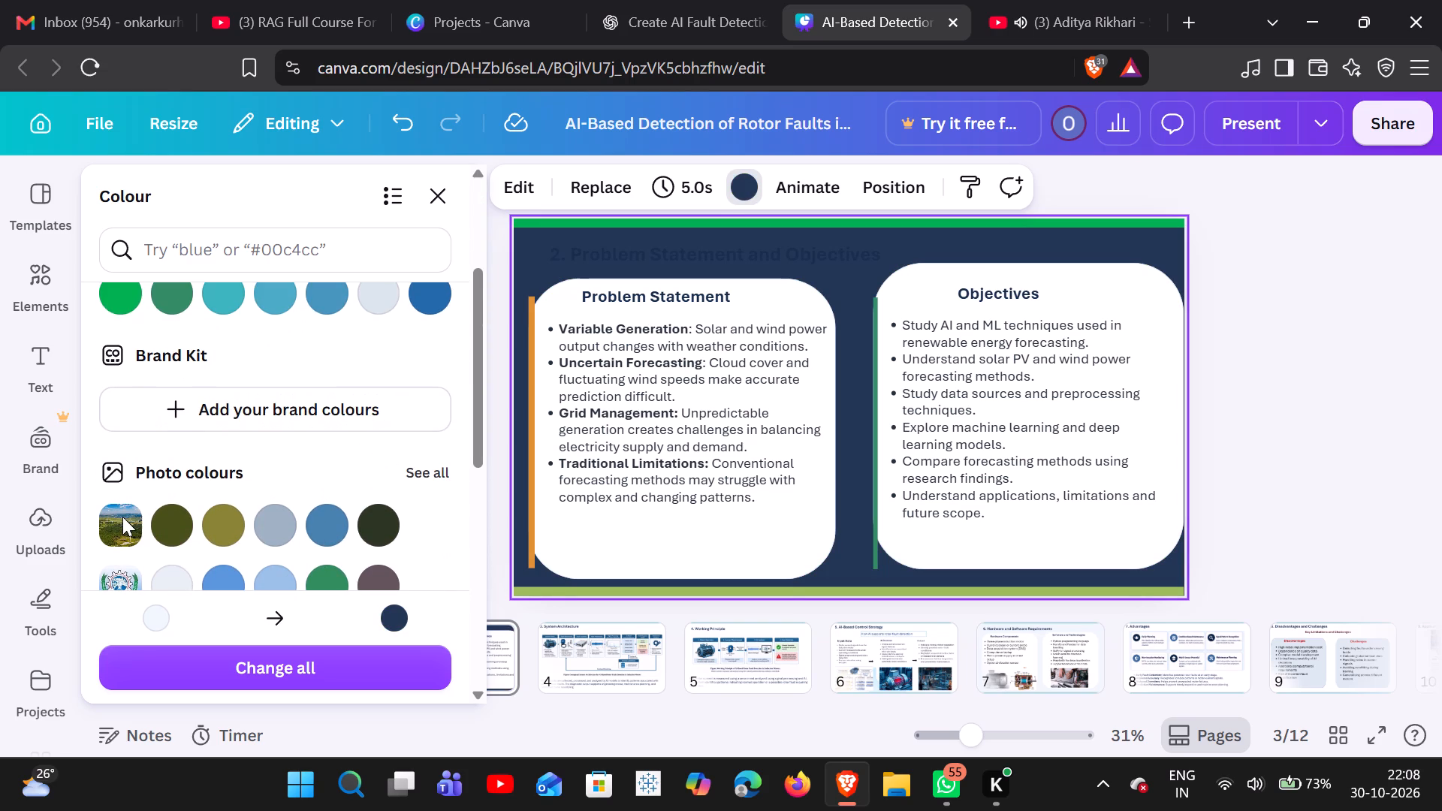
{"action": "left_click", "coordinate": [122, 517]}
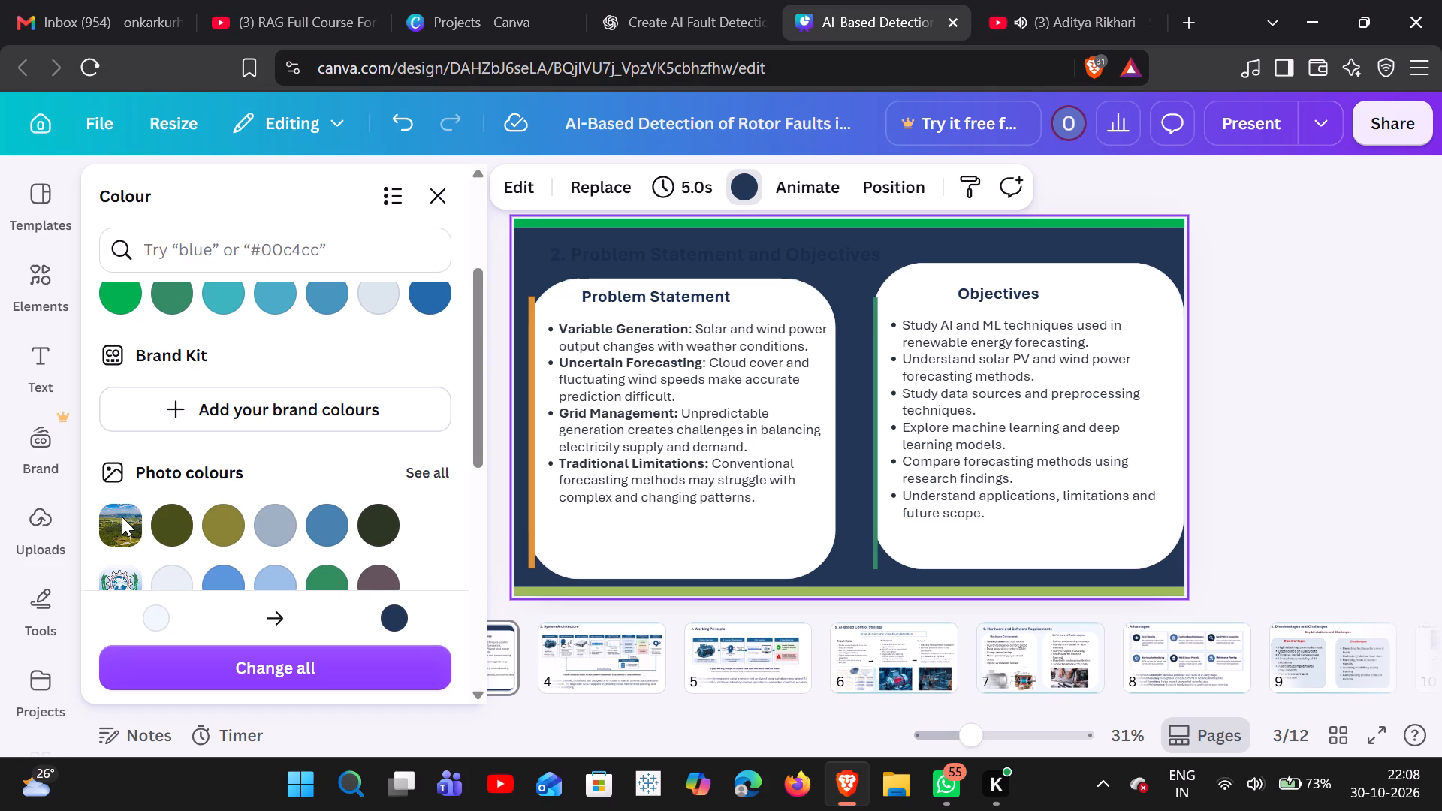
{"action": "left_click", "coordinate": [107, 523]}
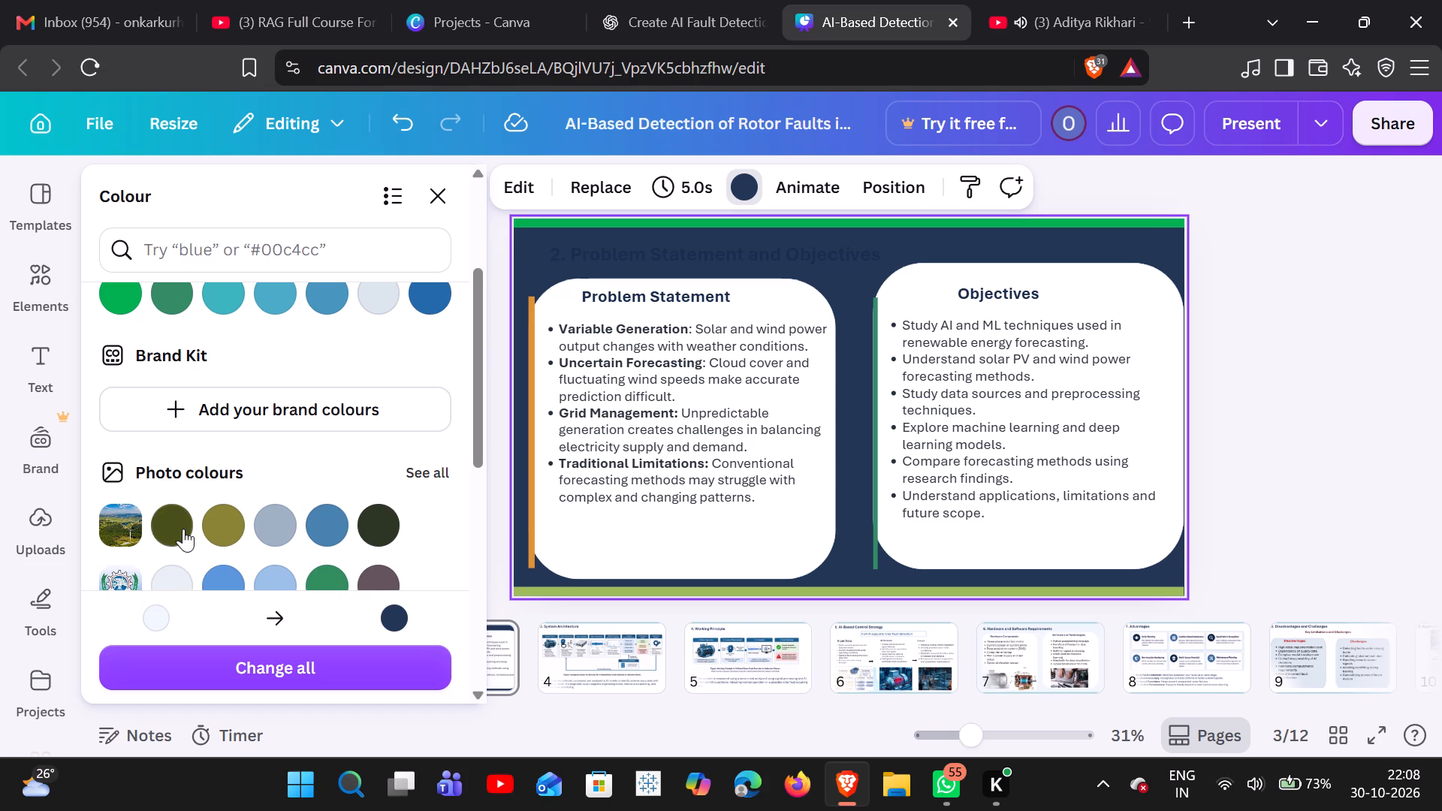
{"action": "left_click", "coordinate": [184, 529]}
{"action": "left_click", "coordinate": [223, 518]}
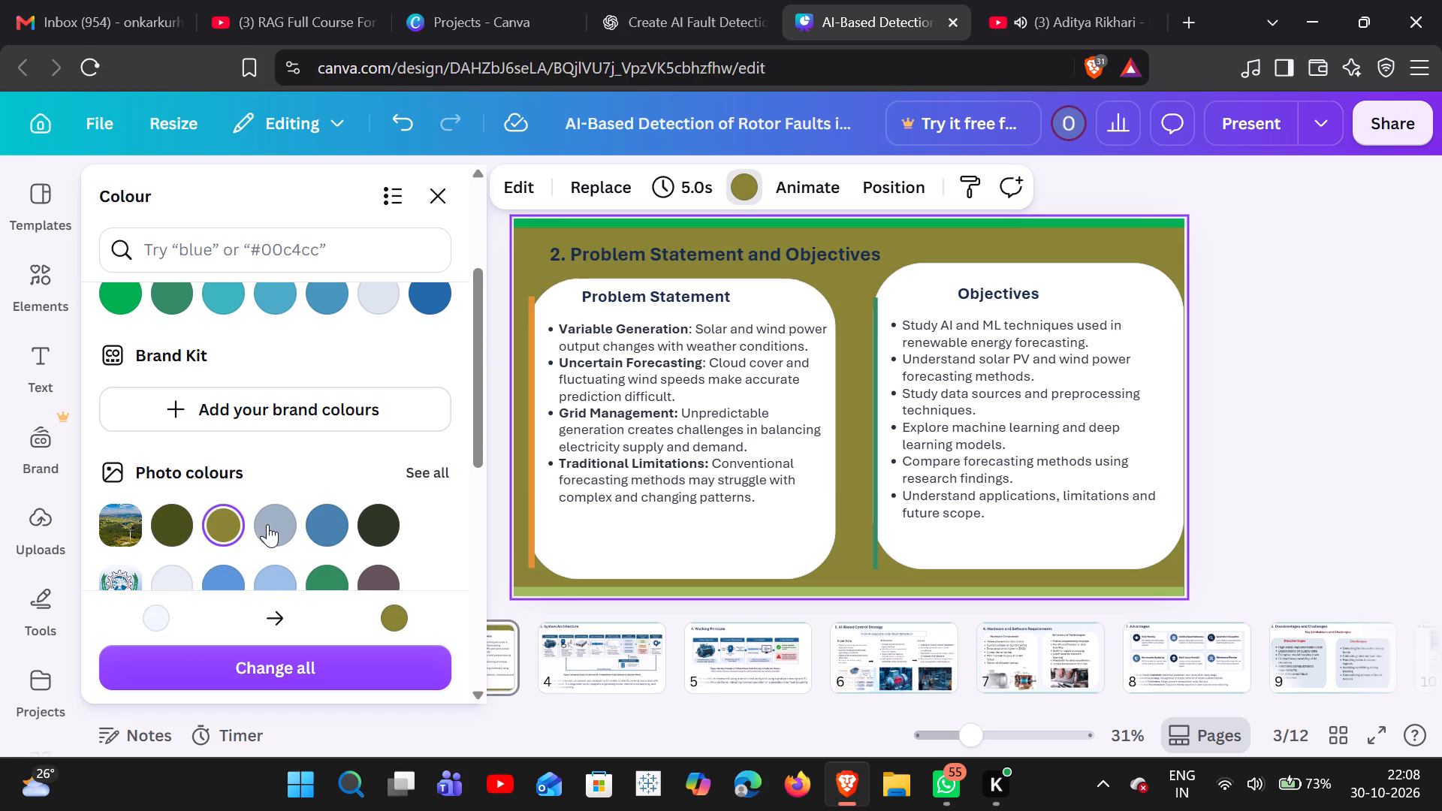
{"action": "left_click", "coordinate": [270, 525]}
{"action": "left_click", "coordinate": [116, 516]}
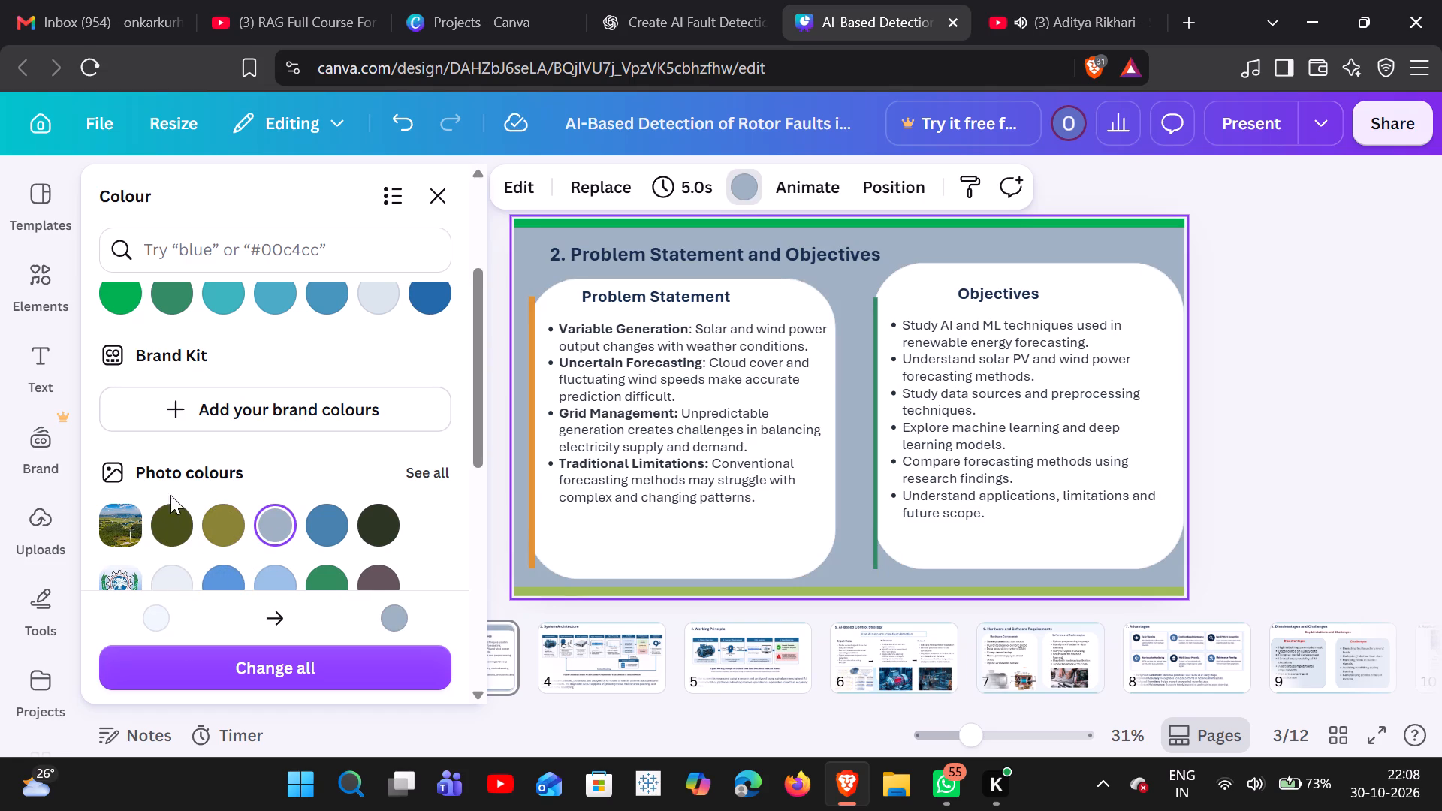
Set the background colour of slide 3 to white.
{"action": "scroll", "coordinate": [146, 535], "scroll_direction": "up", "scroll_amount": 1}
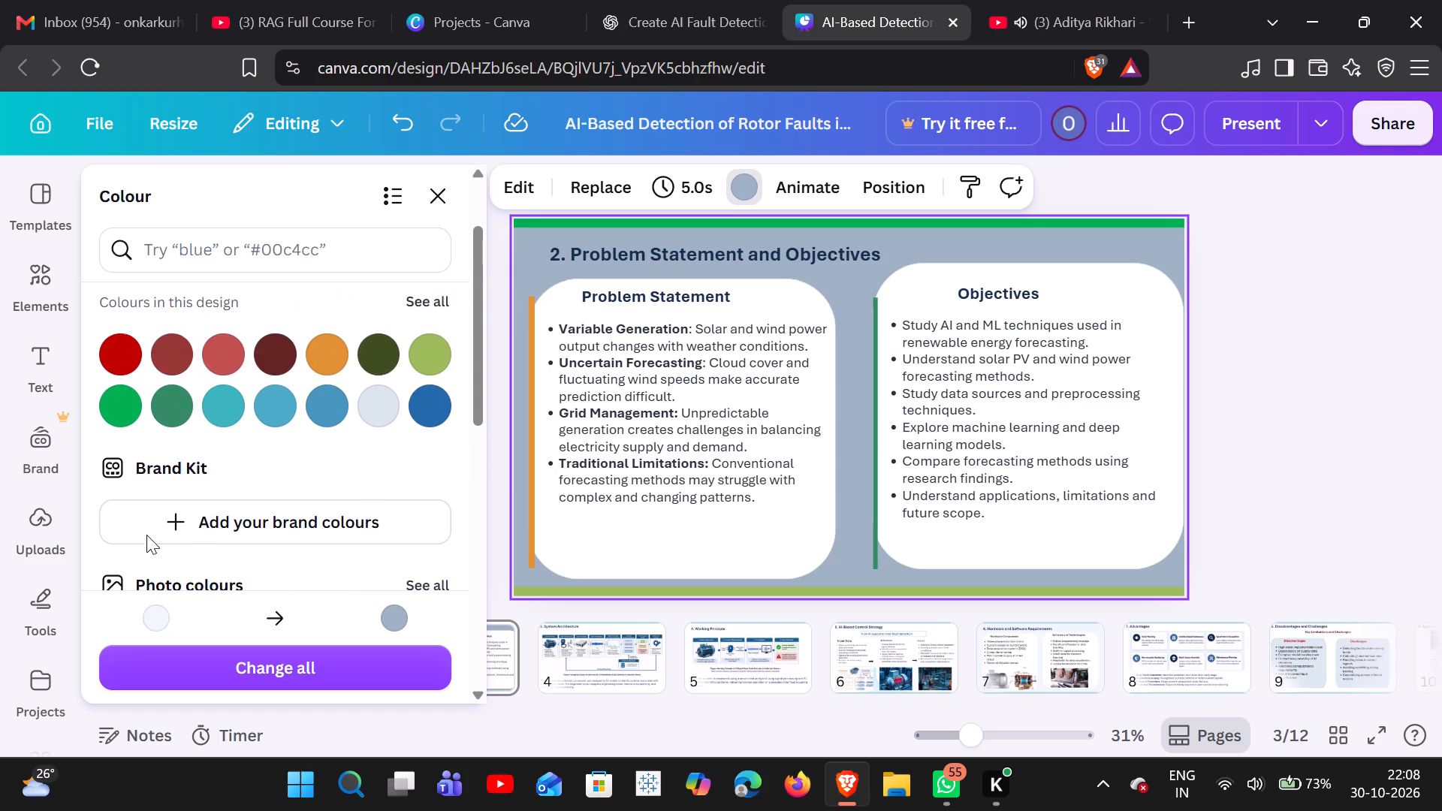
{"action": "scroll", "coordinate": [155, 530], "scroll_direction": "down", "scroll_amount": 1}
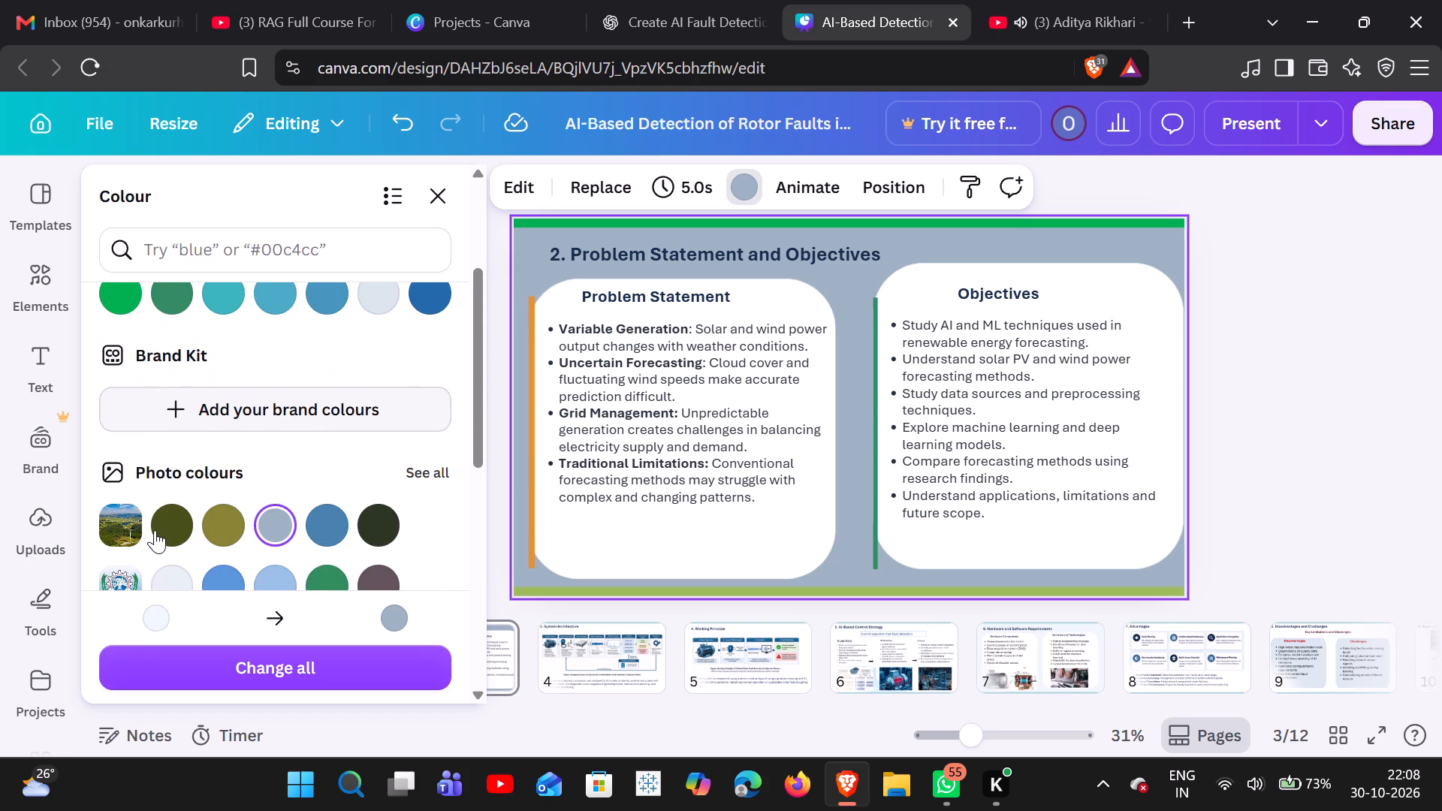
{"action": "scroll", "coordinate": [209, 466], "scroll_direction": "down", "scroll_amount": 2}
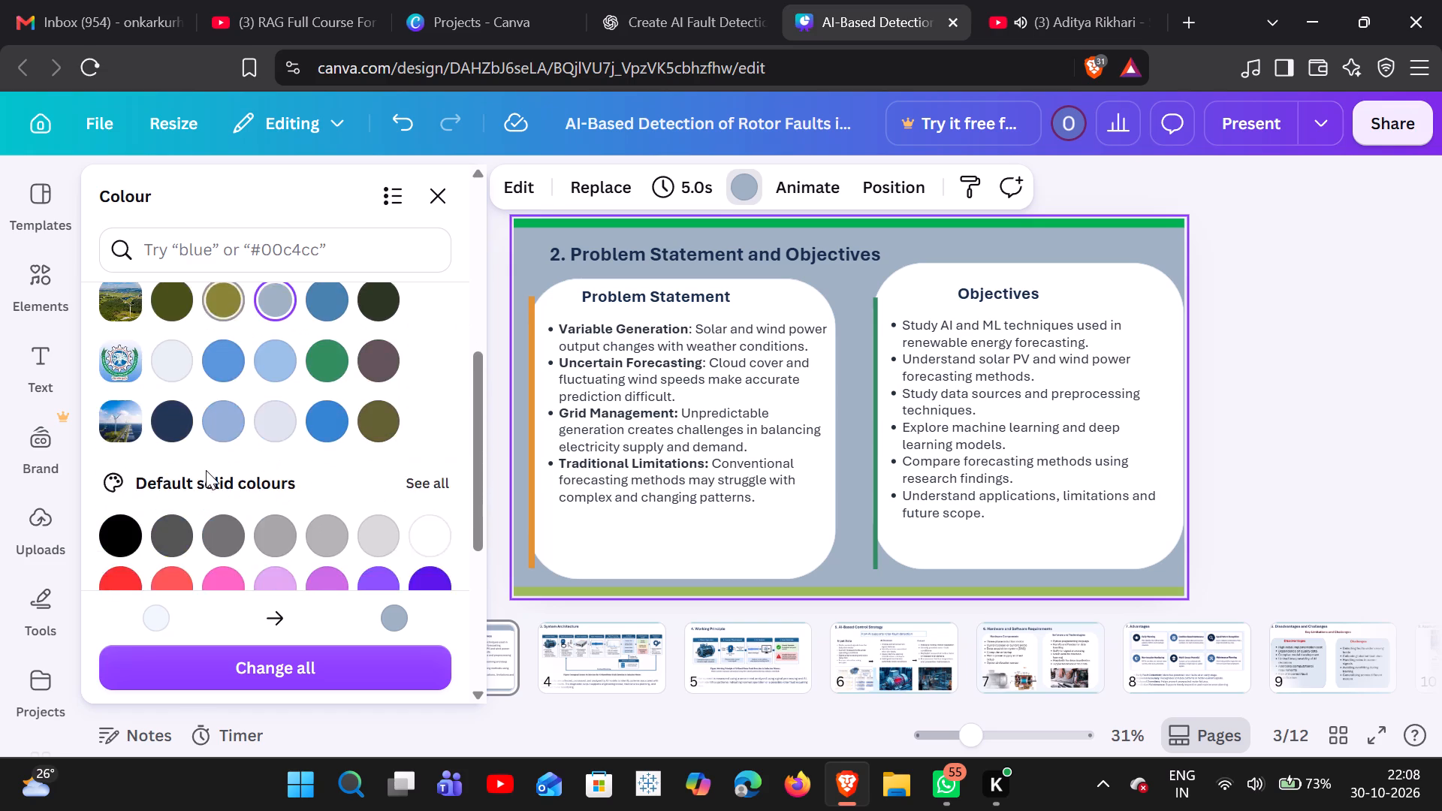
{"action": "scroll", "coordinate": [206, 472], "scroll_direction": "up", "scroll_amount": 5}
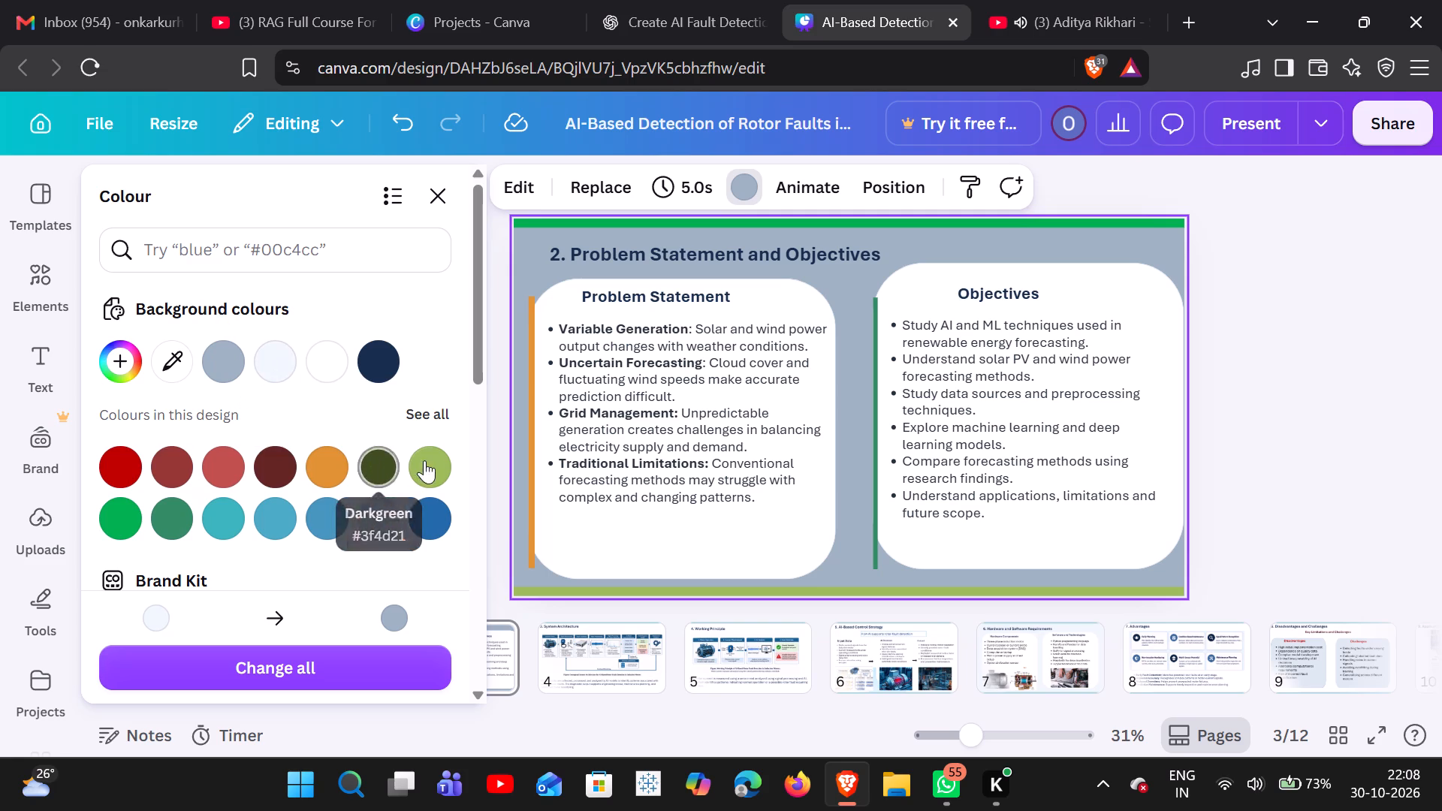
{"action": "left_click", "coordinate": [330, 366]}
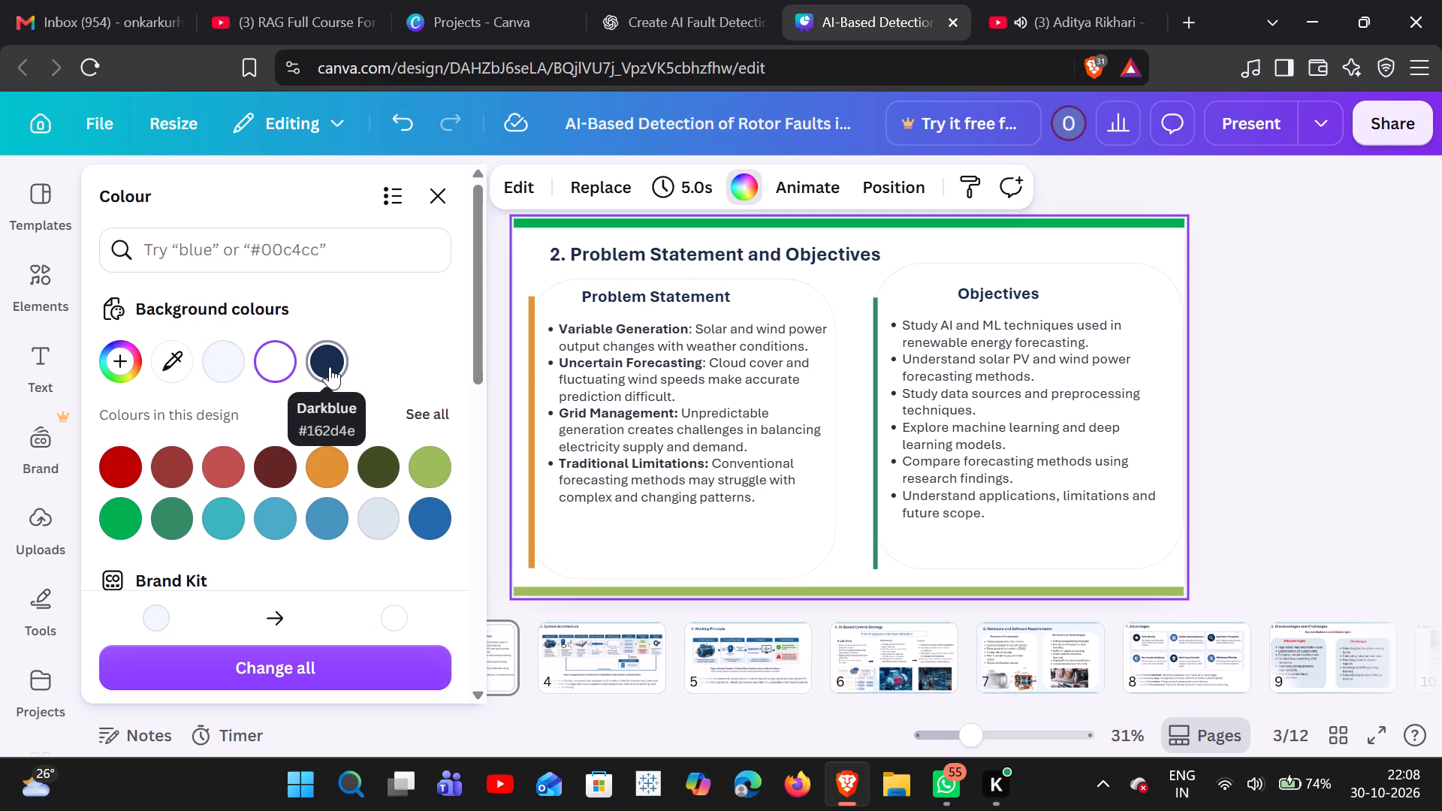
Change the border colour of the Problem Statement card to bright green.
{"action": "left_click", "coordinate": [604, 521]}
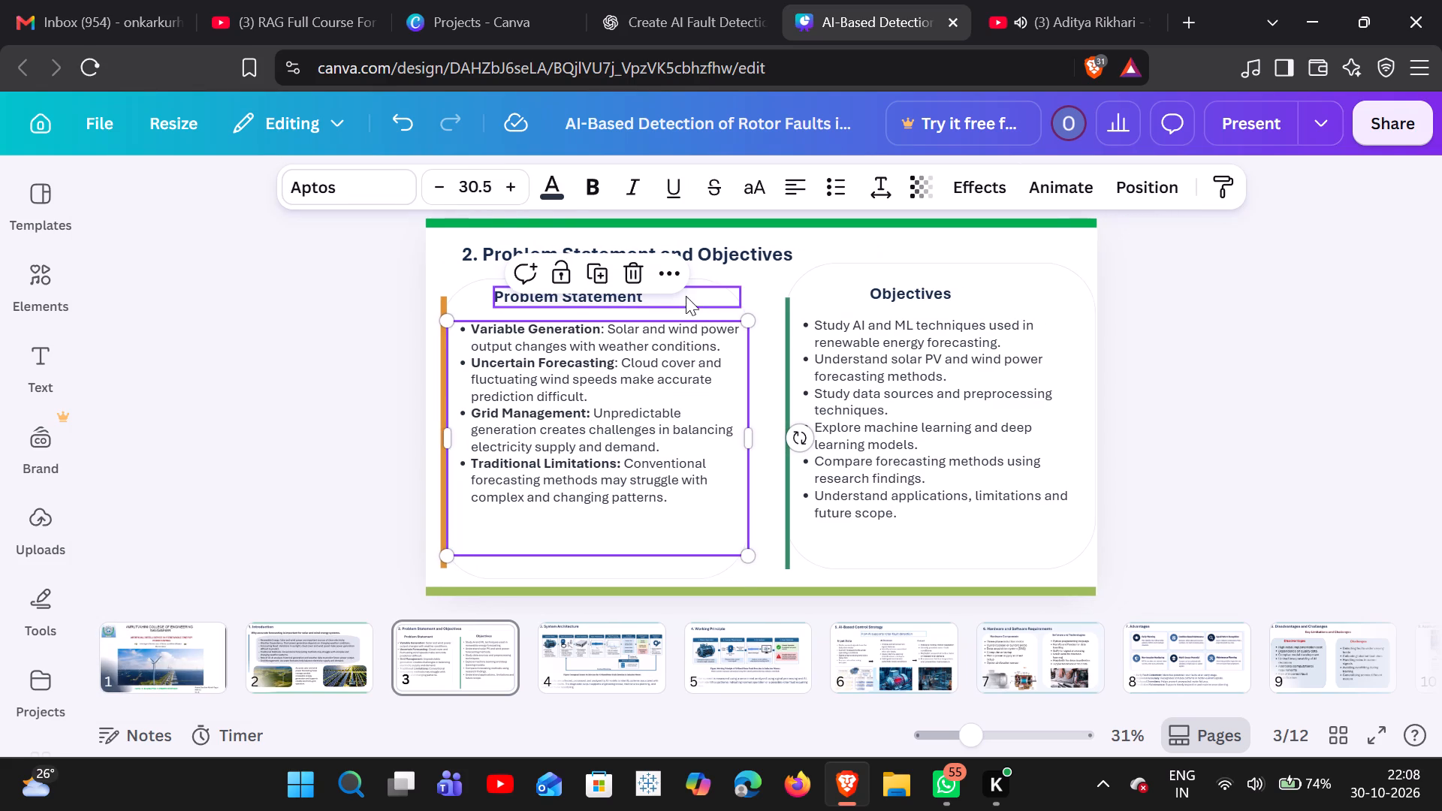
{"action": "left_click", "coordinate": [701, 315]}
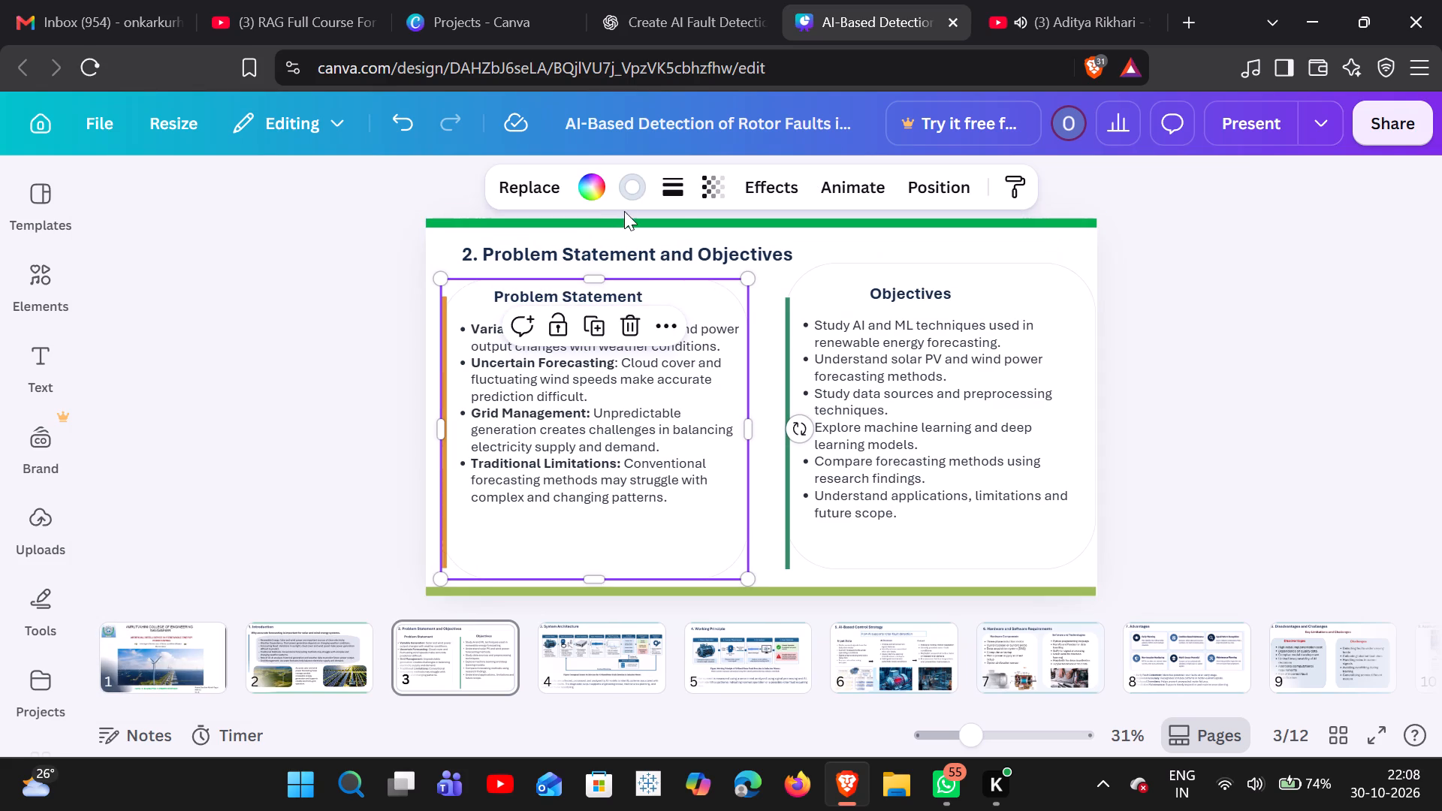
{"action": "left_click", "coordinate": [638, 191]}
{"action": "left_click", "coordinate": [366, 575]}
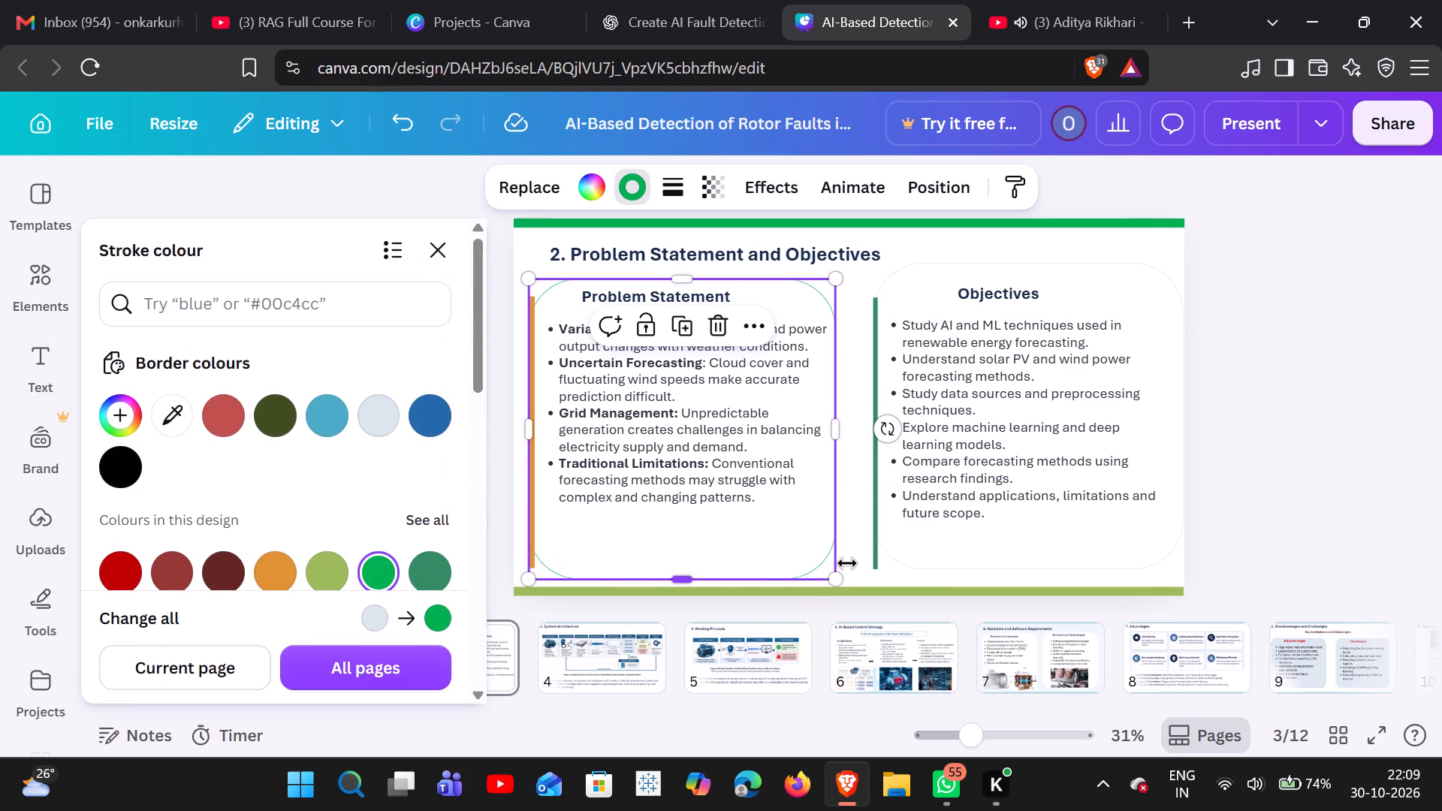
{"action": "left_click", "coordinate": [864, 552]}
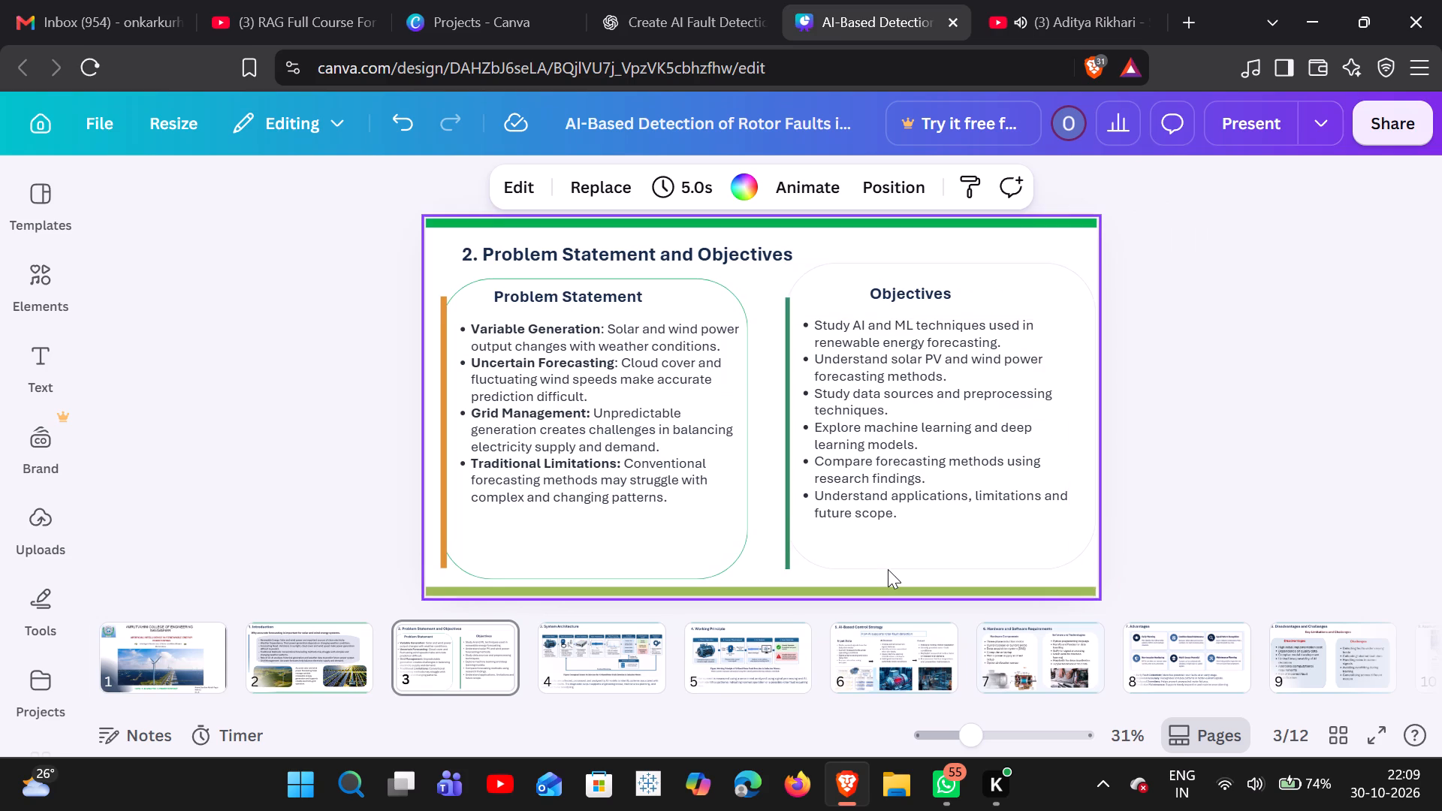
Change the border colour of the Objectives card to the same bright green.
{"action": "left_click", "coordinate": [888, 569]}
{"action": "left_click", "coordinate": [879, 556]}
{"action": "left_click", "coordinate": [640, 194]}
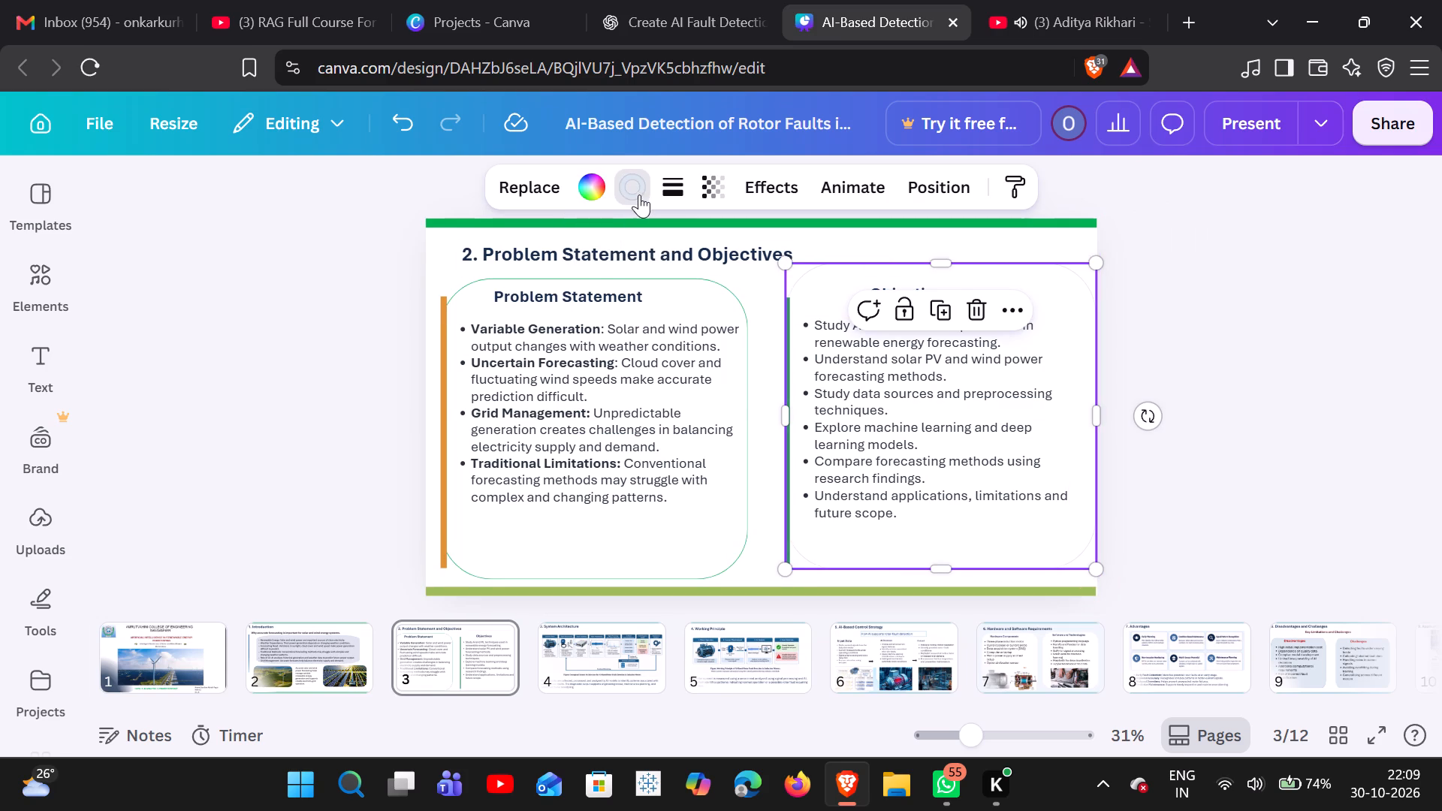
{"action": "left_click", "coordinate": [326, 426]}
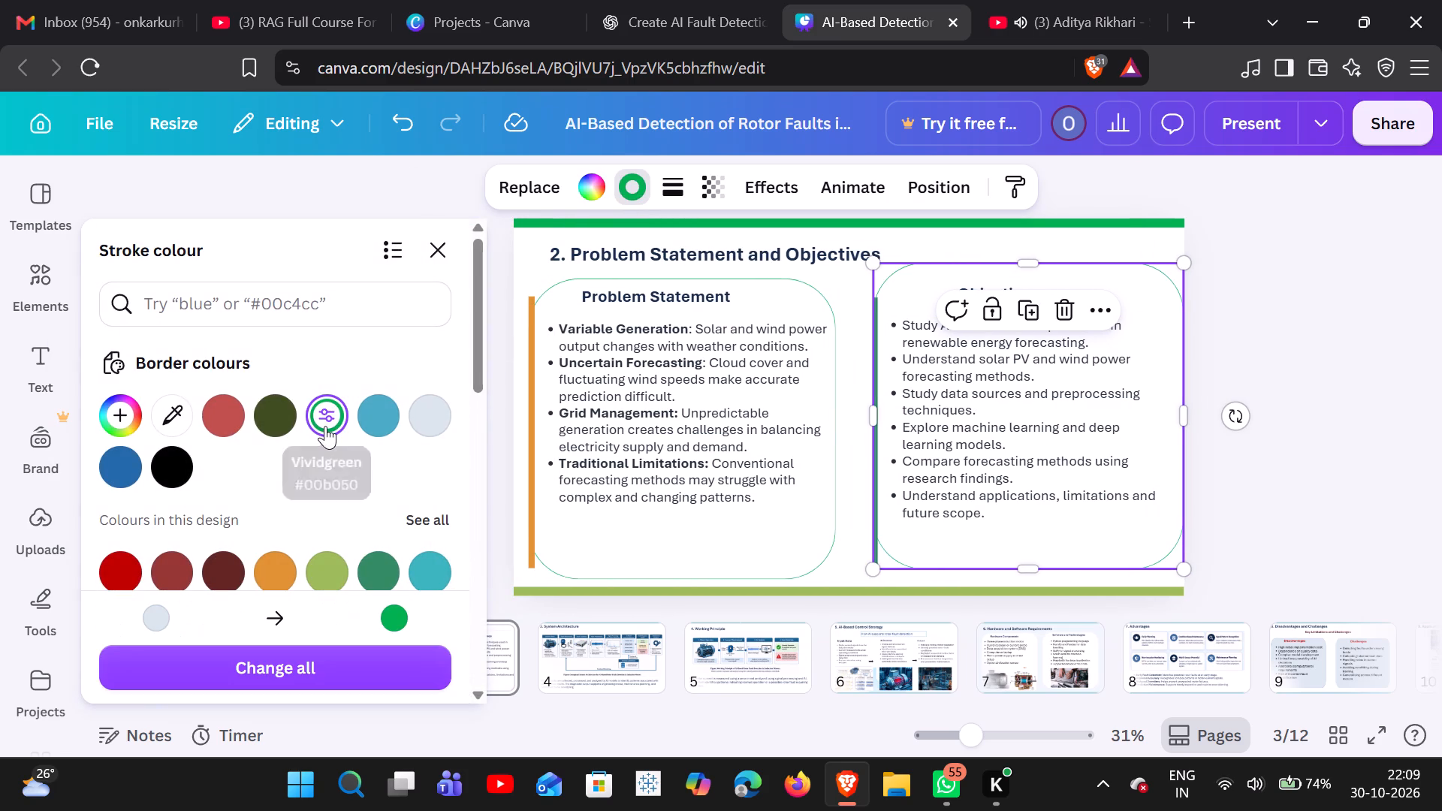
{"action": "left_click", "coordinate": [846, 502]}
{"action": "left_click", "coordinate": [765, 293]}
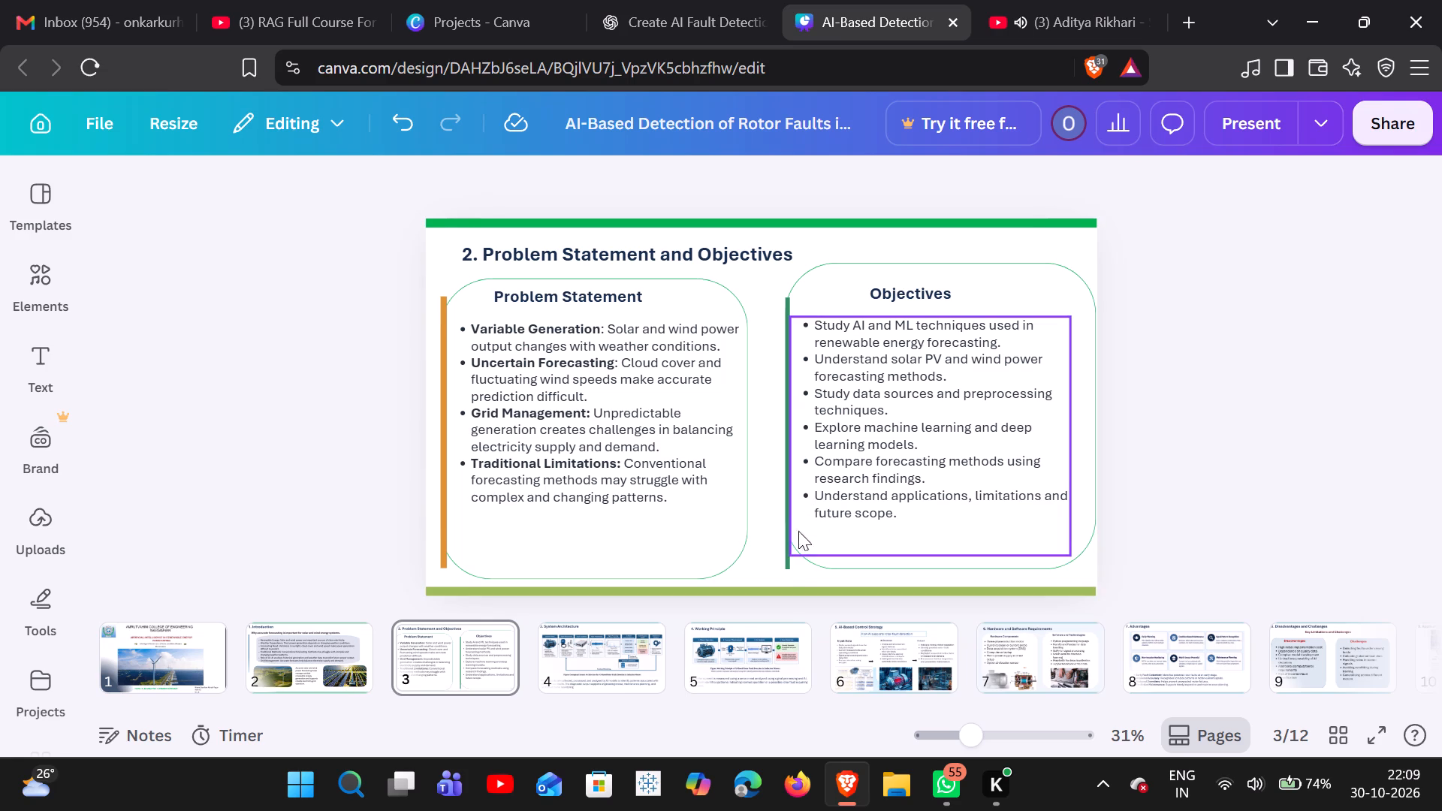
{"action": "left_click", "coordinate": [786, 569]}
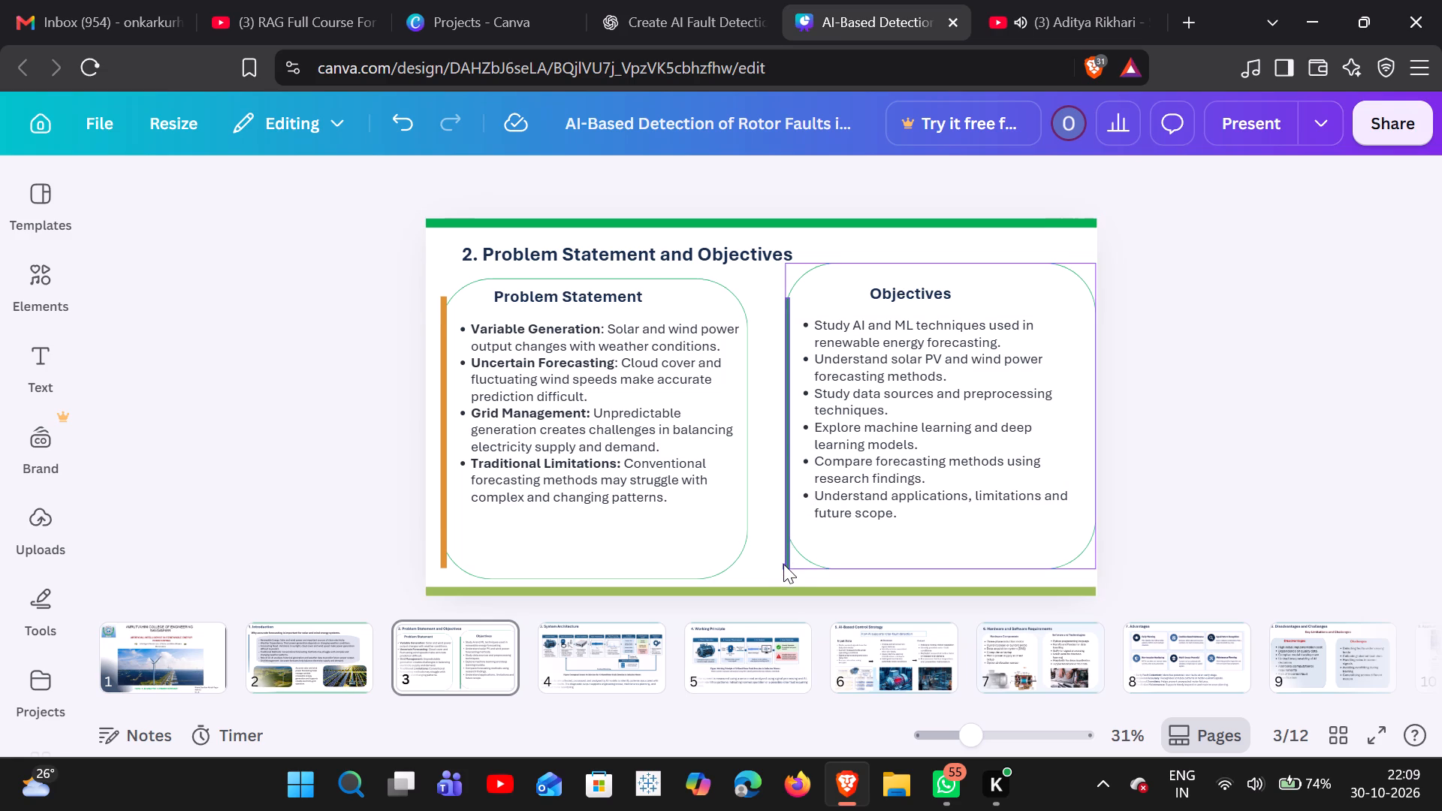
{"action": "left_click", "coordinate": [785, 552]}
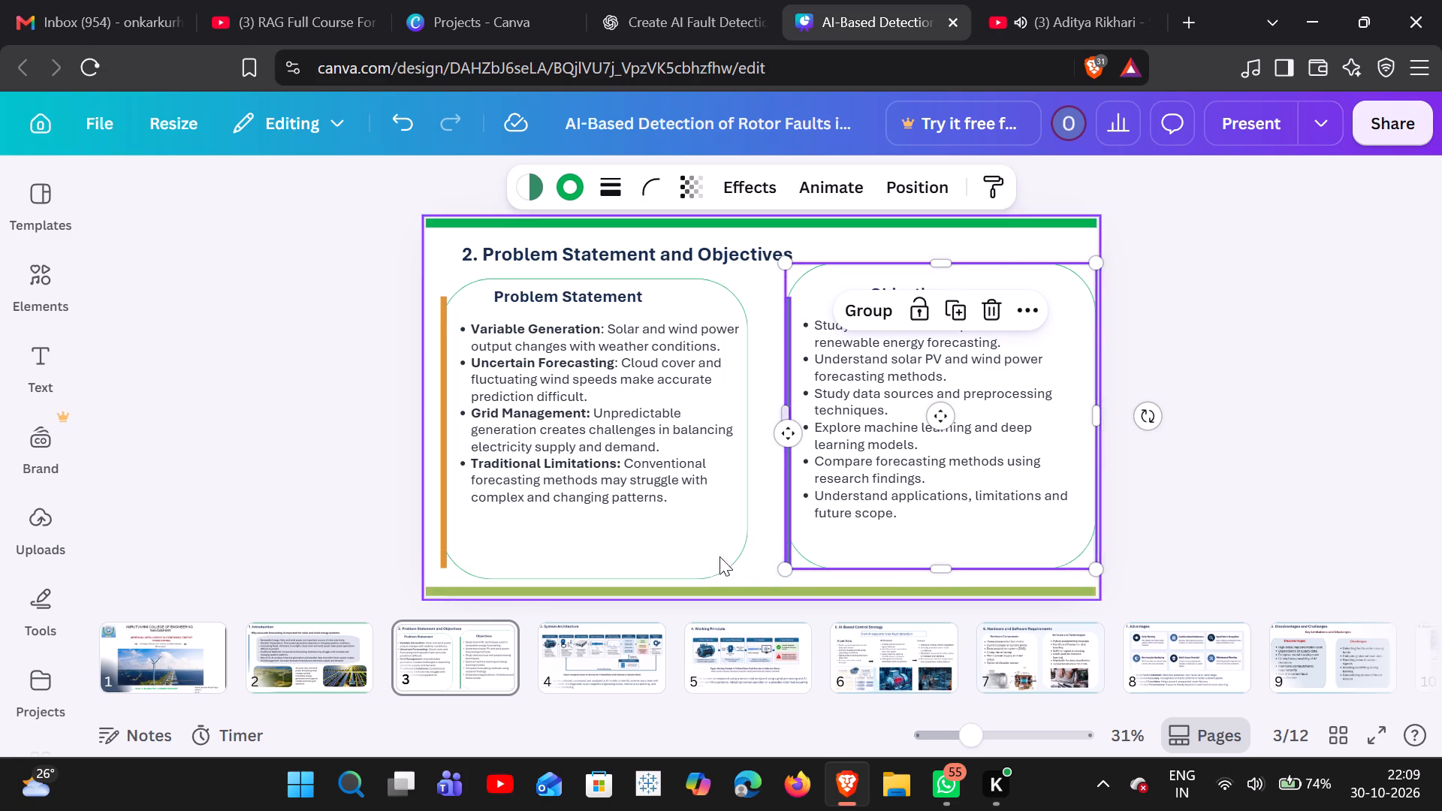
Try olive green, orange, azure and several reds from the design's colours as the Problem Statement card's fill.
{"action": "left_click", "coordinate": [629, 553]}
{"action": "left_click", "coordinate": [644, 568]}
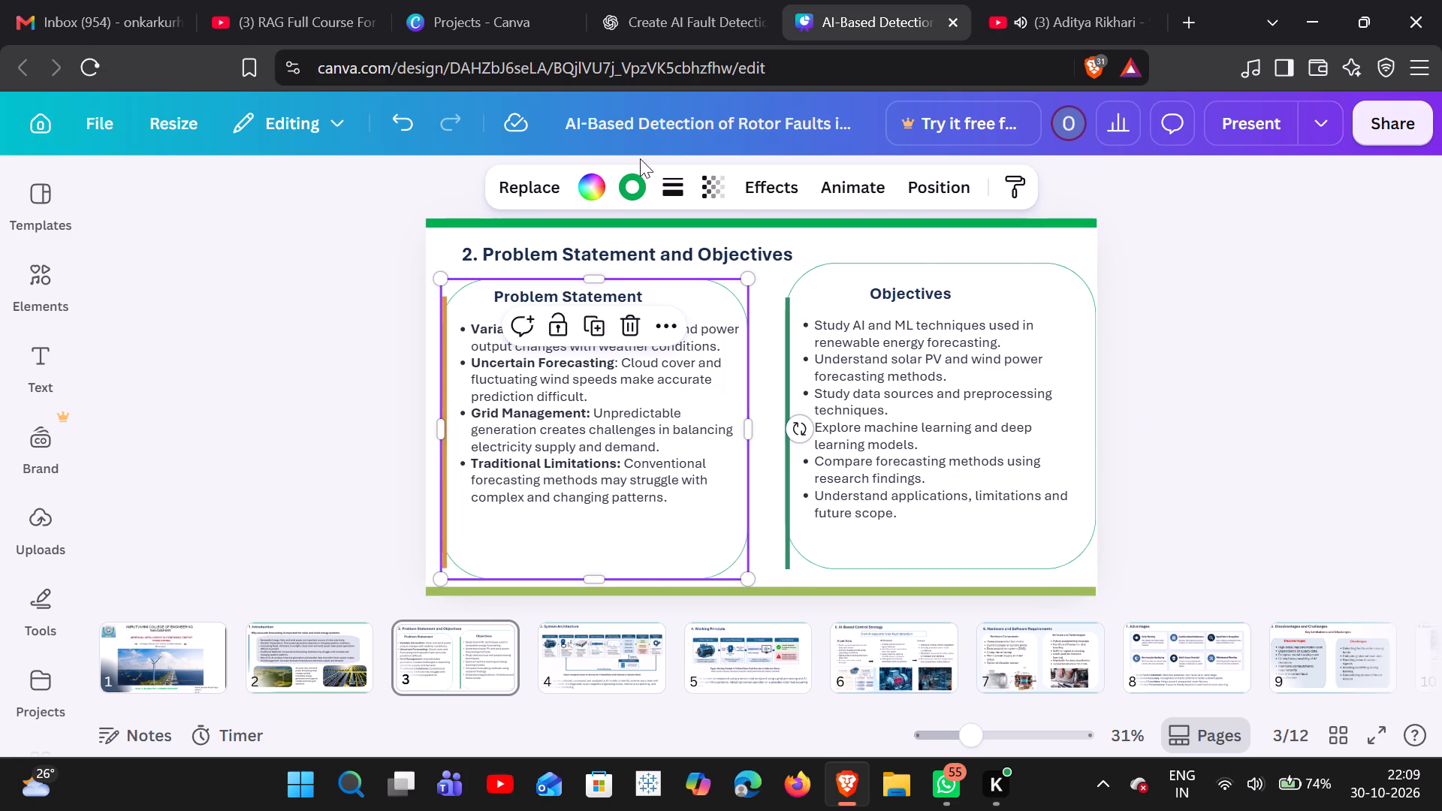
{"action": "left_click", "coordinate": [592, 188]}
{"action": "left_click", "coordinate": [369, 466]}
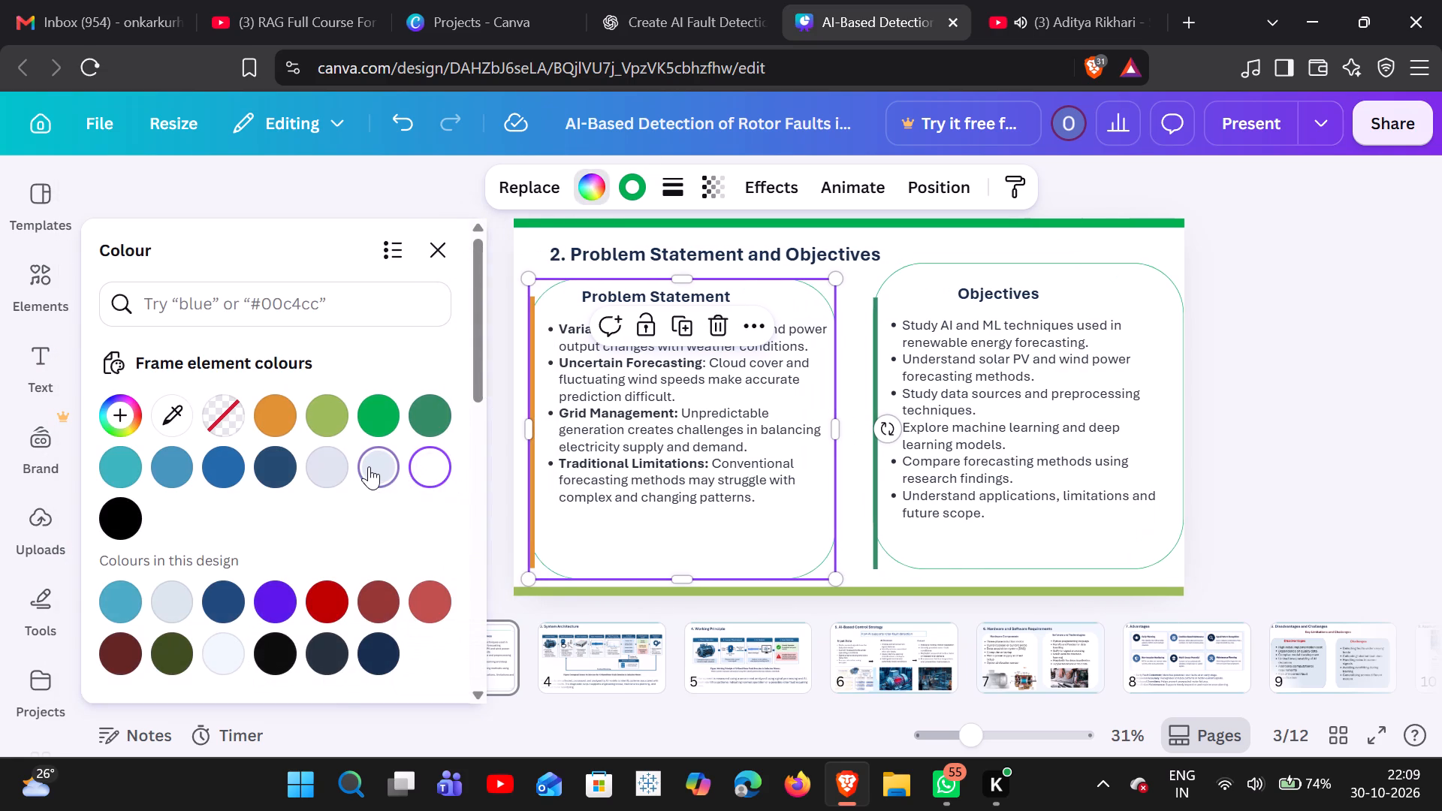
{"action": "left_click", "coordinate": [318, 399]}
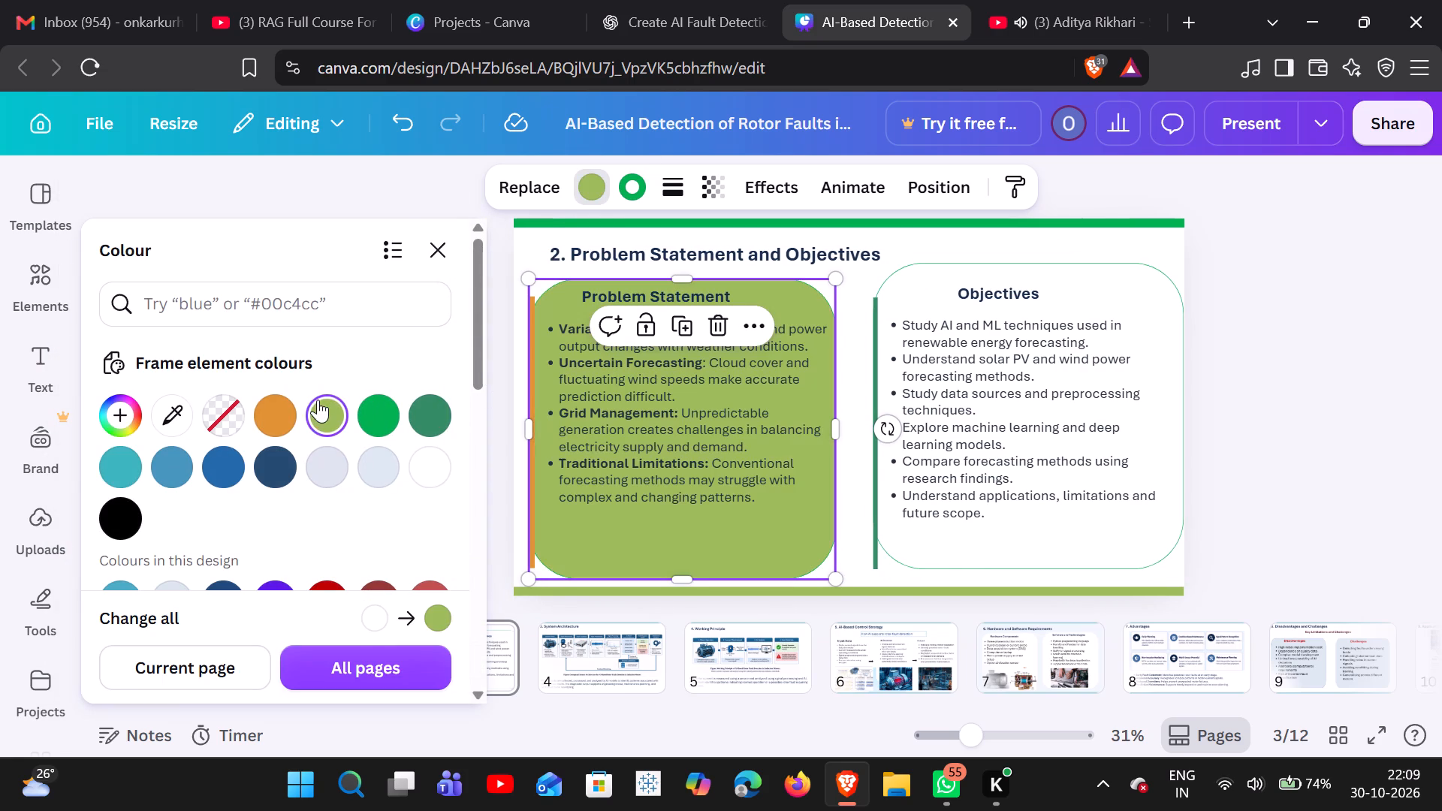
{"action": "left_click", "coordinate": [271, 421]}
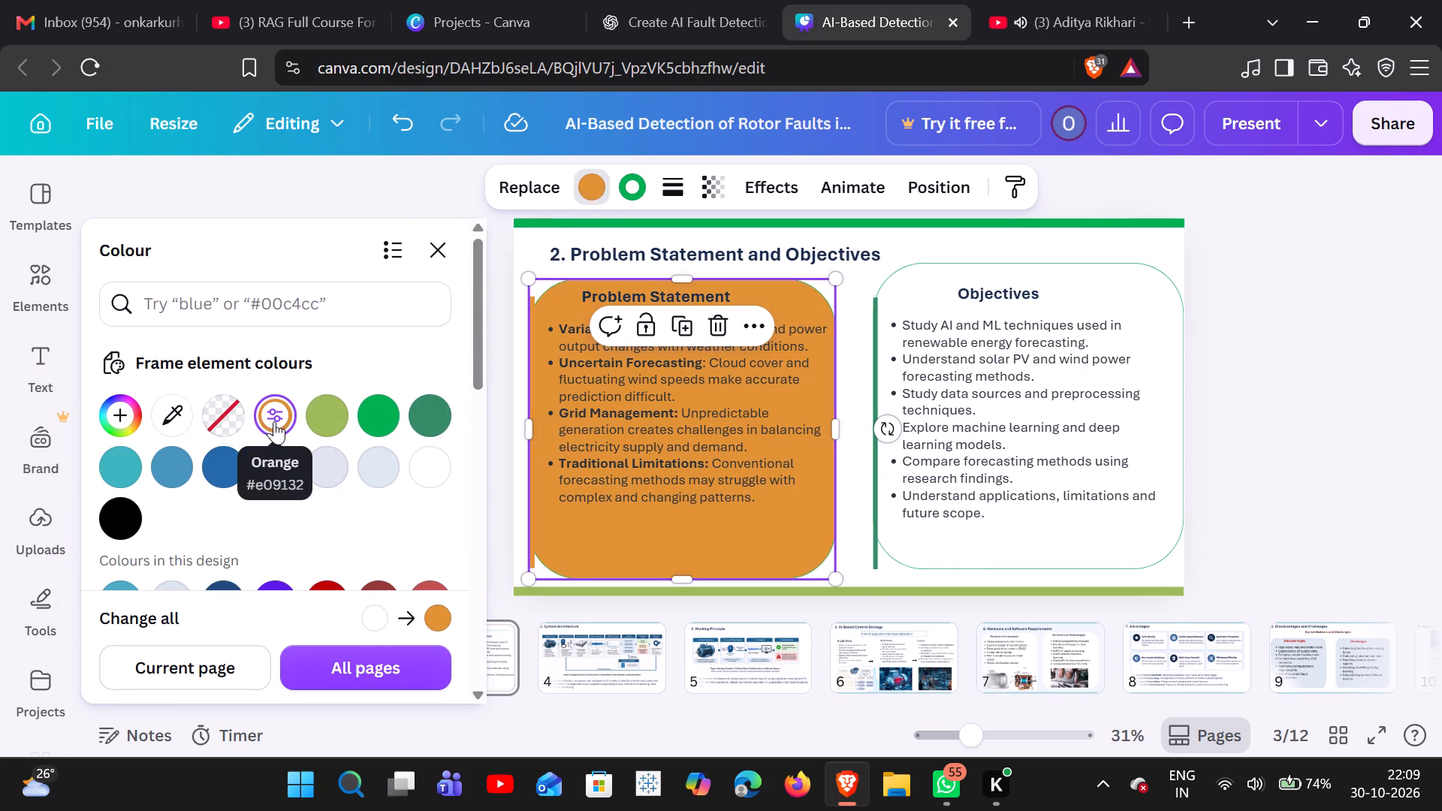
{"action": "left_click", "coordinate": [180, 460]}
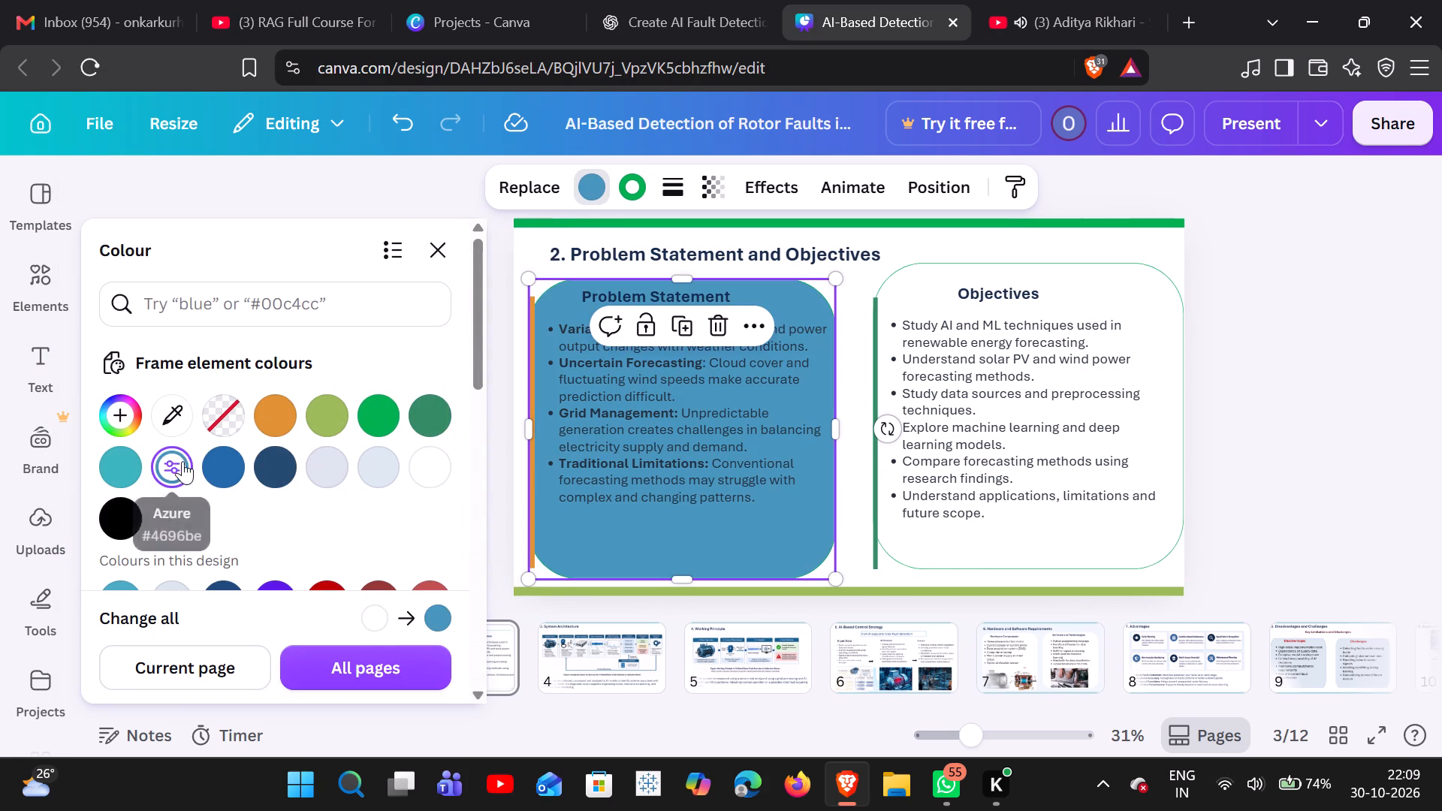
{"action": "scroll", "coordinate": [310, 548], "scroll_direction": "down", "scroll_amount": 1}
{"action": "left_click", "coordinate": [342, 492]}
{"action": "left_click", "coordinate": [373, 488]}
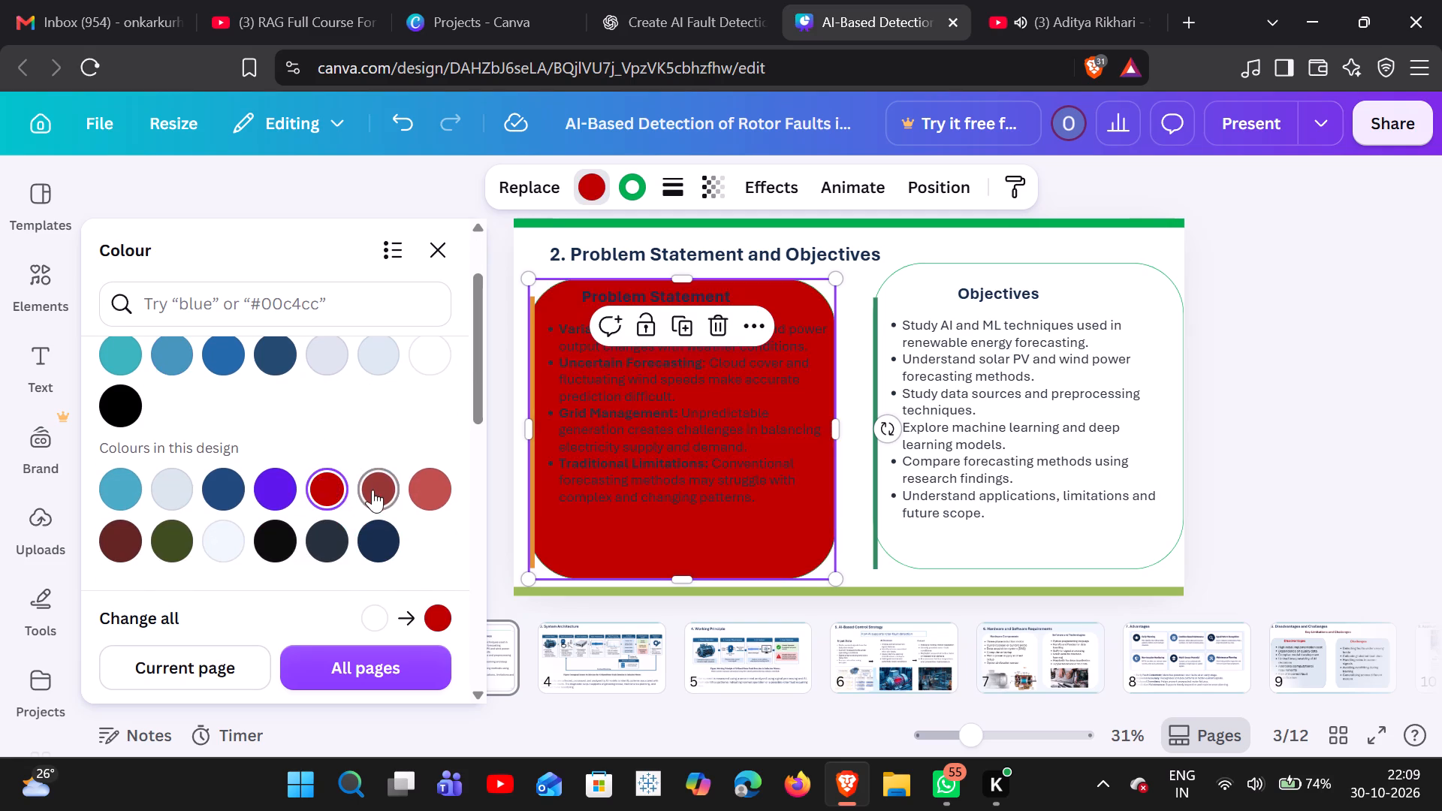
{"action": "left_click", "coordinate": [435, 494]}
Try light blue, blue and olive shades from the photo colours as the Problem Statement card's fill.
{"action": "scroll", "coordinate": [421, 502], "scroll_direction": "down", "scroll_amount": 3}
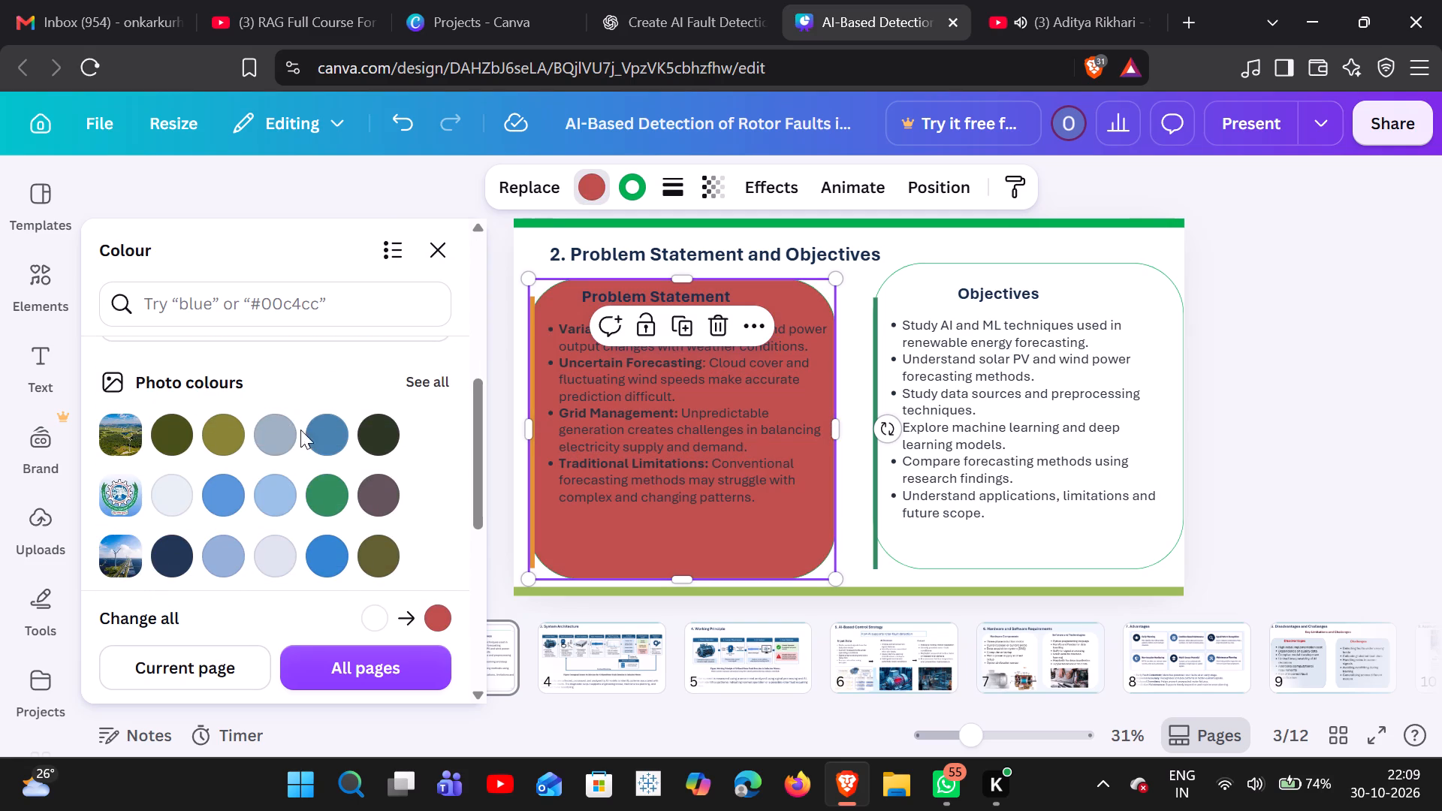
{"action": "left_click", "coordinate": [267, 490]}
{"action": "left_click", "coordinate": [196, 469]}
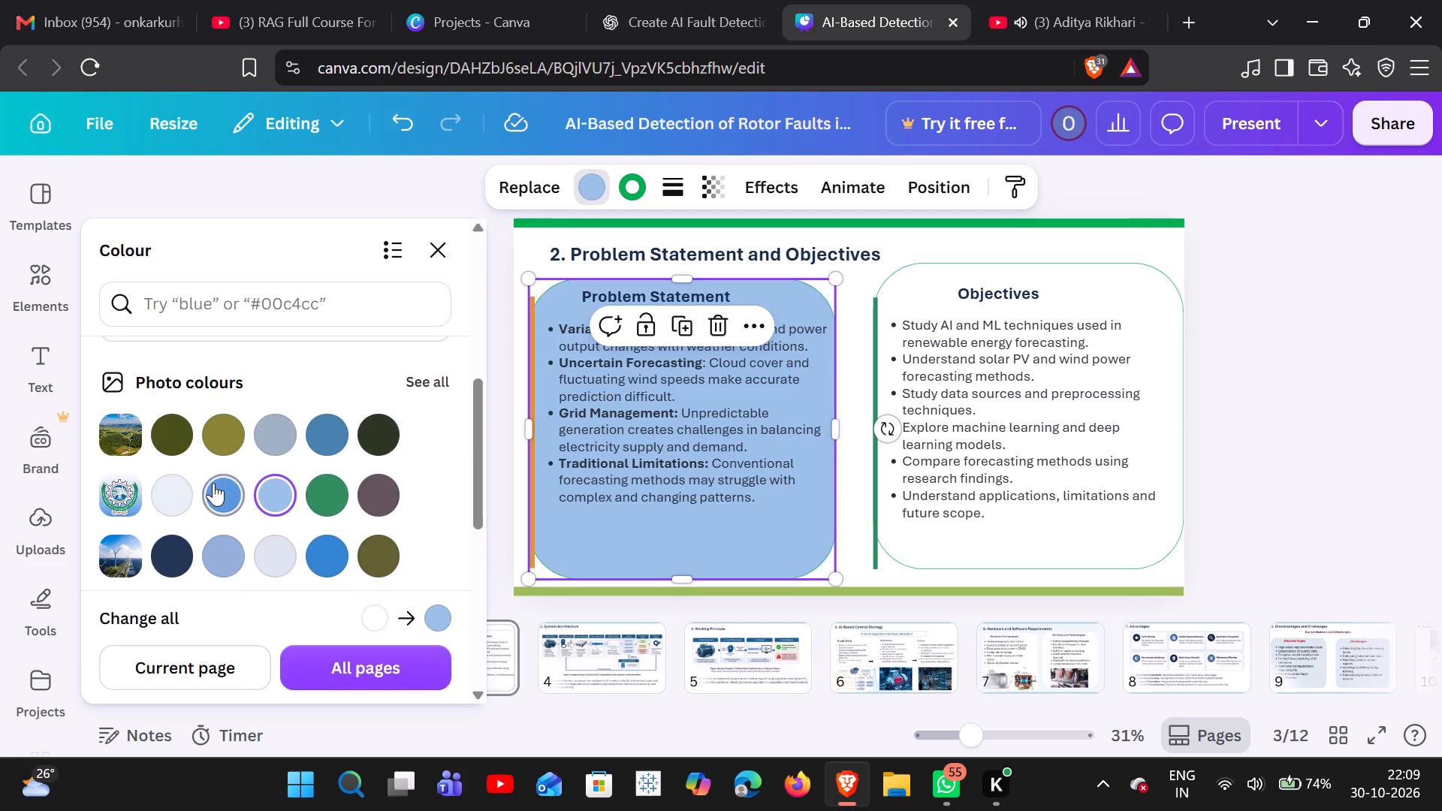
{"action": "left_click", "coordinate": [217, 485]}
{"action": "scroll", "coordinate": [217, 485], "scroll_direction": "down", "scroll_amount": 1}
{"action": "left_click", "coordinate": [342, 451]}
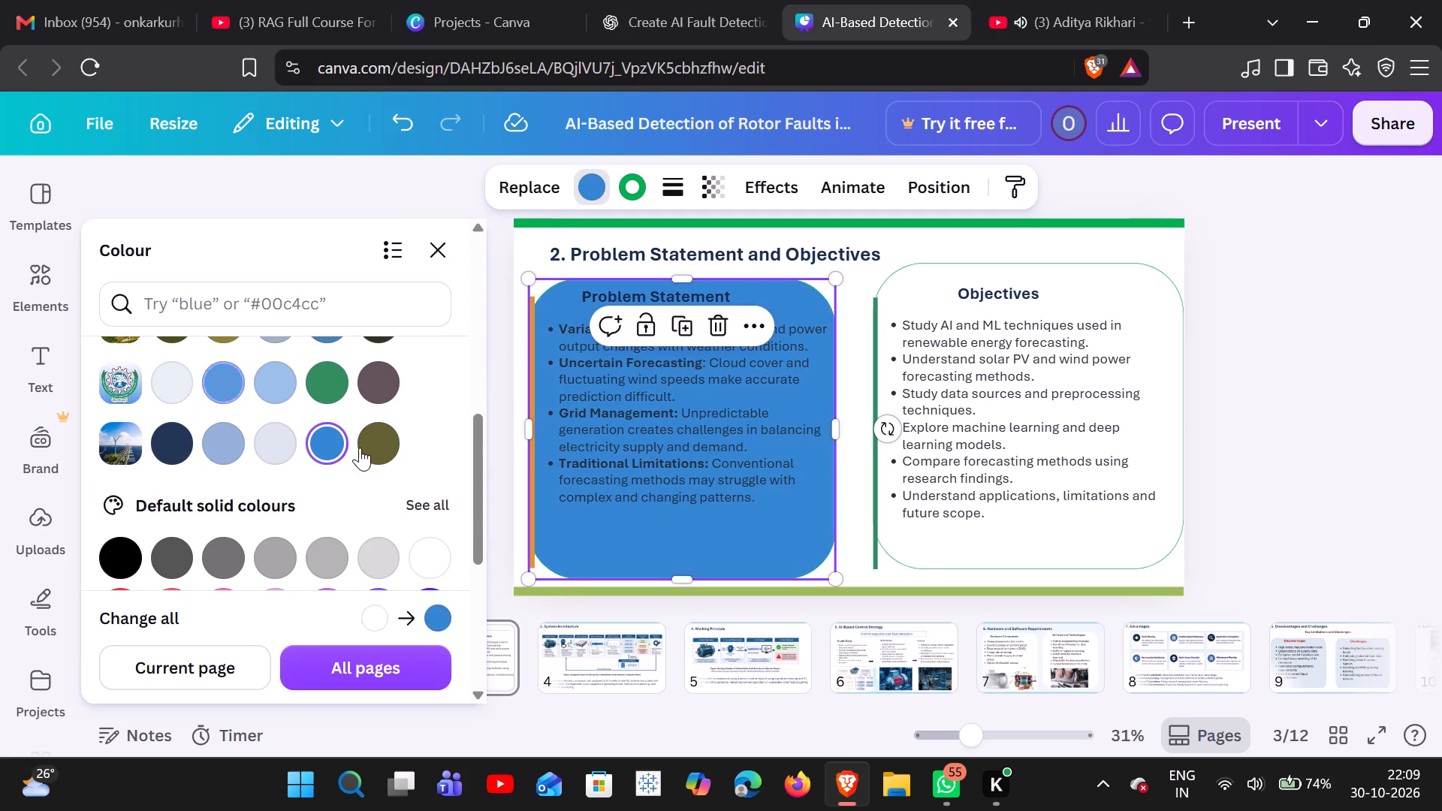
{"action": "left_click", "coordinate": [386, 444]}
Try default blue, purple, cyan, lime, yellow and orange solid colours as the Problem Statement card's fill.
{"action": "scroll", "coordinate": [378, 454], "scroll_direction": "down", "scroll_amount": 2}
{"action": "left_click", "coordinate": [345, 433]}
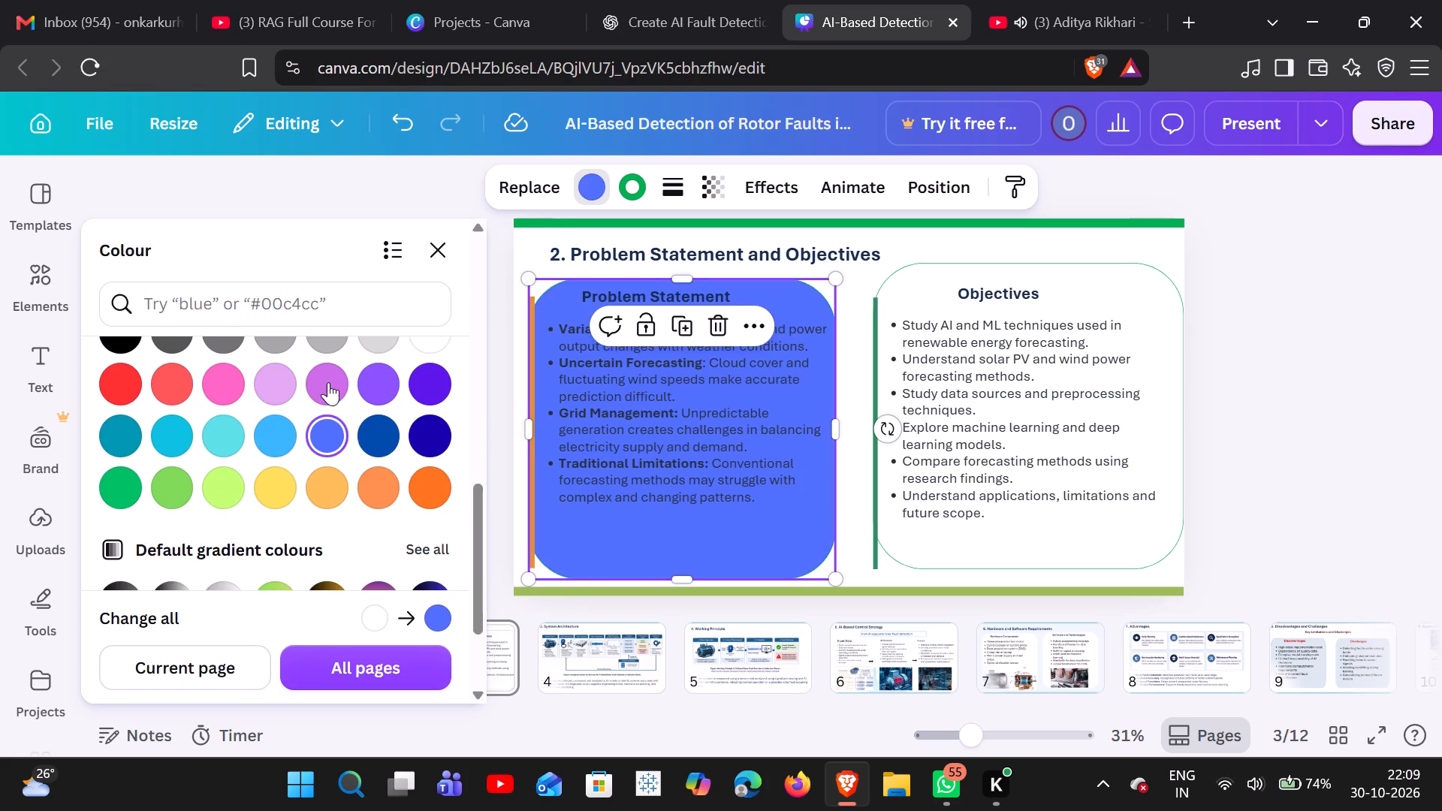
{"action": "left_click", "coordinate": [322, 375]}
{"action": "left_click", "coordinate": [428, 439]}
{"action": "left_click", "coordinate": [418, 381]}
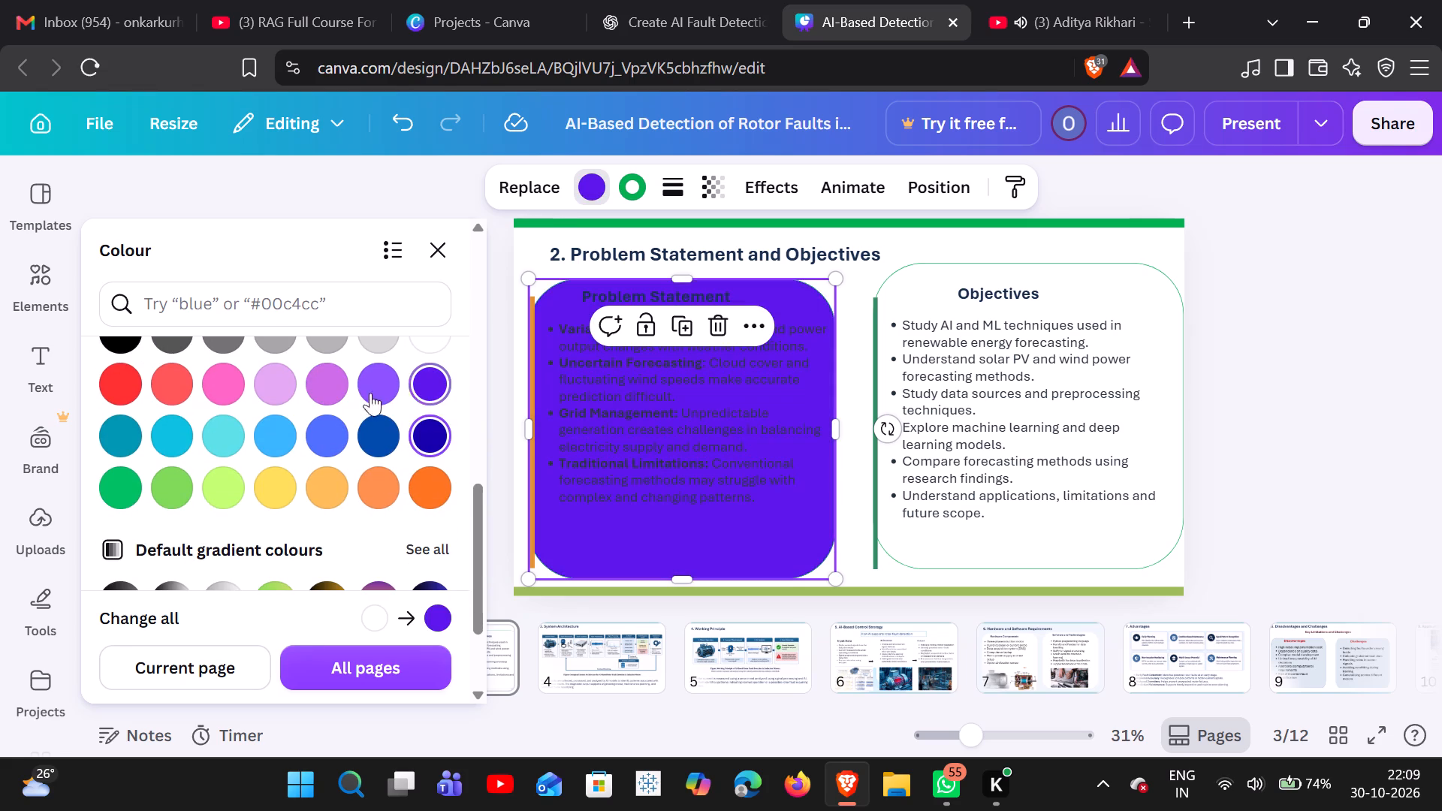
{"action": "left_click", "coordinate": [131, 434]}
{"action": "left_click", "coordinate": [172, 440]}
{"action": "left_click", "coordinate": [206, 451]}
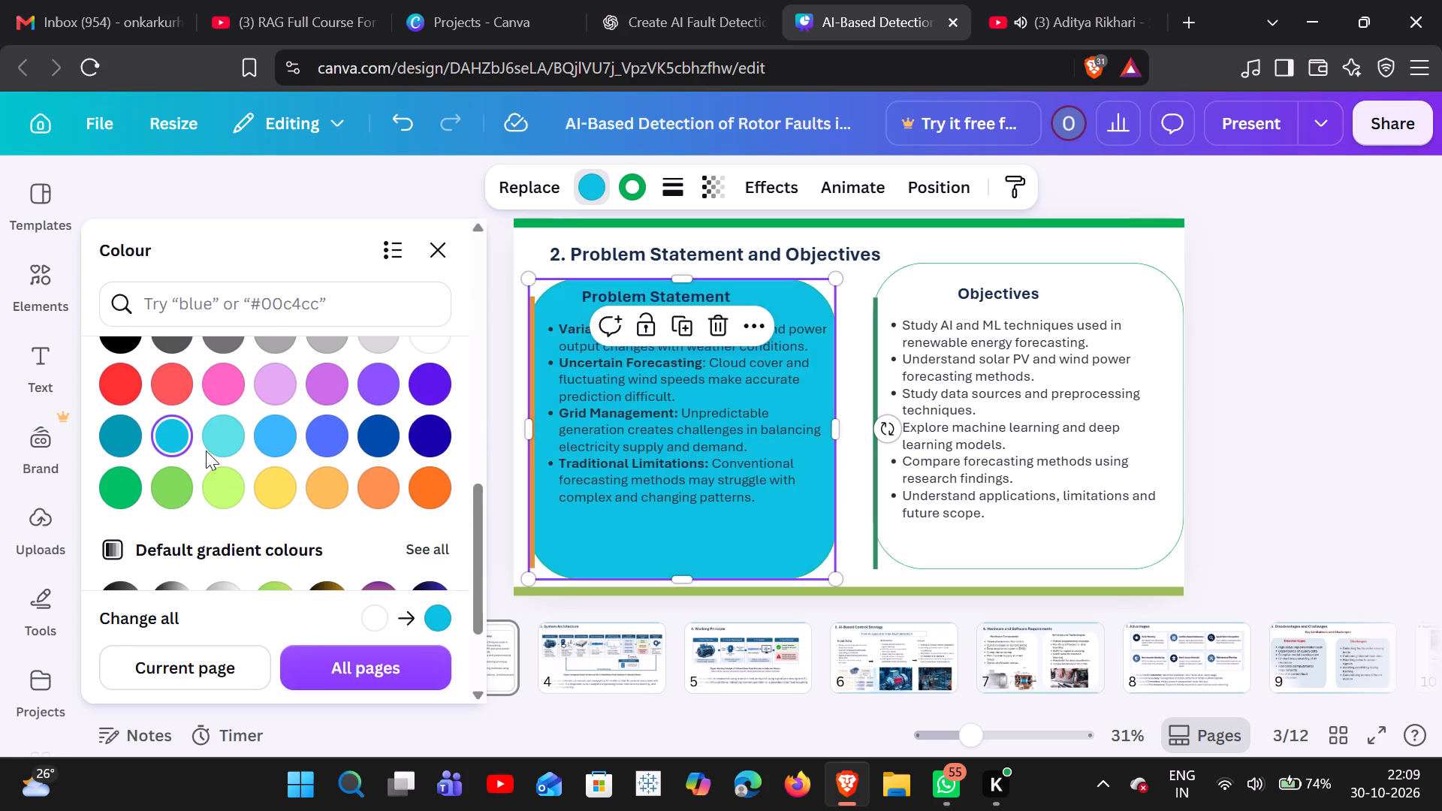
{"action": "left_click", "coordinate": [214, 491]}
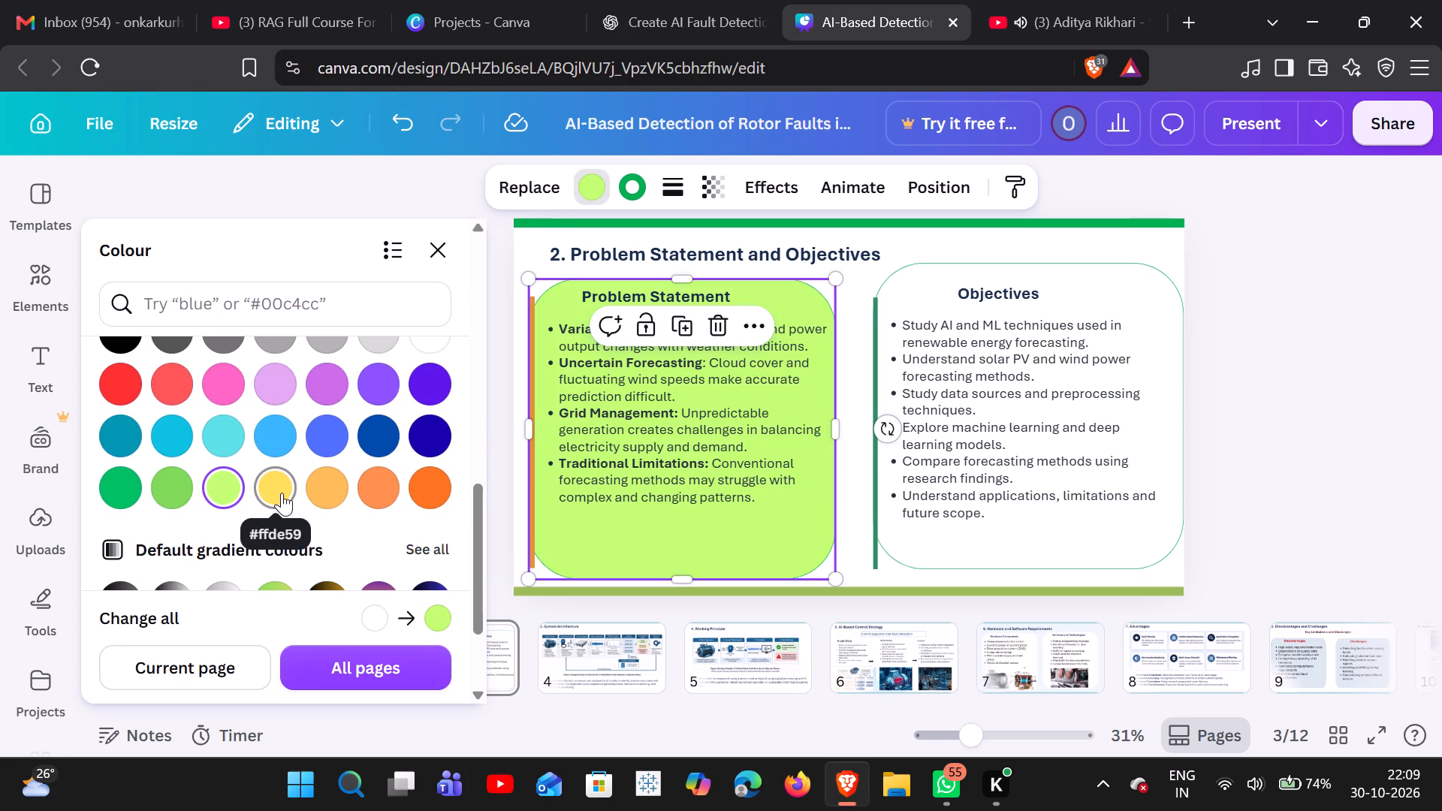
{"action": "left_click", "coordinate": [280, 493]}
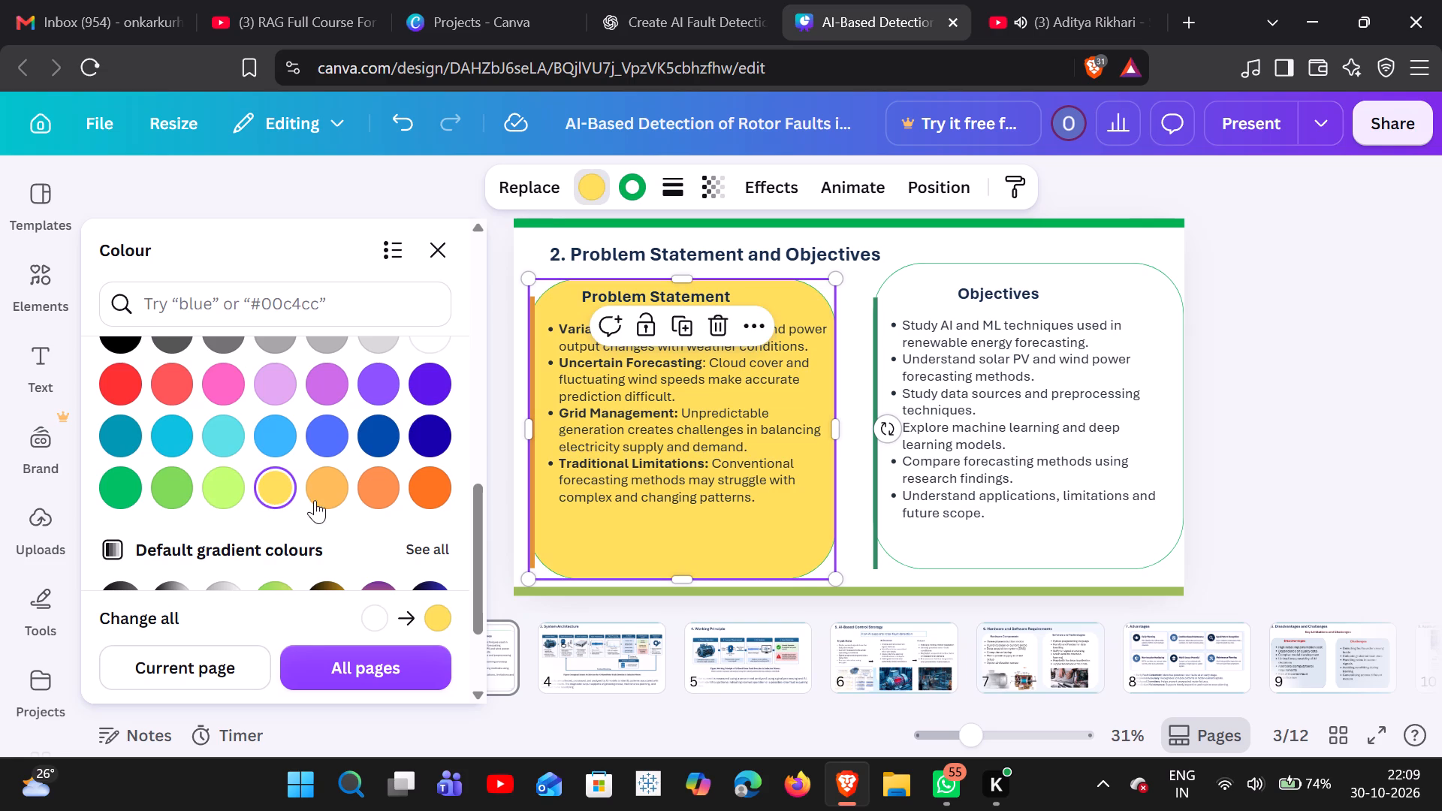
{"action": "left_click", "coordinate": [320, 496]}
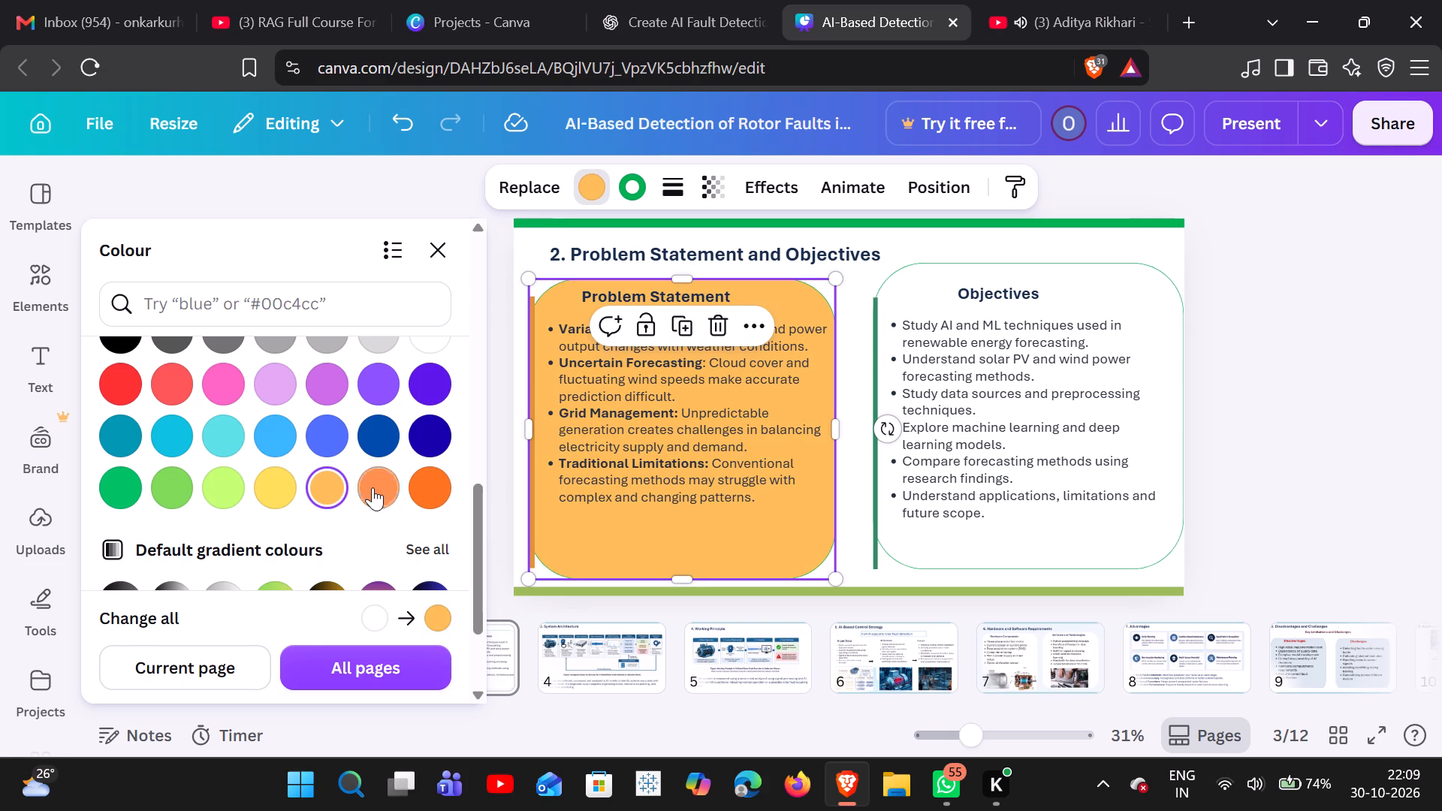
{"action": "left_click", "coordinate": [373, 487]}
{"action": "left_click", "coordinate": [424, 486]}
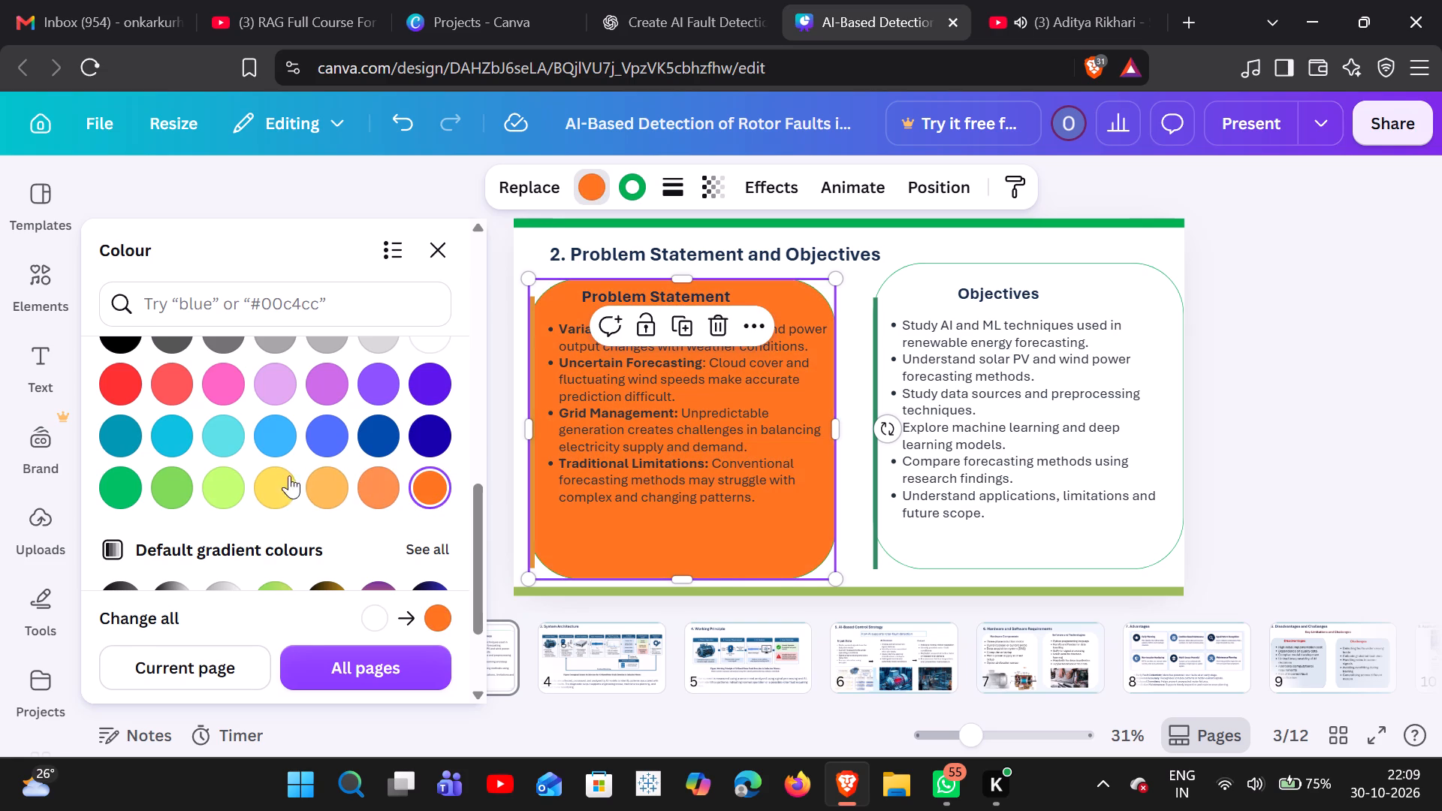
Compare yellow with a green gradient on the Problem Statement card and set its fill to yellow #ffde59.
{"action": "left_click", "coordinate": [273, 479]}
{"action": "scroll", "coordinate": [276, 483], "scroll_direction": "down", "scroll_amount": 1}
{"action": "left_click", "coordinate": [284, 485]}
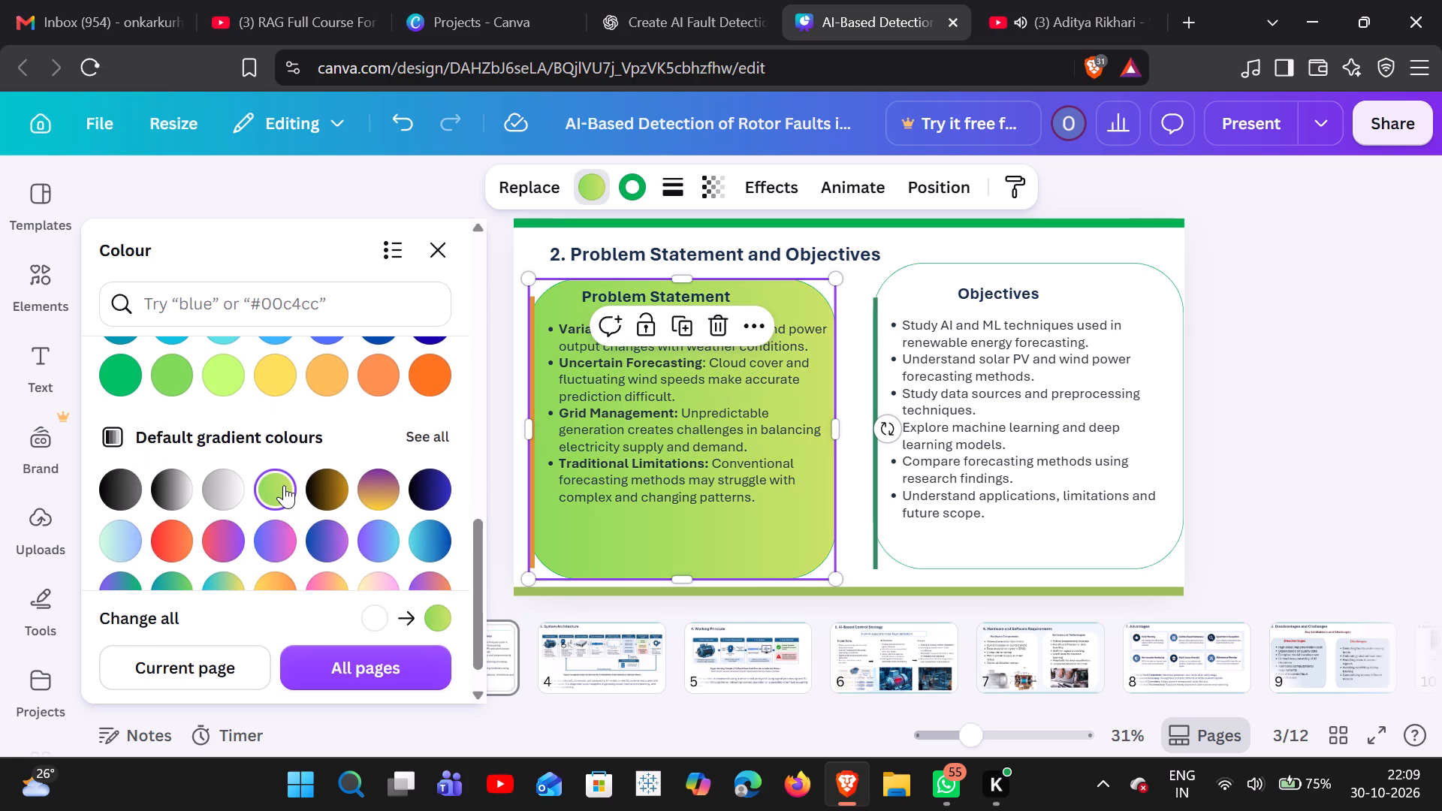
{"action": "left_click", "coordinate": [287, 393]}
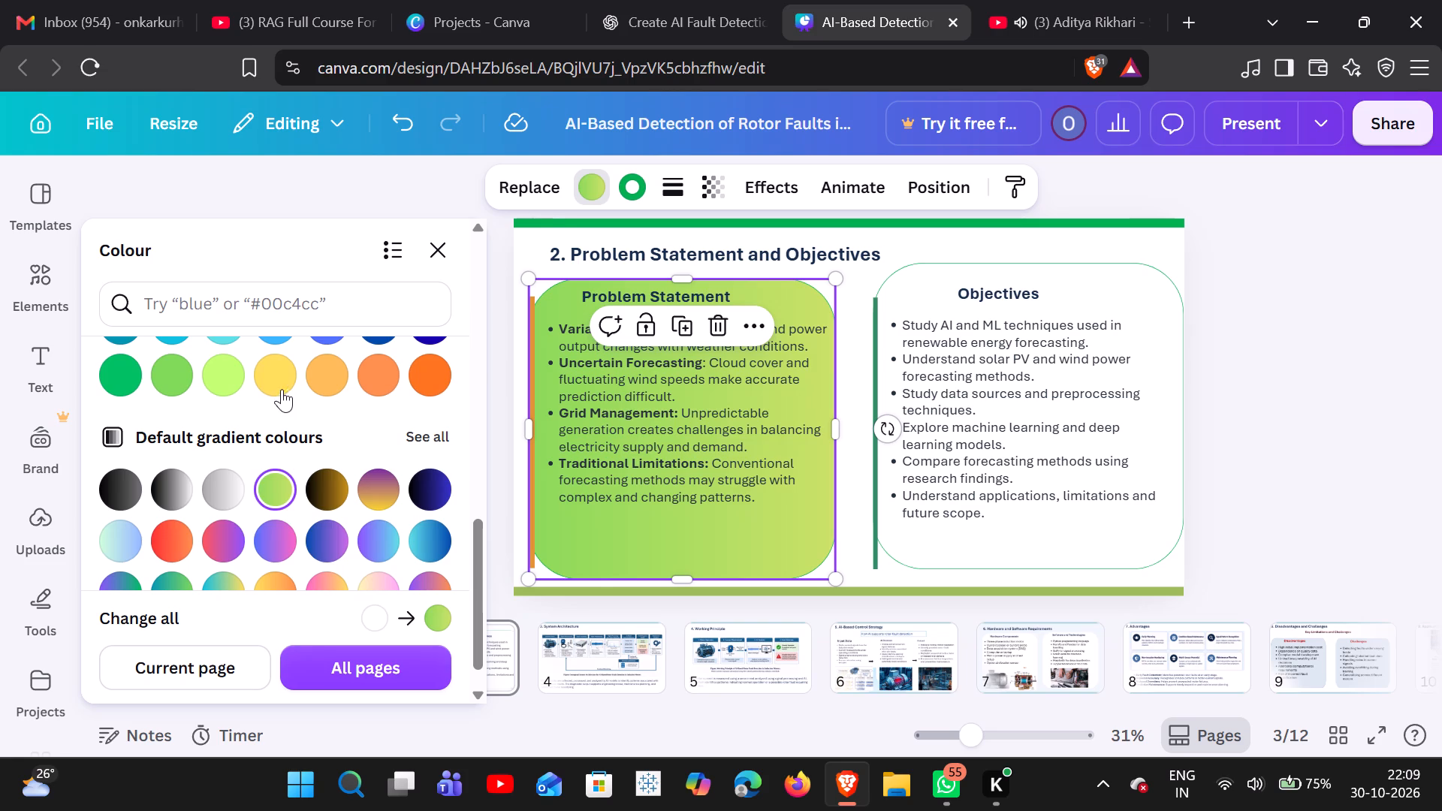
{"action": "left_click", "coordinate": [282, 389]}
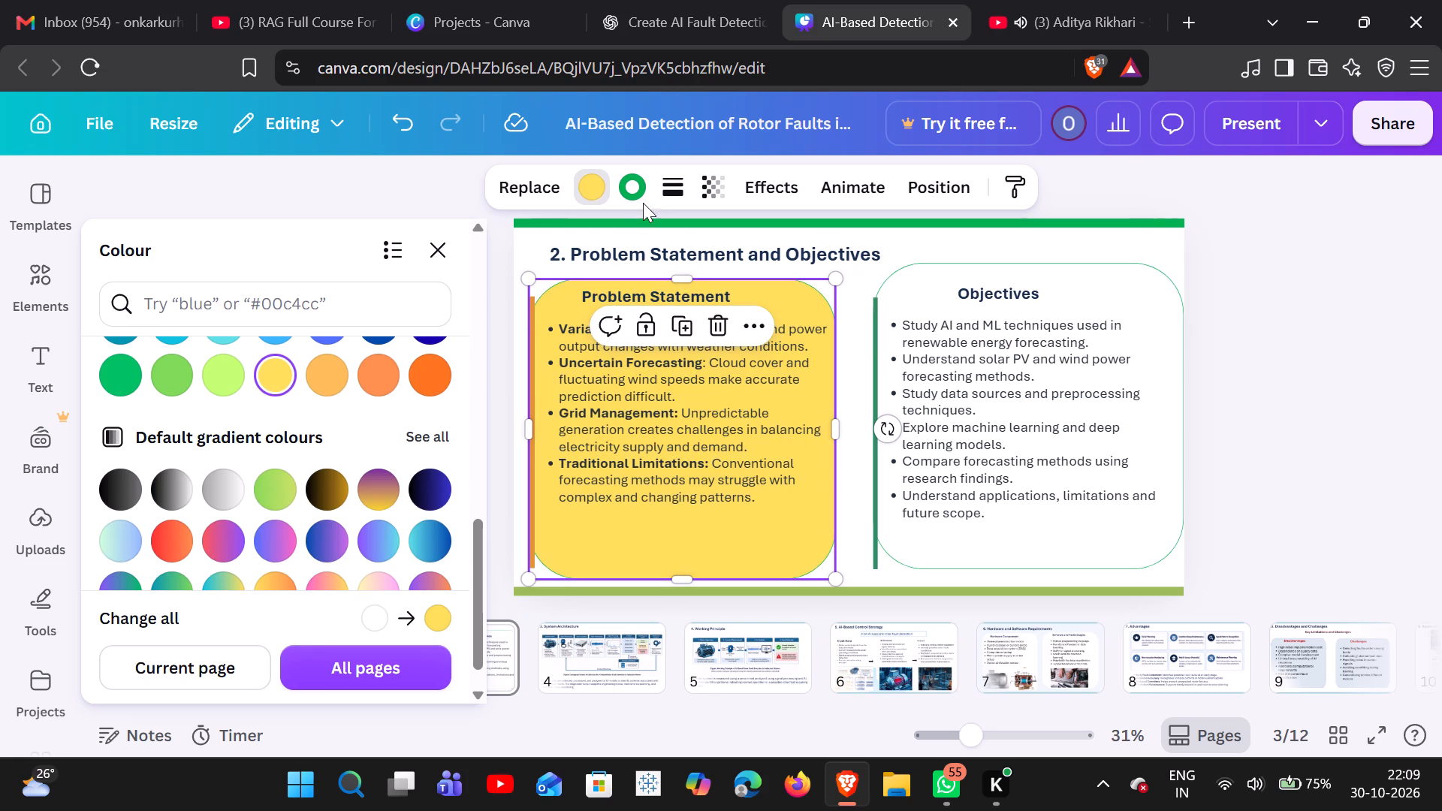
Change the border colour of the Problem Statement card to red.
{"action": "left_click", "coordinate": [632, 191]}
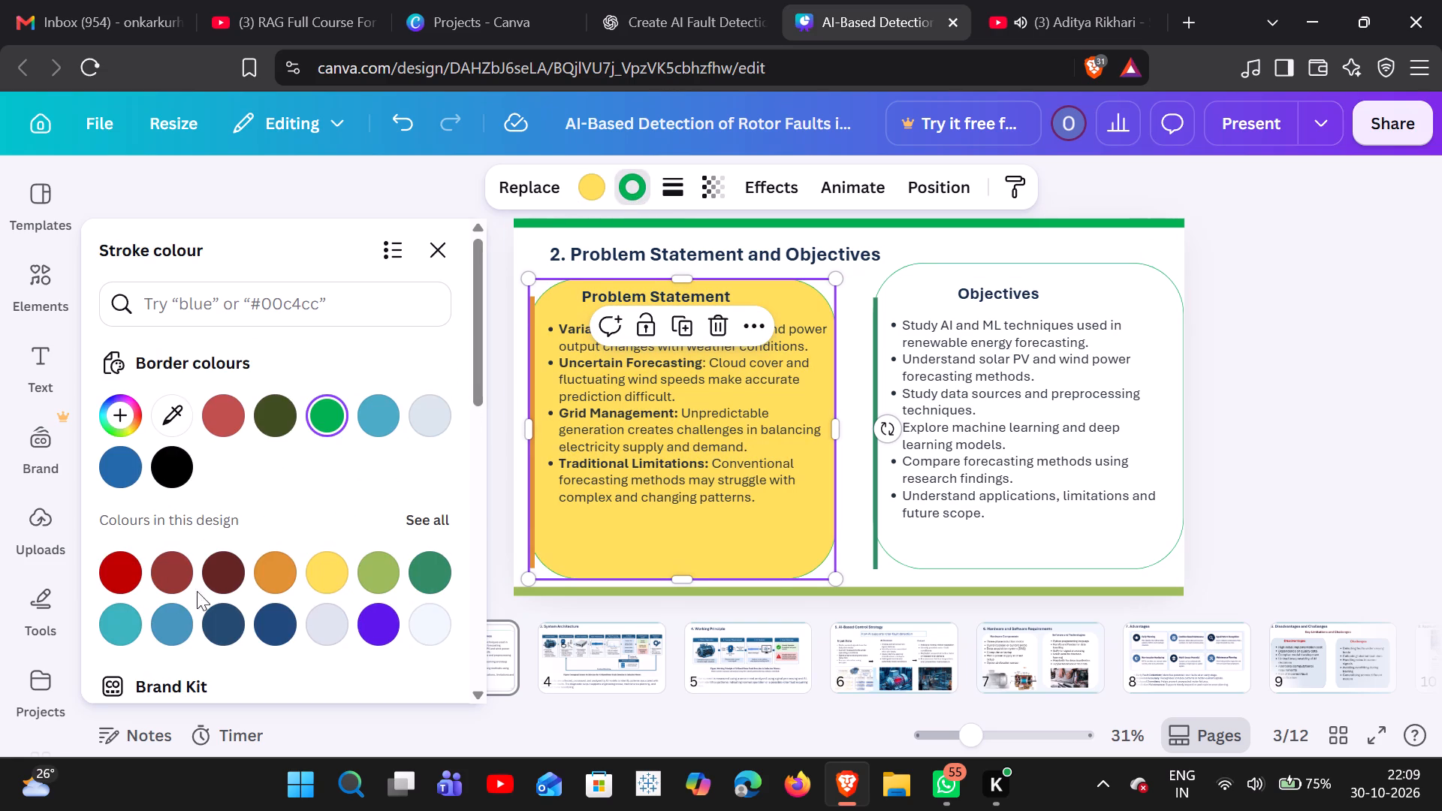
{"action": "left_click", "coordinate": [131, 575]}
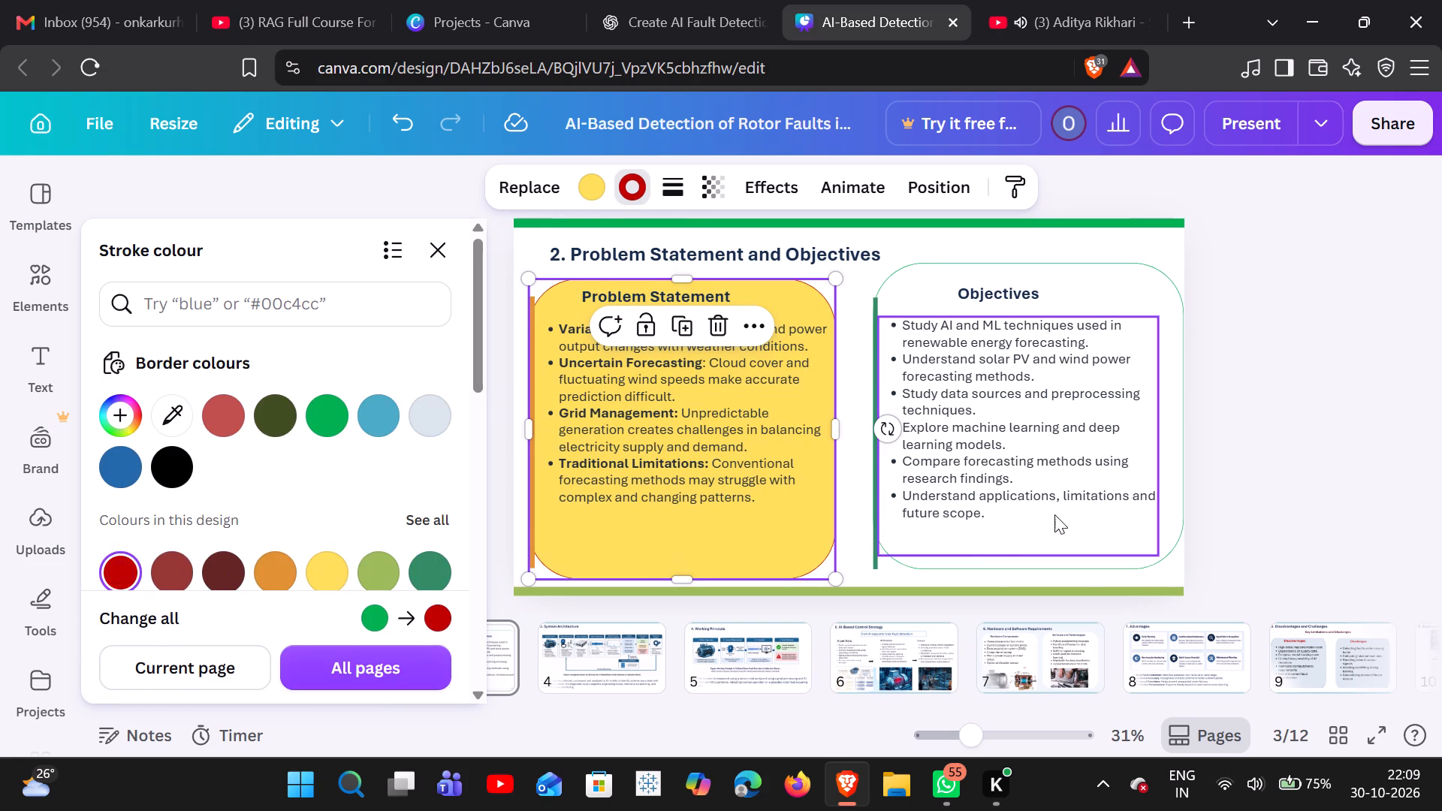
Compare dark green #348c64 and vivid green fills on the Objectives card, and set its fill to olive green #9bbb59.
{"action": "left_click", "coordinate": [988, 558]}
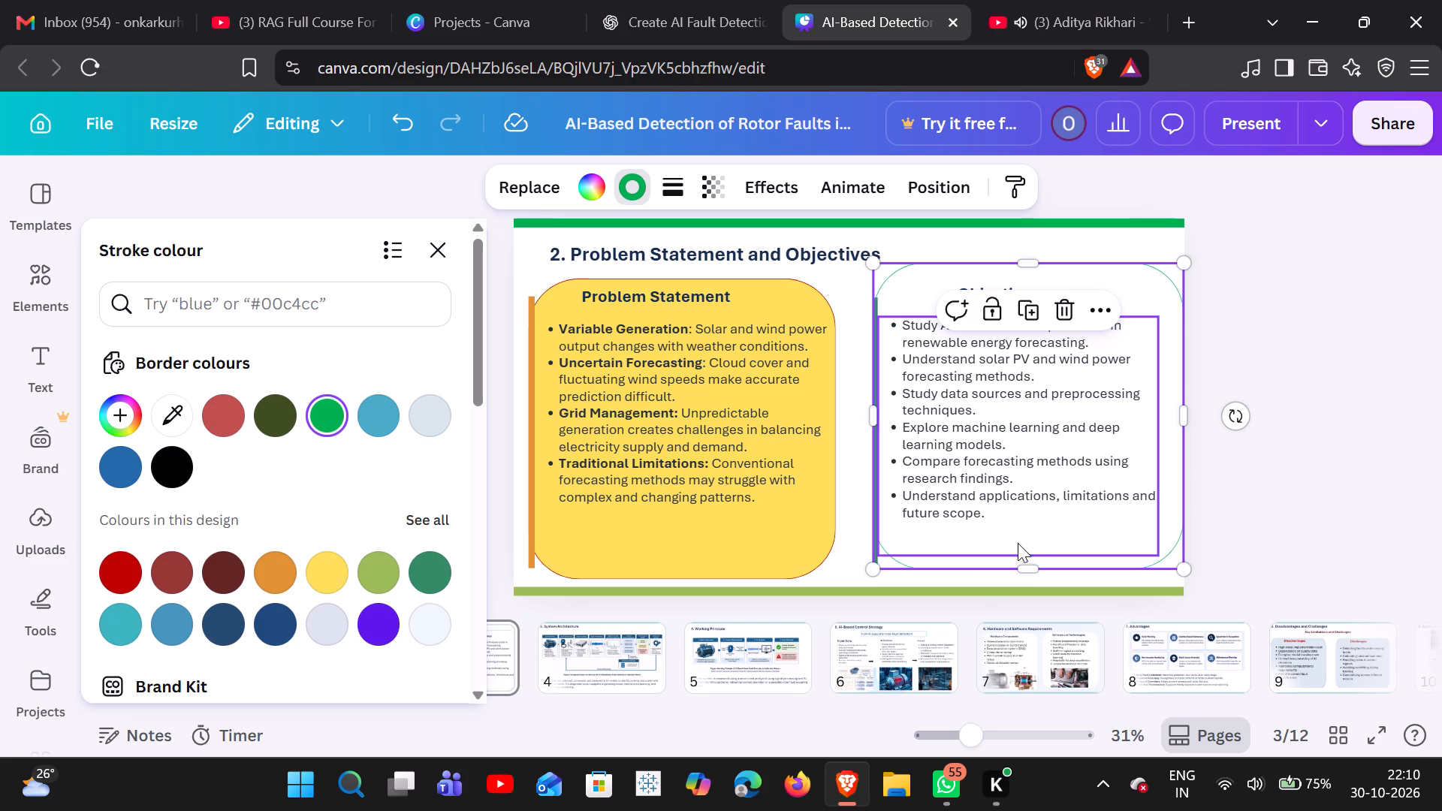
{"action": "left_click", "coordinate": [1043, 533]}
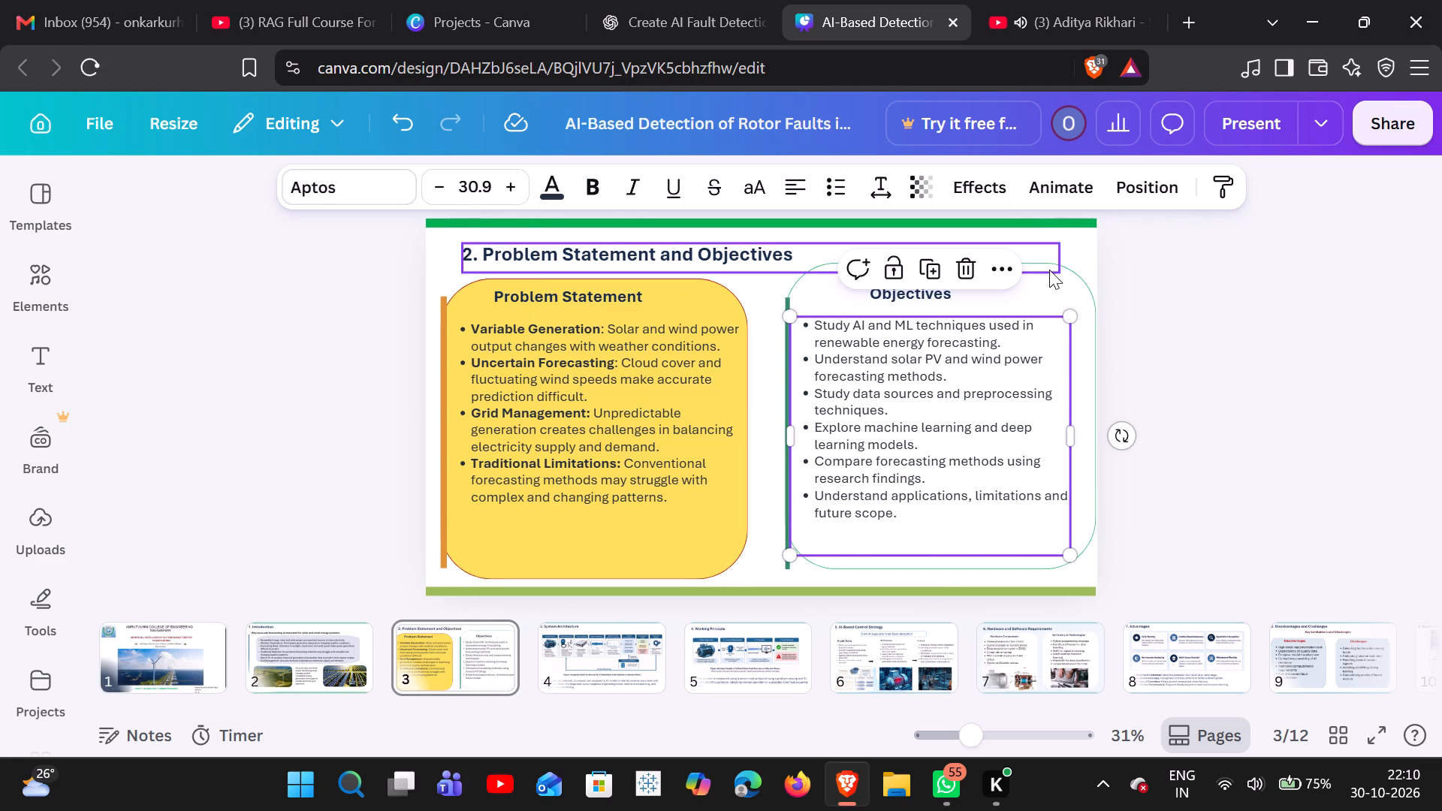
{"action": "left_click", "coordinate": [1042, 300]}
{"action": "left_click", "coordinate": [595, 185]}
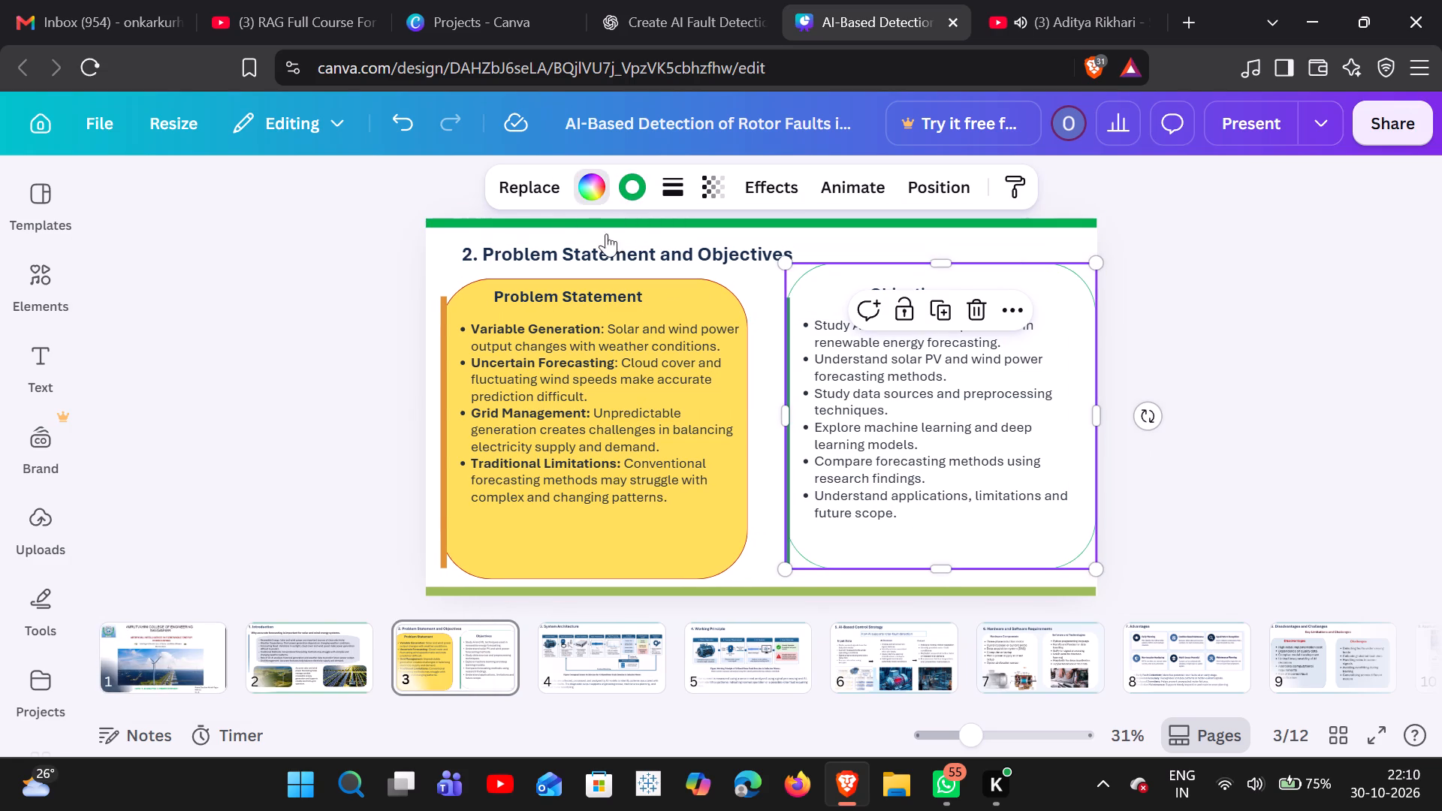
{"action": "left_click", "coordinate": [371, 406]}
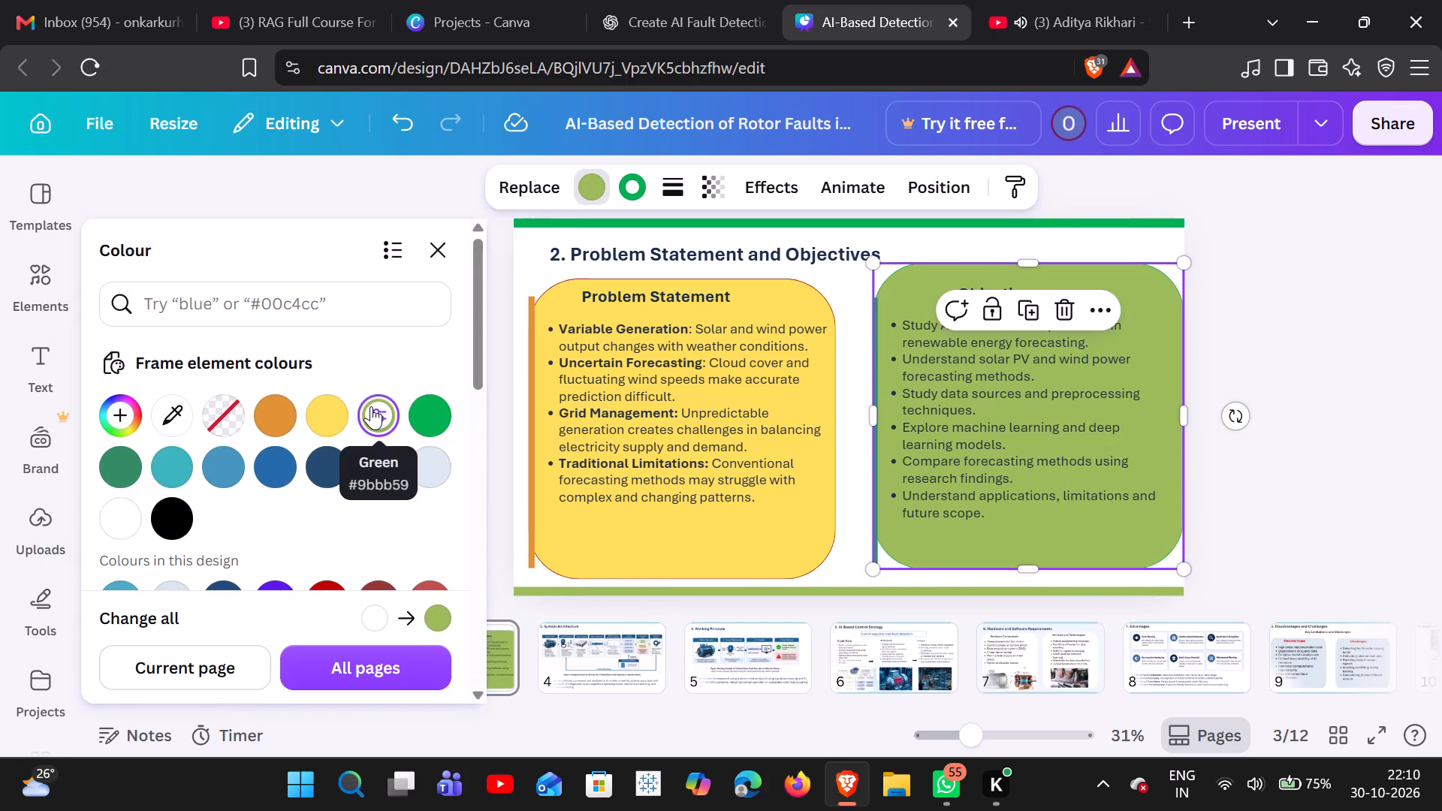
{"action": "left_click", "coordinate": [122, 452]}
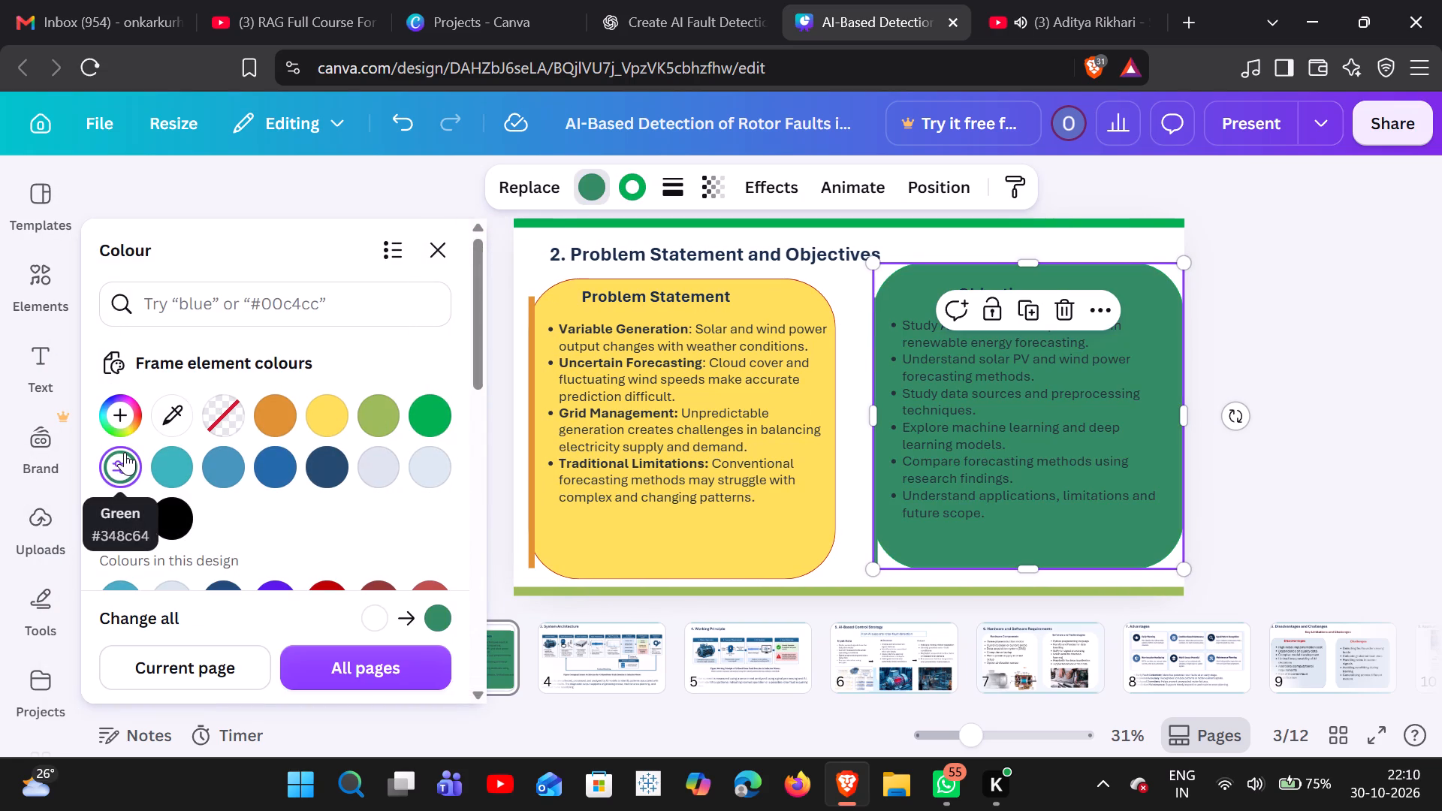
{"action": "left_click", "coordinate": [388, 416]}
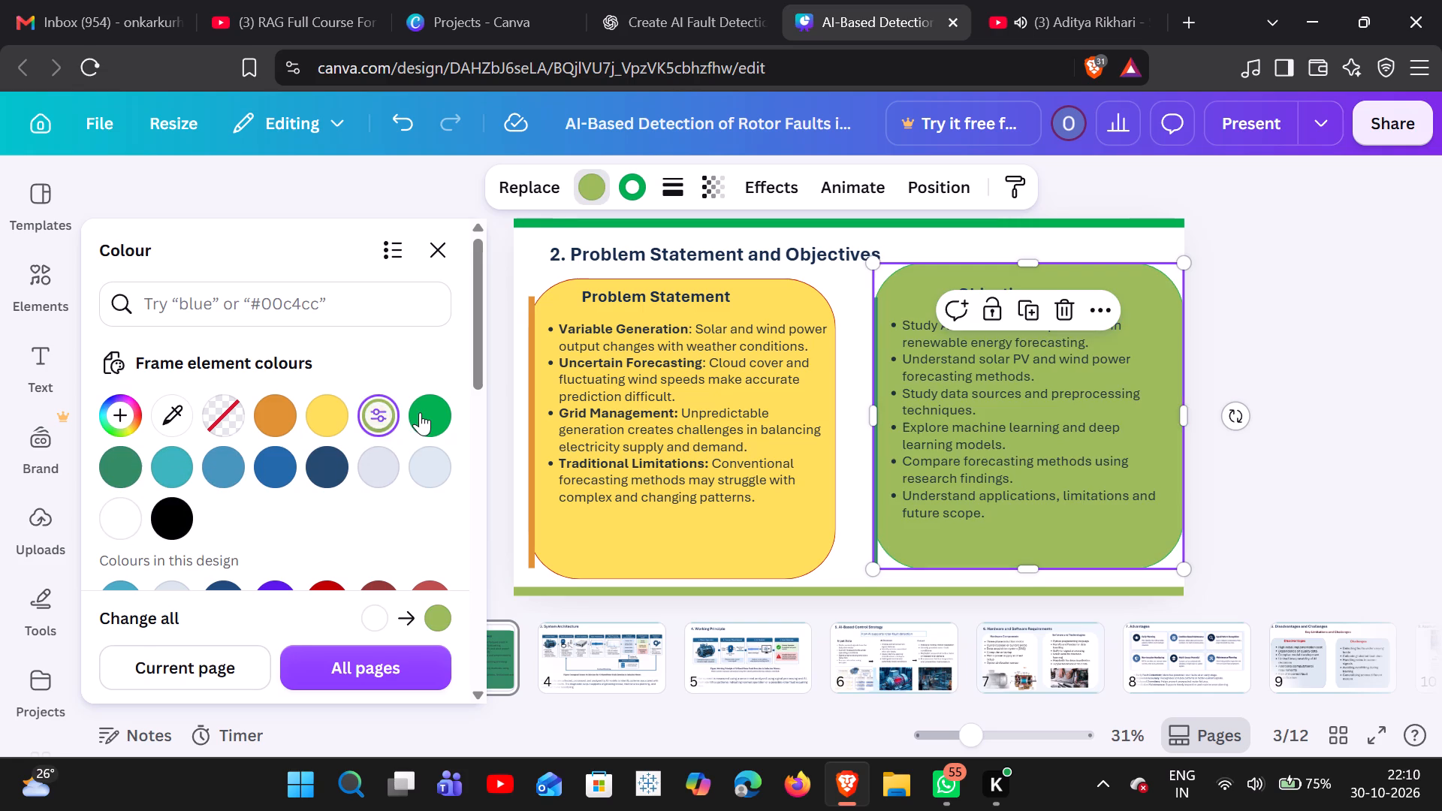
{"action": "left_click", "coordinate": [423, 411]}
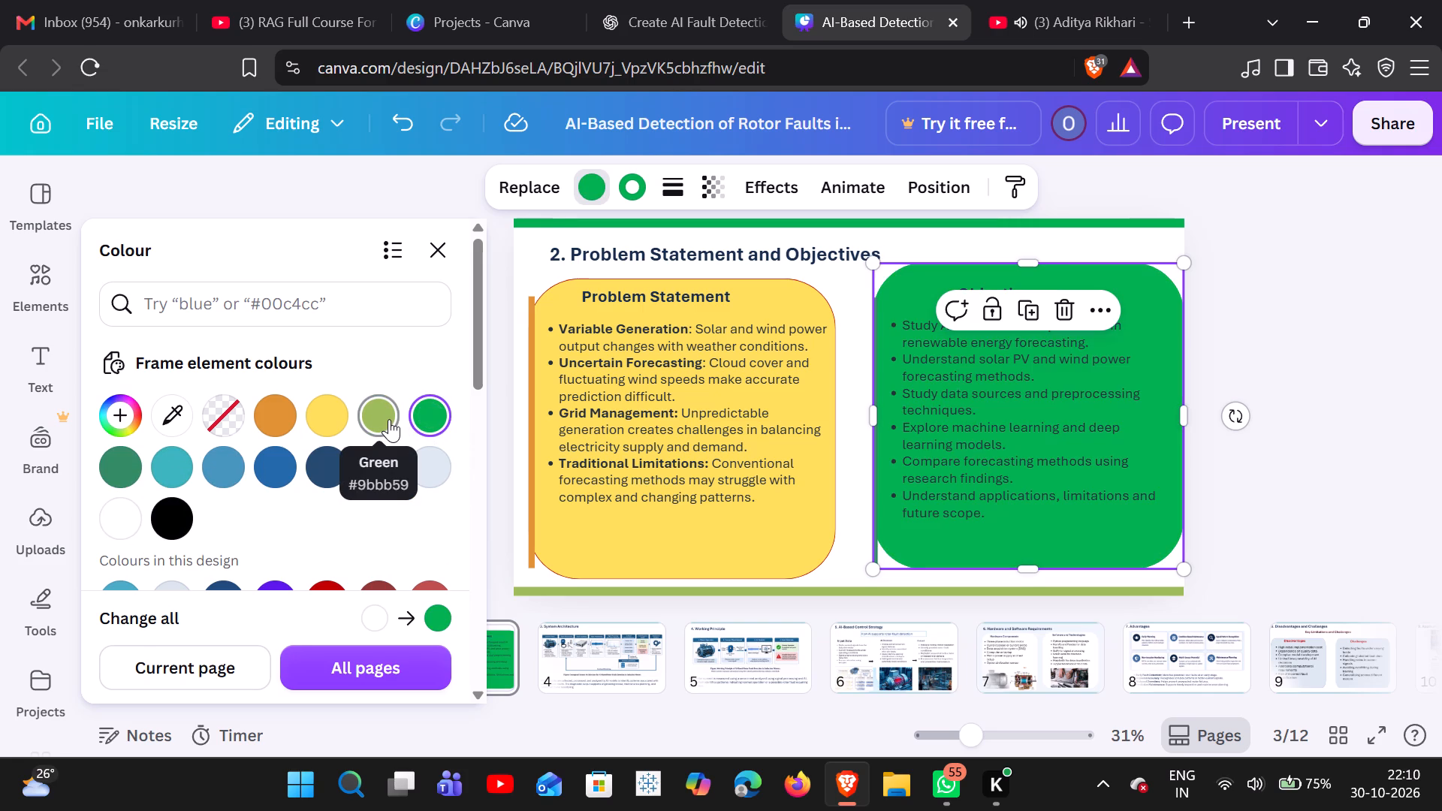
{"action": "left_click", "coordinate": [389, 419]}
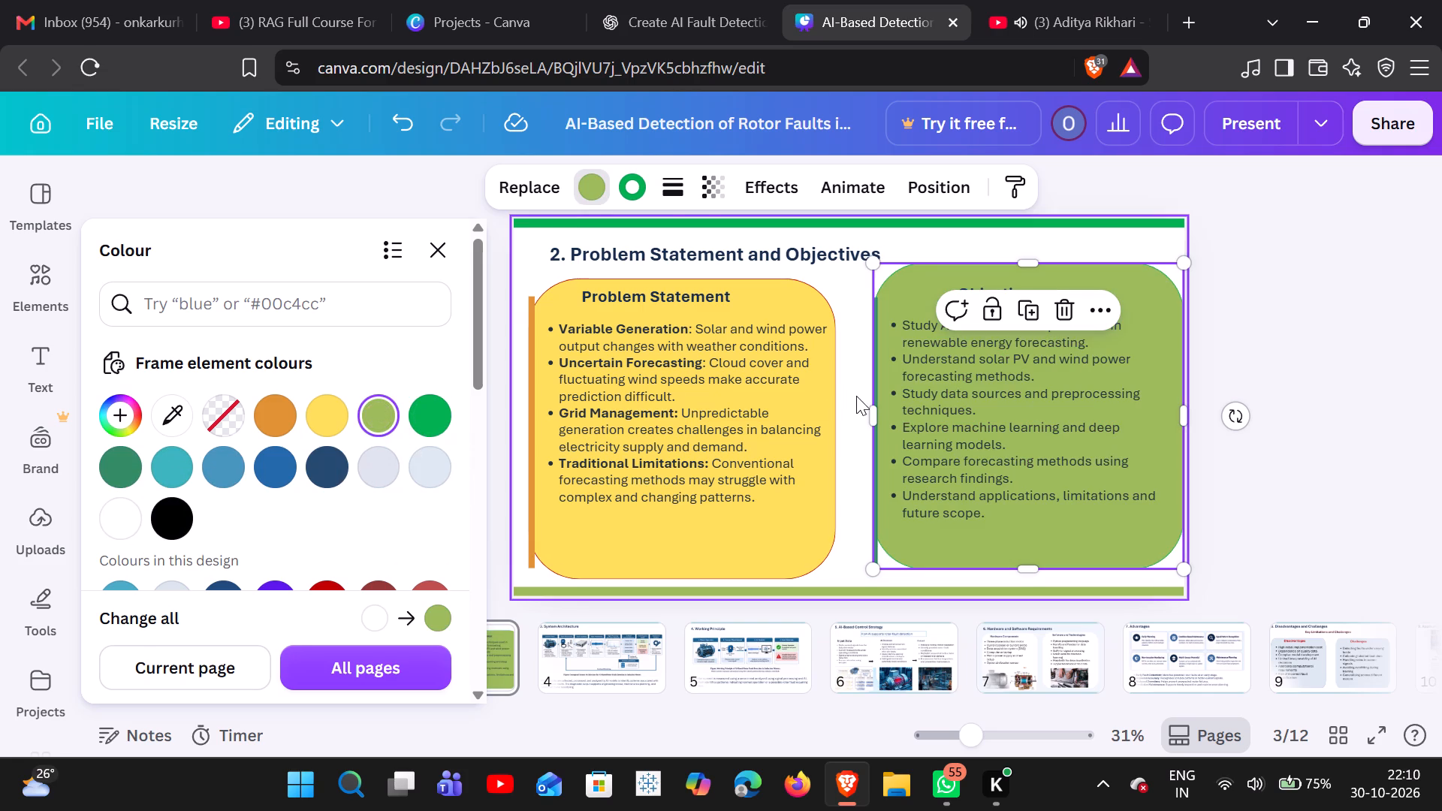
Change the border colour of the Objectives card to dark green.
{"action": "left_click", "coordinate": [856, 396]}
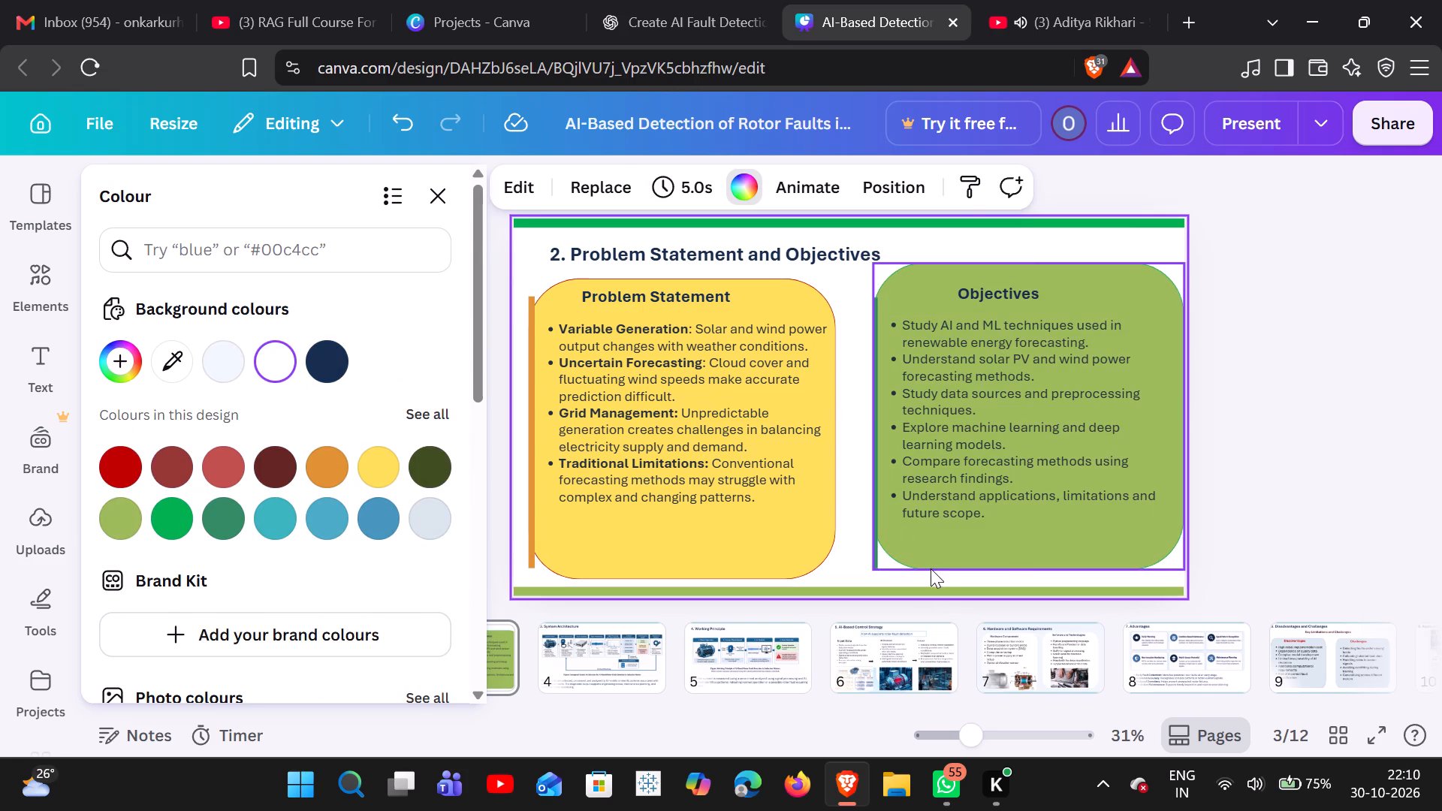
{"action": "left_click", "coordinate": [931, 568]}
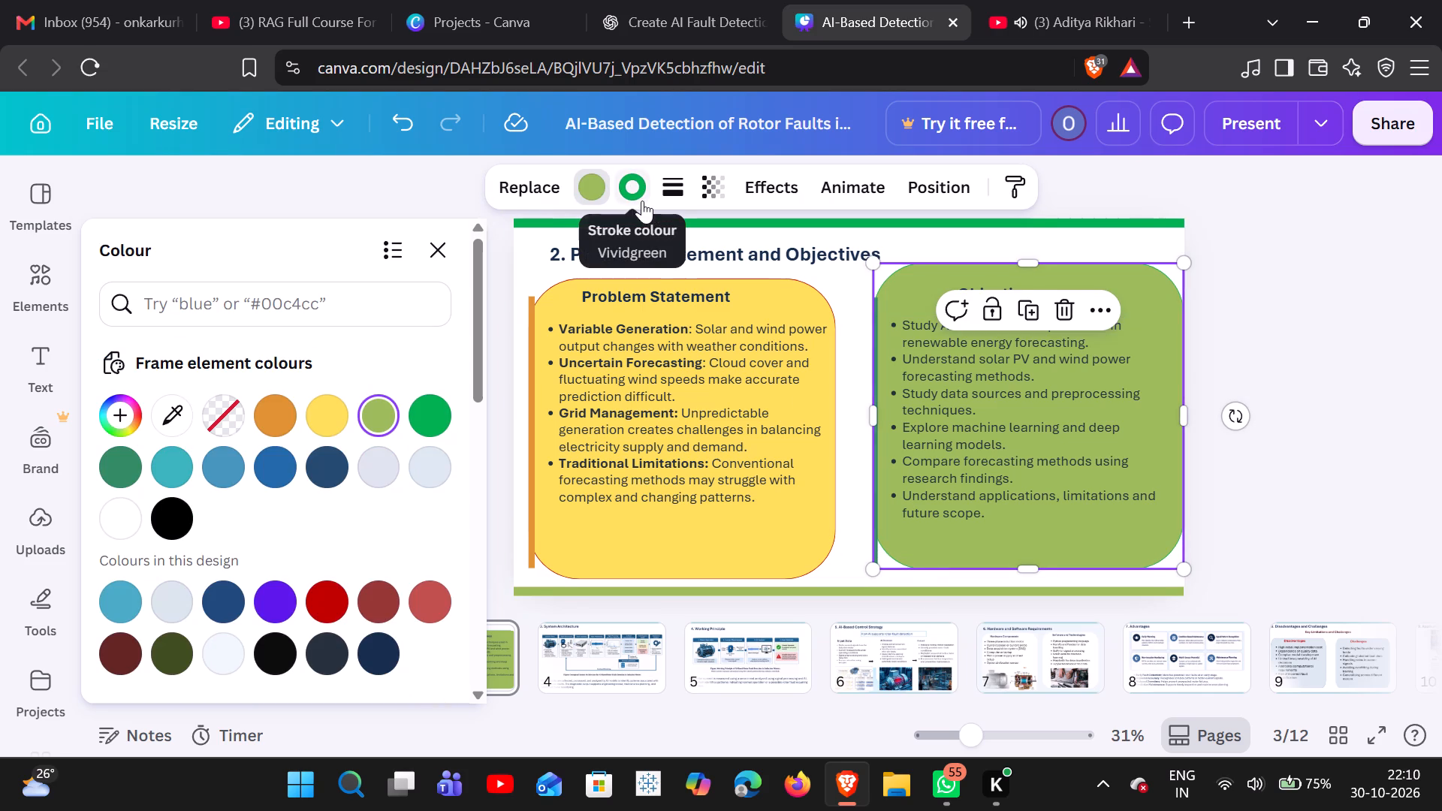
{"action": "left_click", "coordinate": [642, 198]}
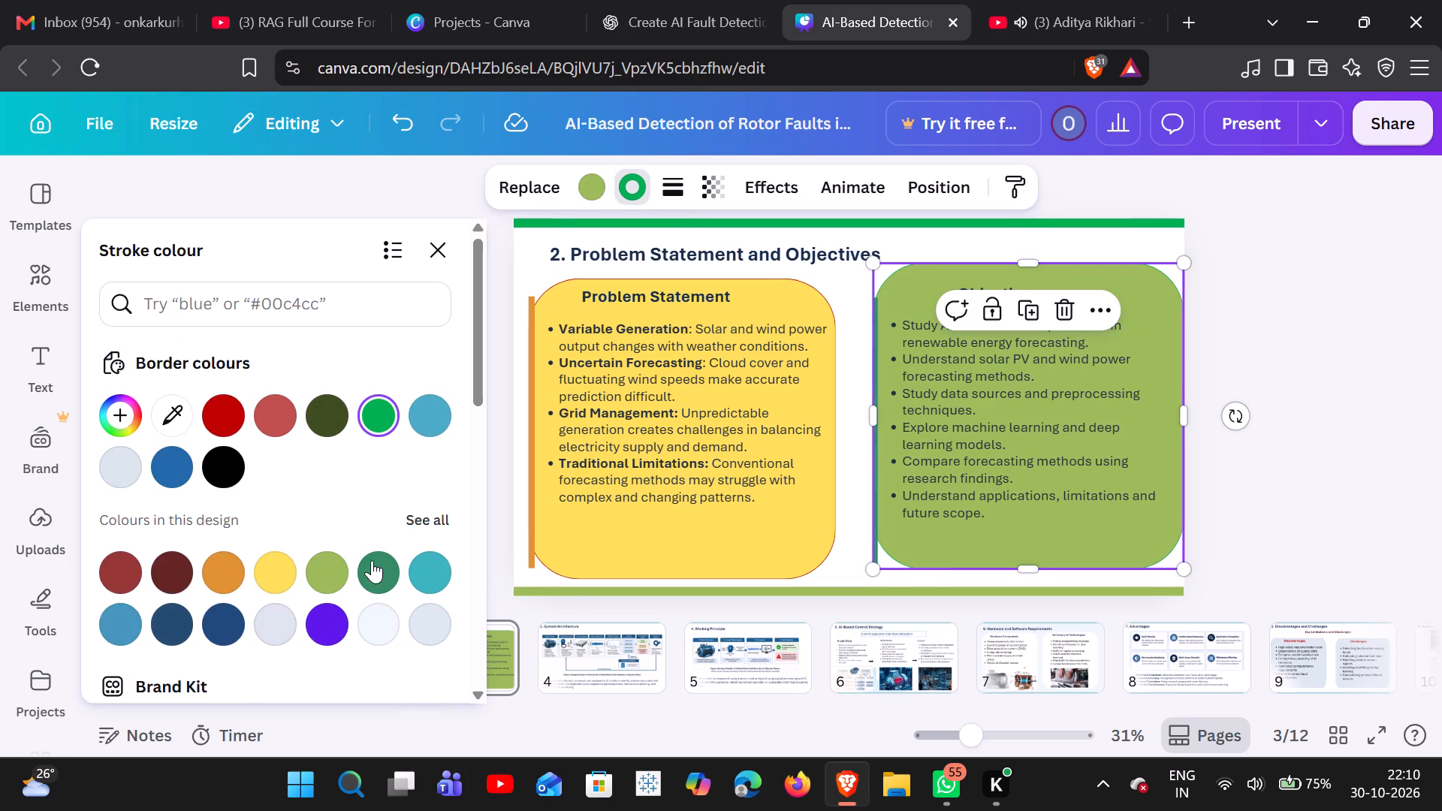
{"action": "left_click", "coordinate": [372, 571]}
{"action": "scroll", "coordinate": [361, 578], "scroll_direction": "down", "scroll_amount": 2}
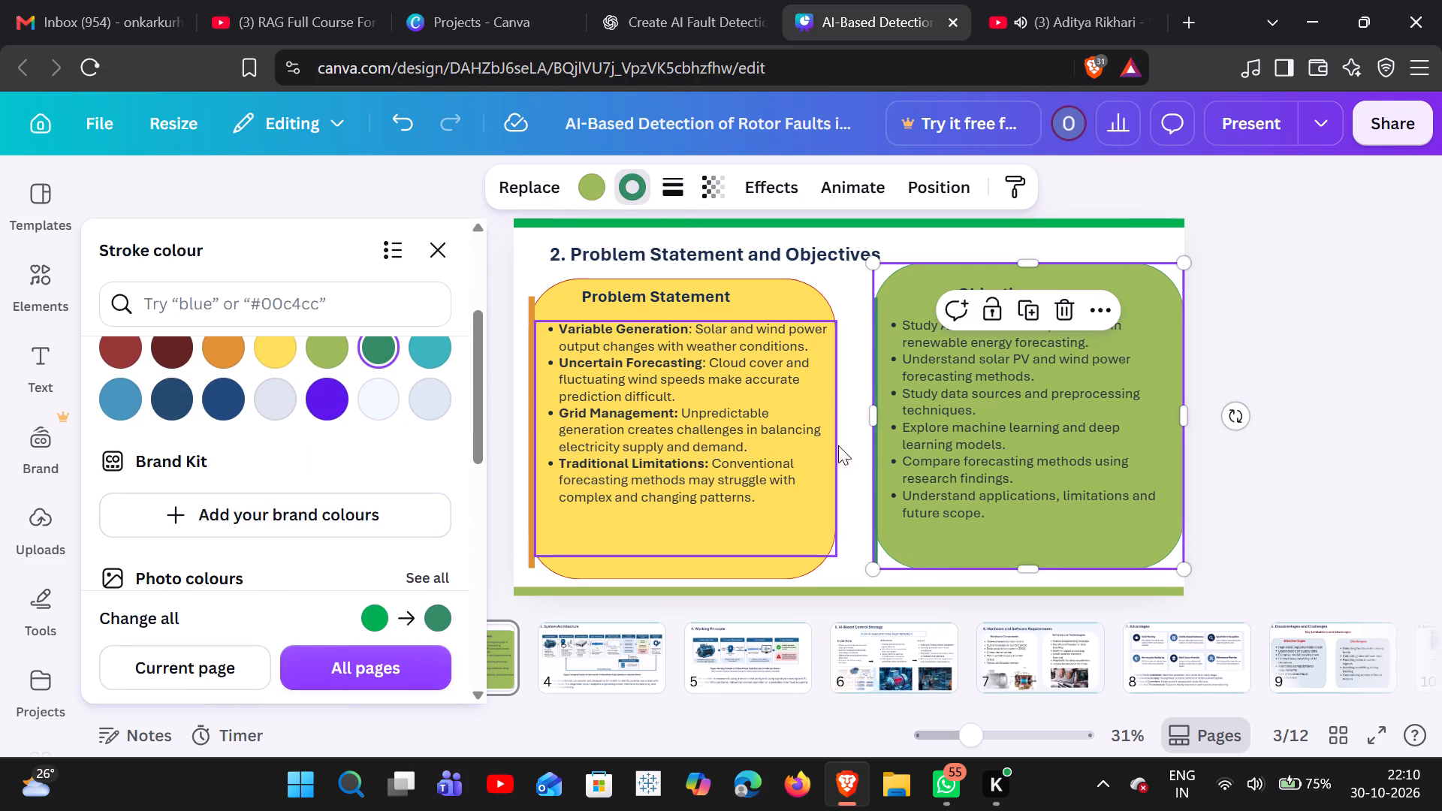
{"action": "left_click", "coordinate": [858, 459]}
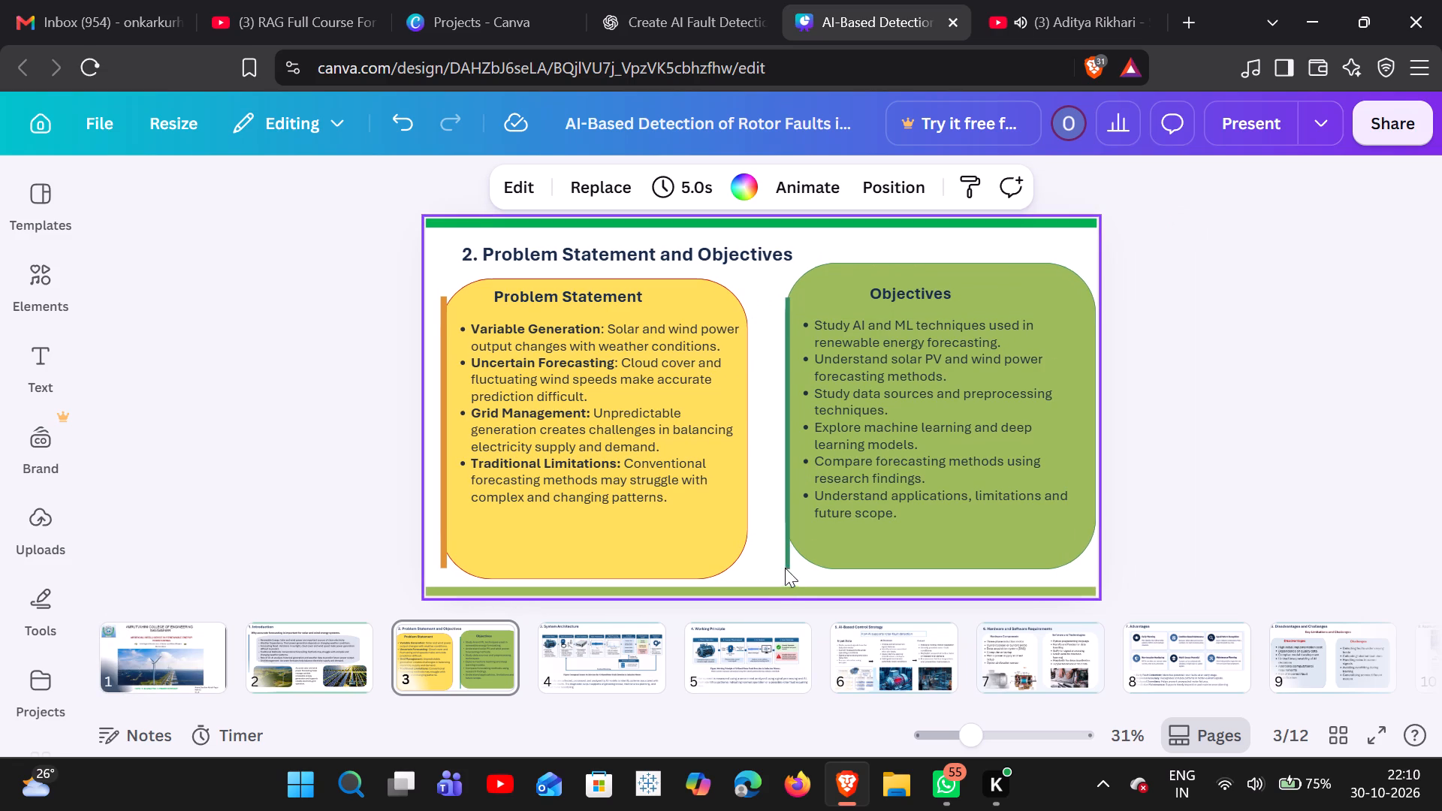
Slightly shorten the green accent bar beside the Objectives card and move the orange accent bar beside Problem Statement up.
{"action": "left_click", "coordinate": [786, 560]}
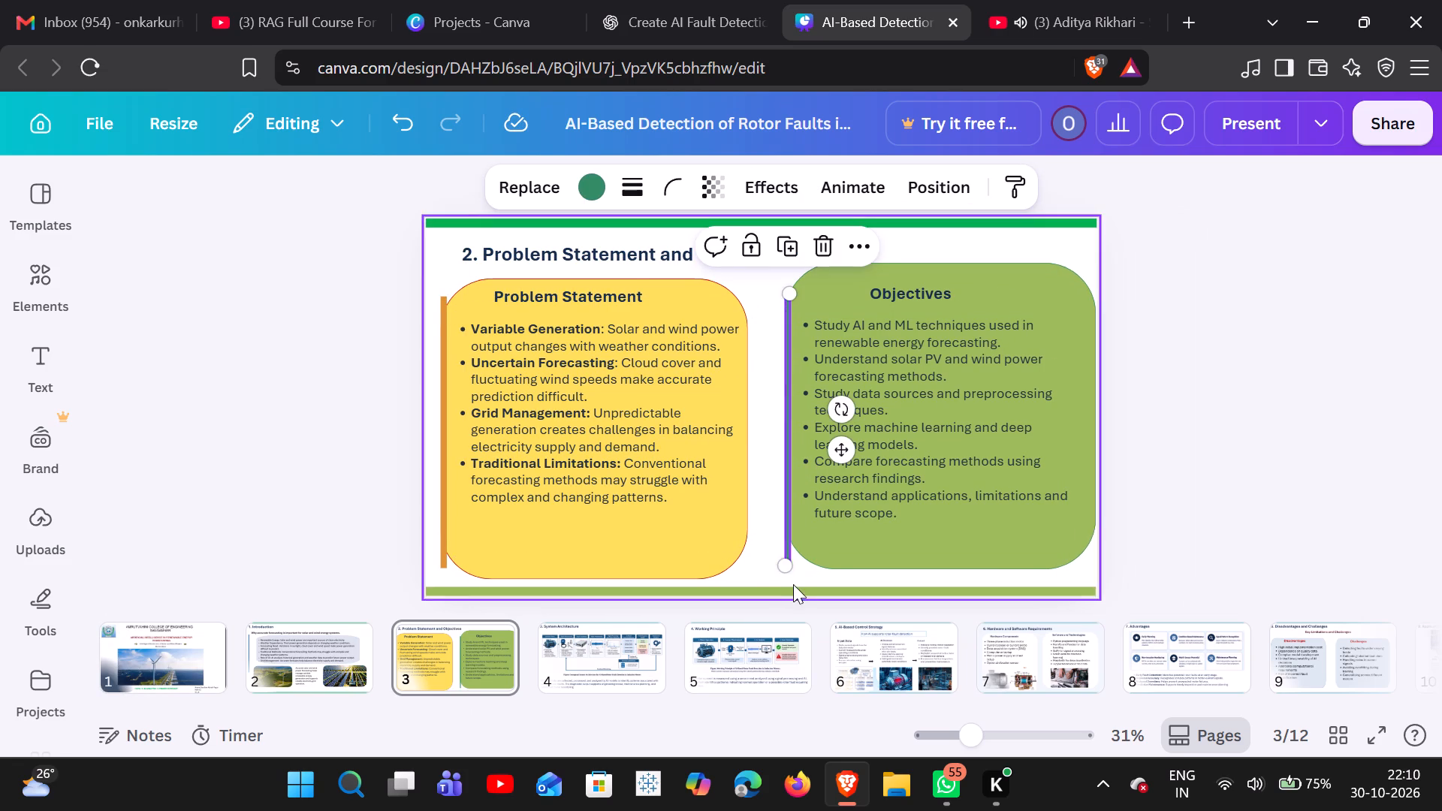
{"action": "left_click_drag", "start_coordinate": [786, 573], "coordinate": [792, 532]}
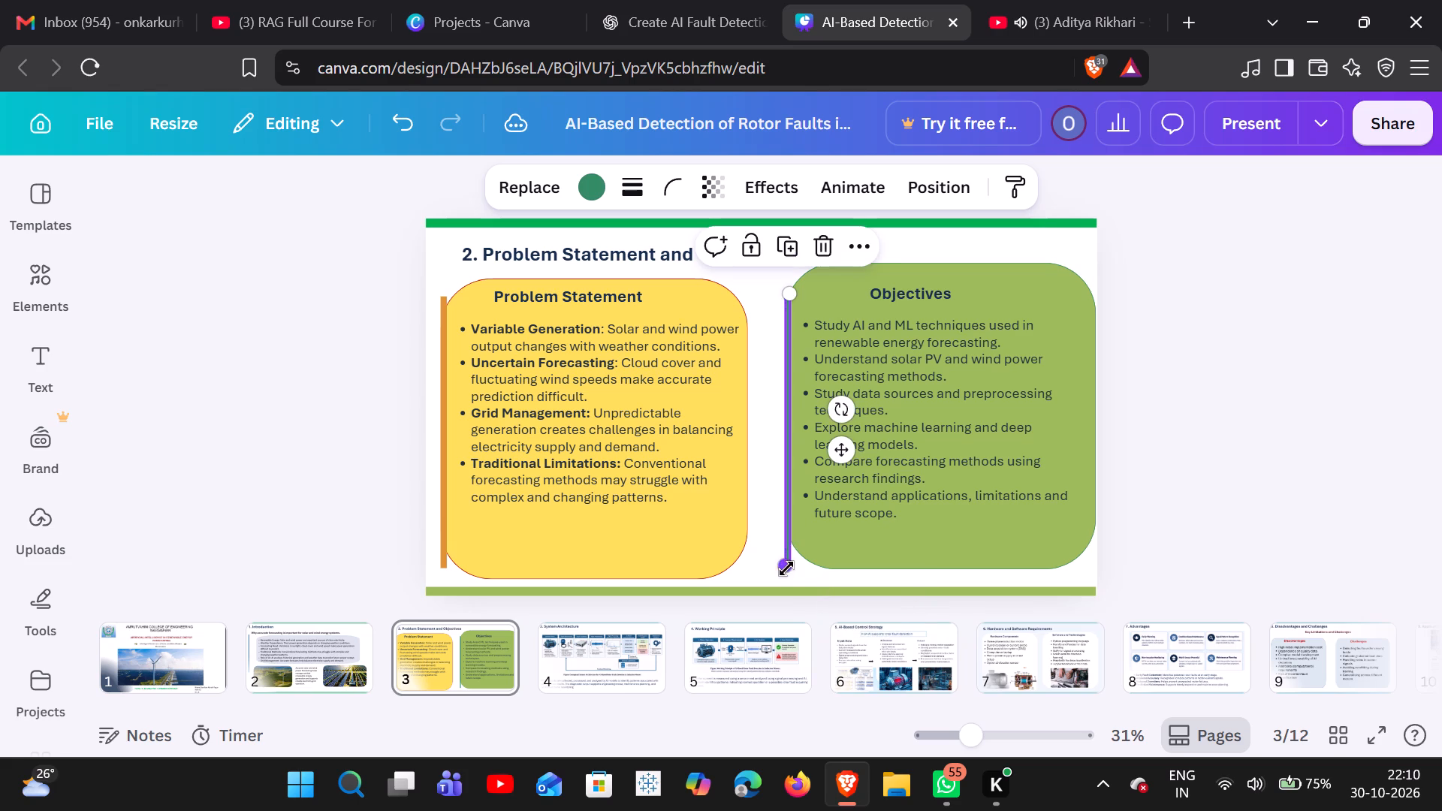
{"action": "left_click_drag", "start_coordinate": [786, 567], "coordinate": [783, 551]}
{"action": "left_click", "coordinate": [771, 531]}
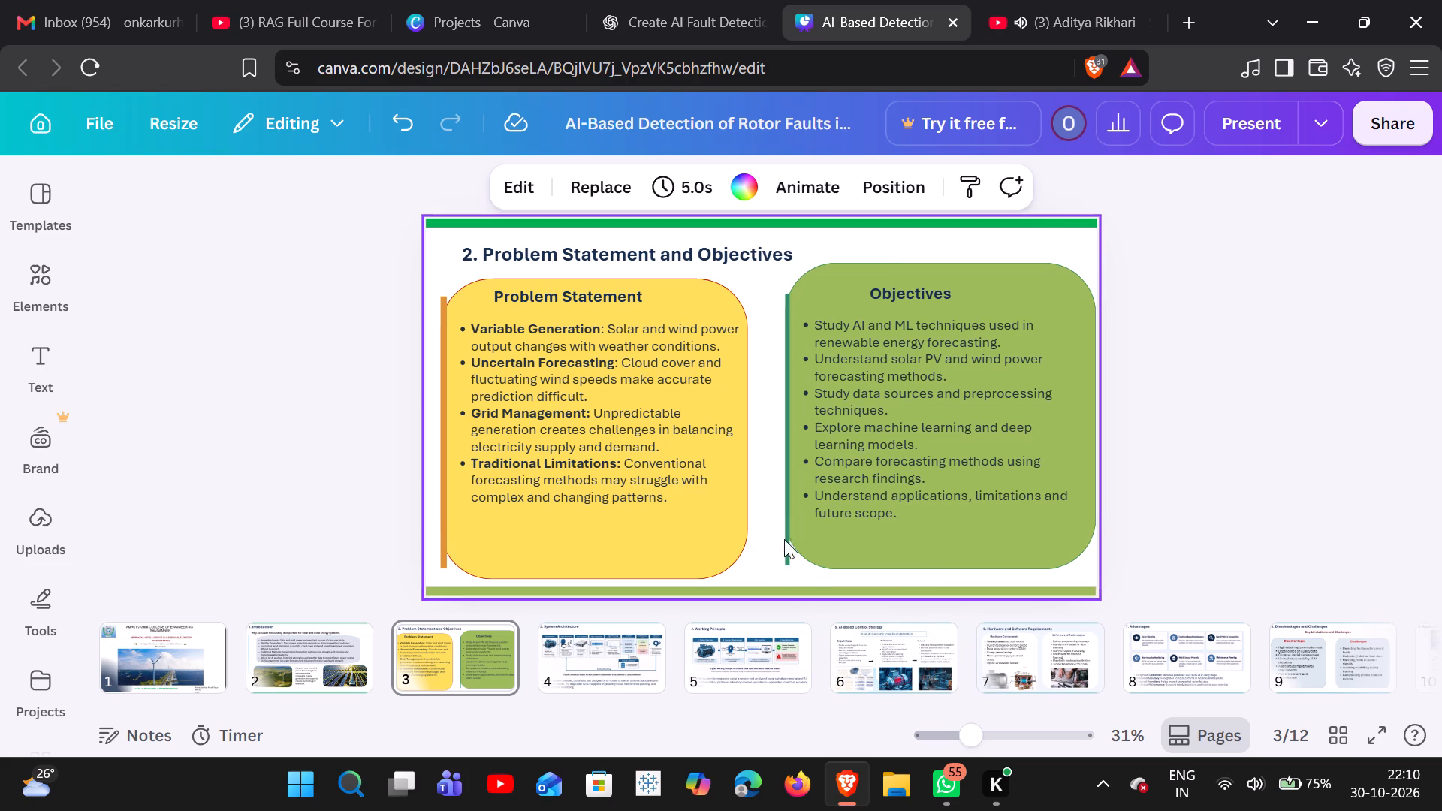
{"action": "left_click_drag", "start_coordinate": [444, 559], "coordinate": [444, 547]}
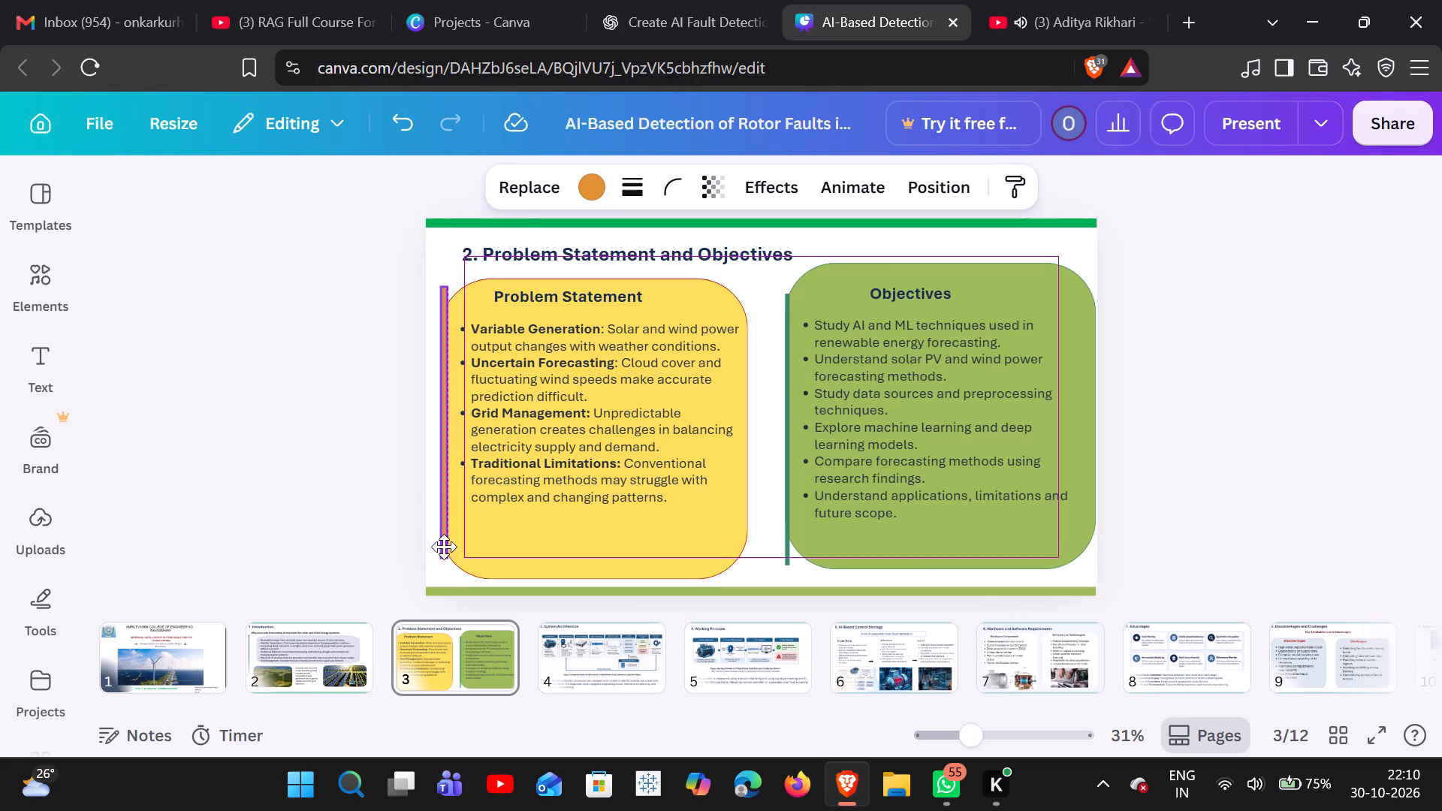
{"action": "left_click_drag", "start_coordinate": [444, 547], "coordinate": [445, 547]}
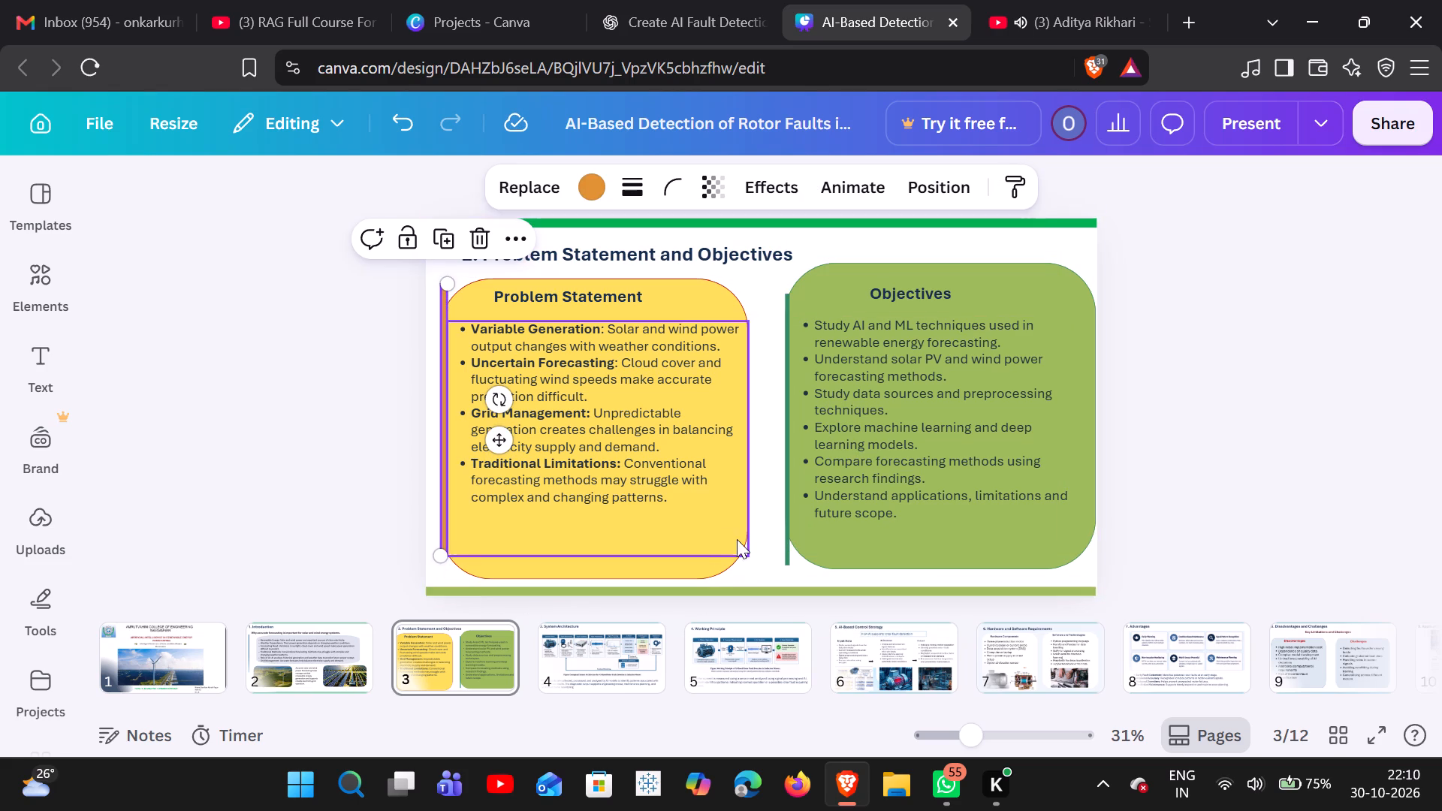
{"action": "left_click", "coordinate": [761, 514]}
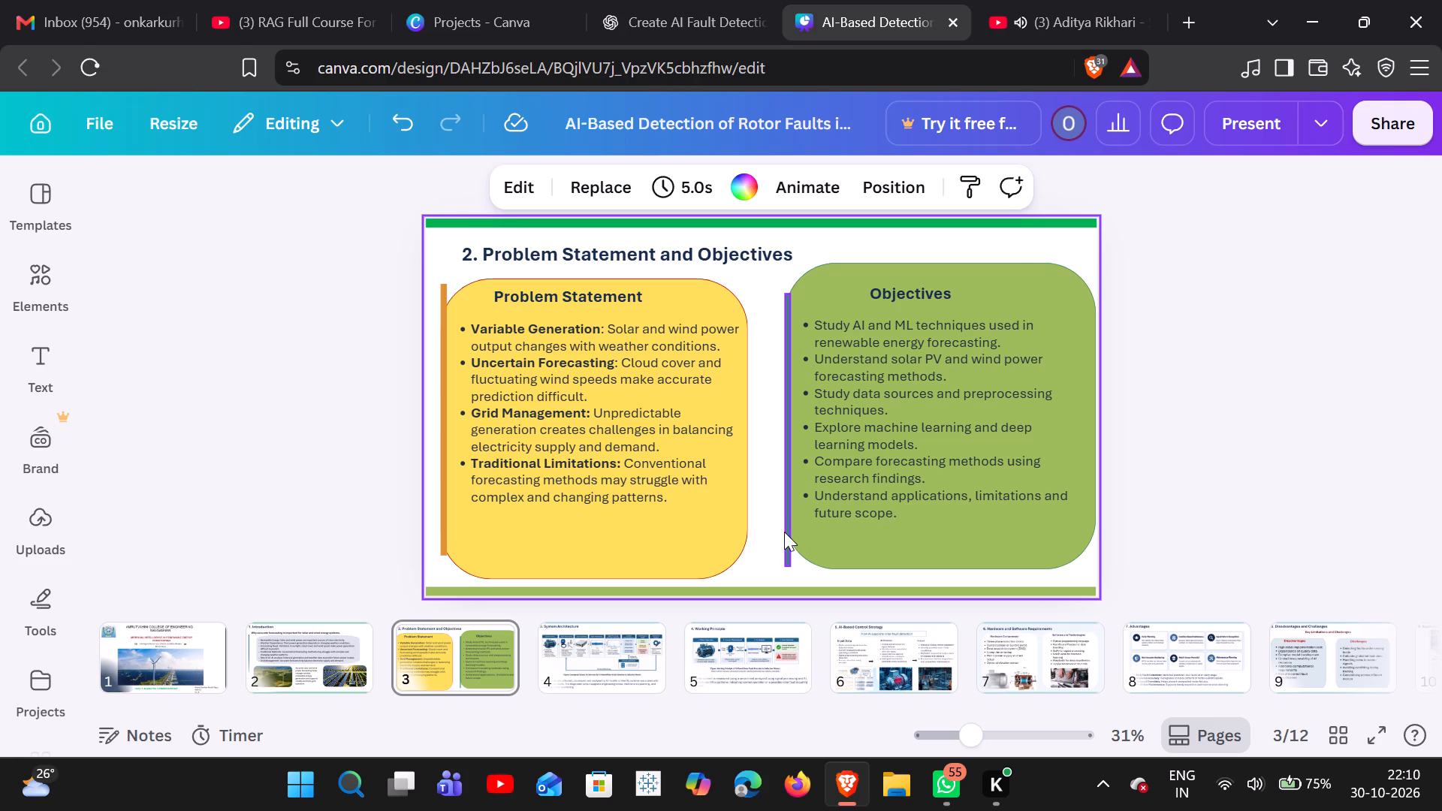
Shift the Objectives bullet text slightly right, away from the green accent bar.
{"action": "left_click_drag", "start_coordinate": [790, 539], "coordinate": [787, 521]}
{"action": "left_click", "coordinate": [773, 516]}
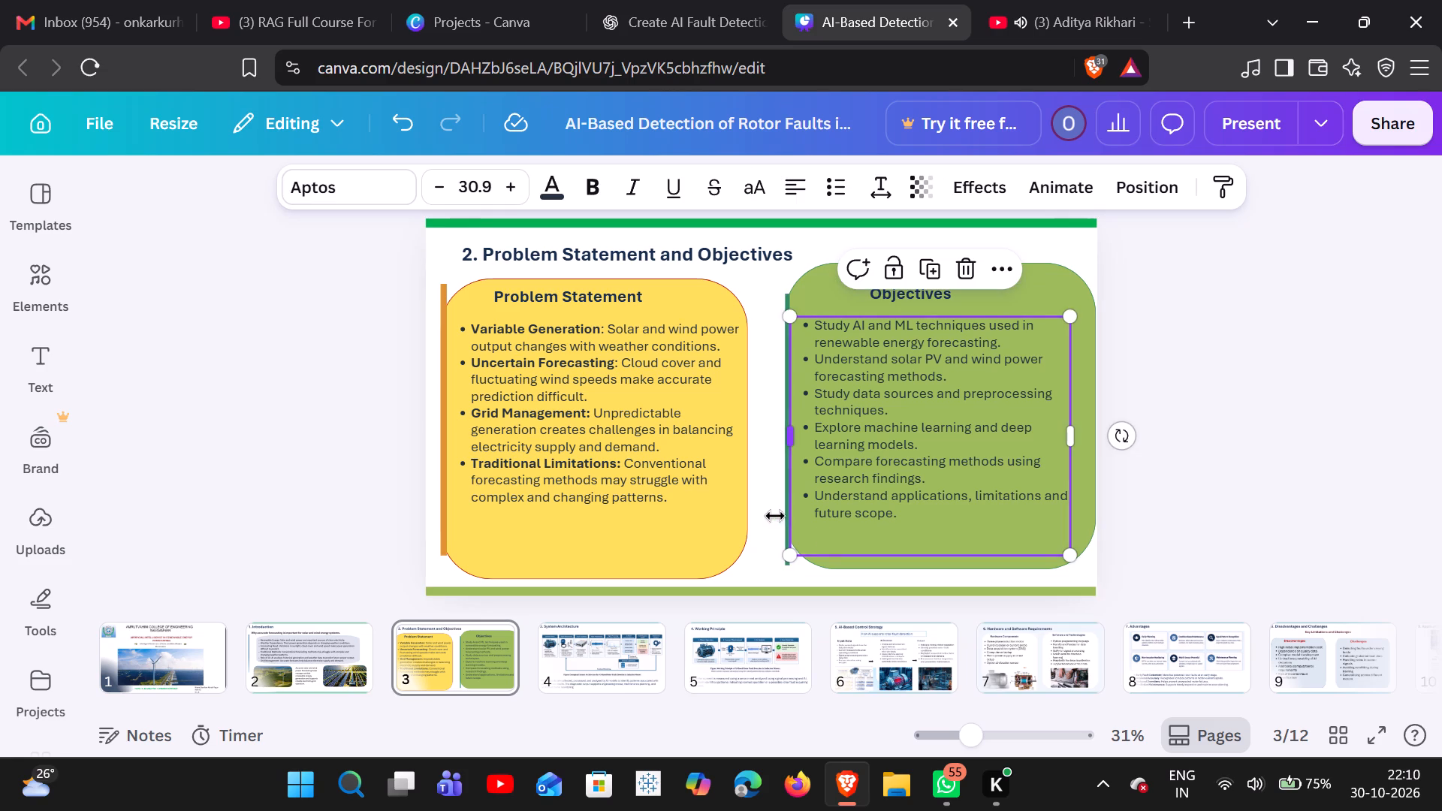
{"action": "left_click_drag", "start_coordinate": [952, 517], "coordinate": [959, 515]}
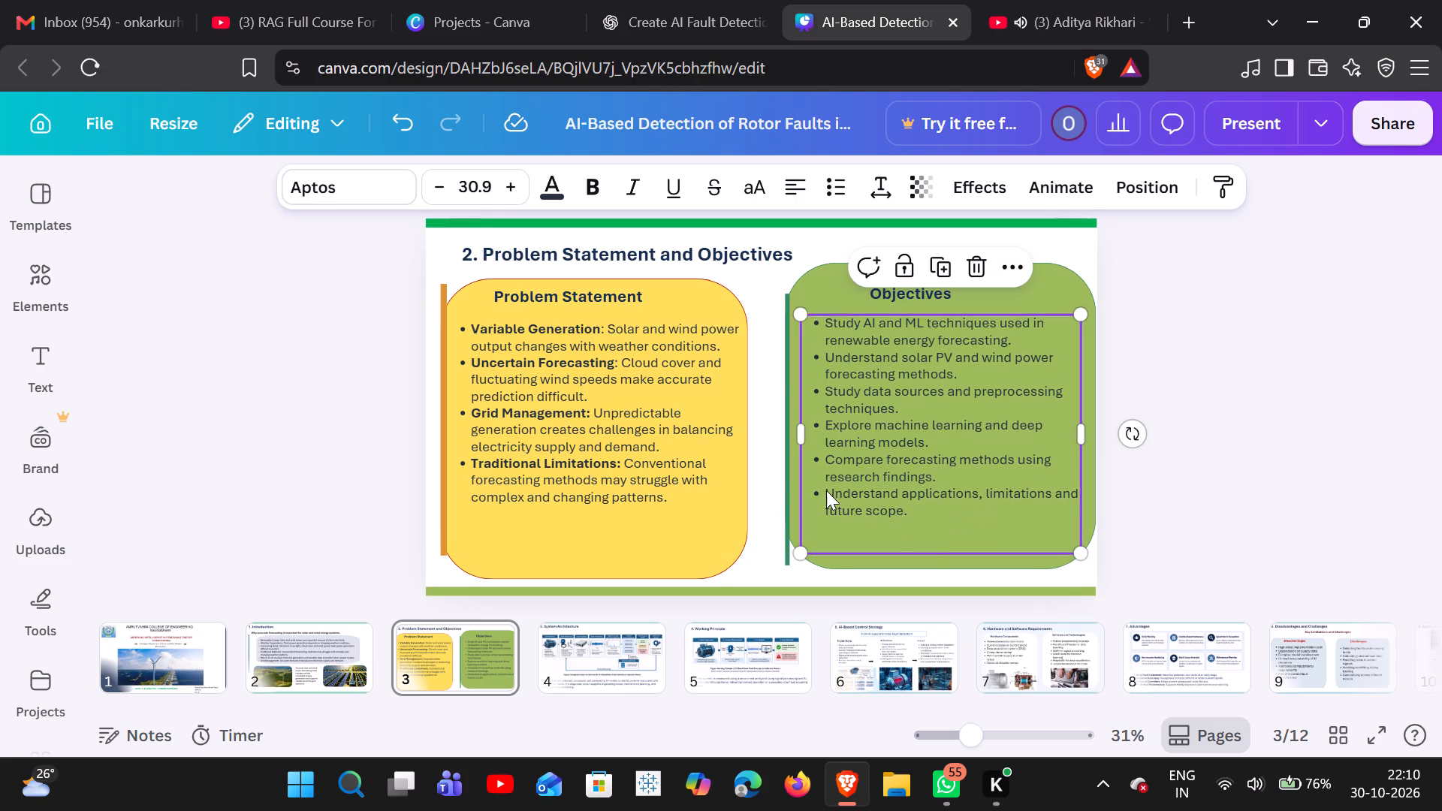
{"action": "left_click", "coordinate": [772, 477]}
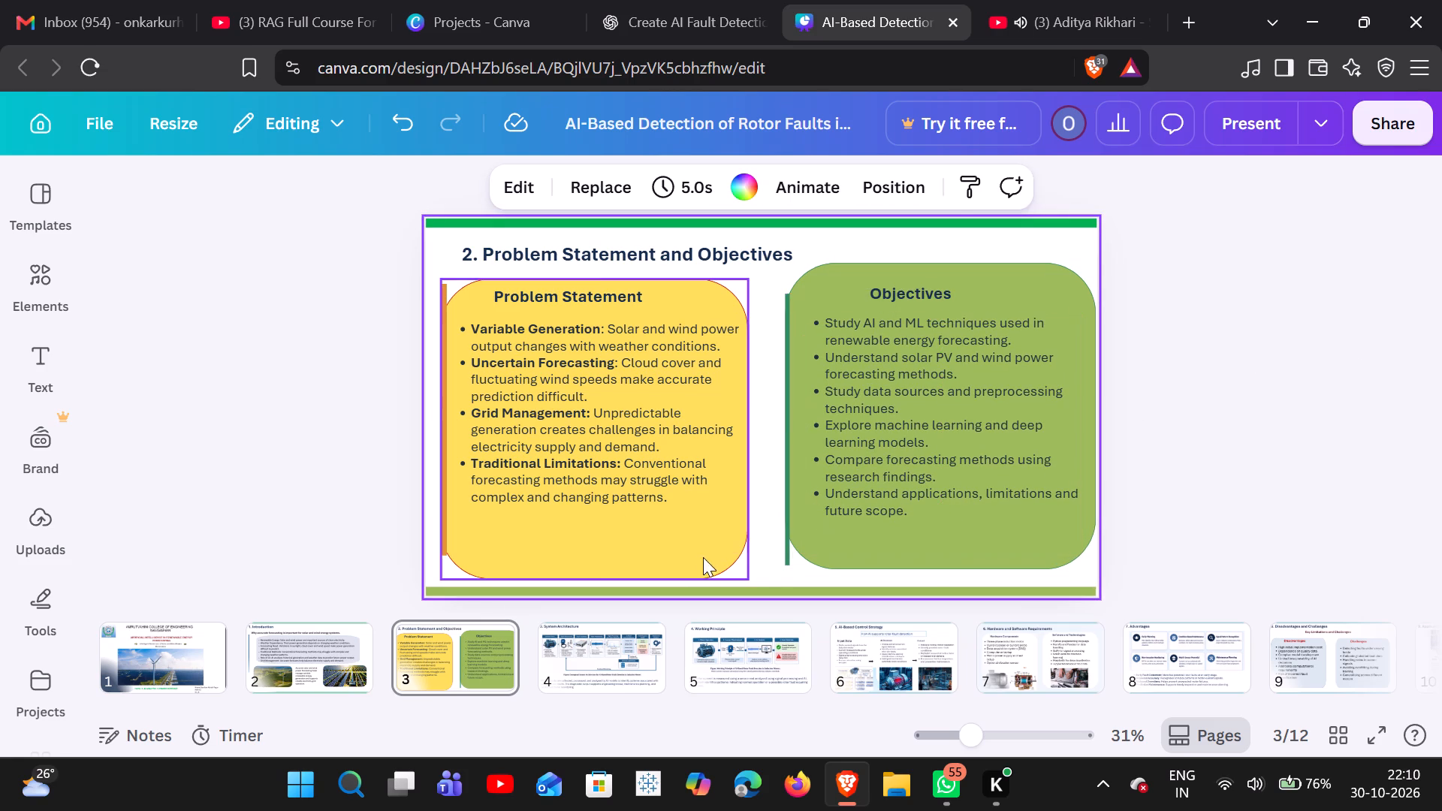
Move the Problem Statement card slightly up on the slide.
{"action": "left_click_drag", "start_coordinate": [674, 563], "coordinate": [670, 538]}
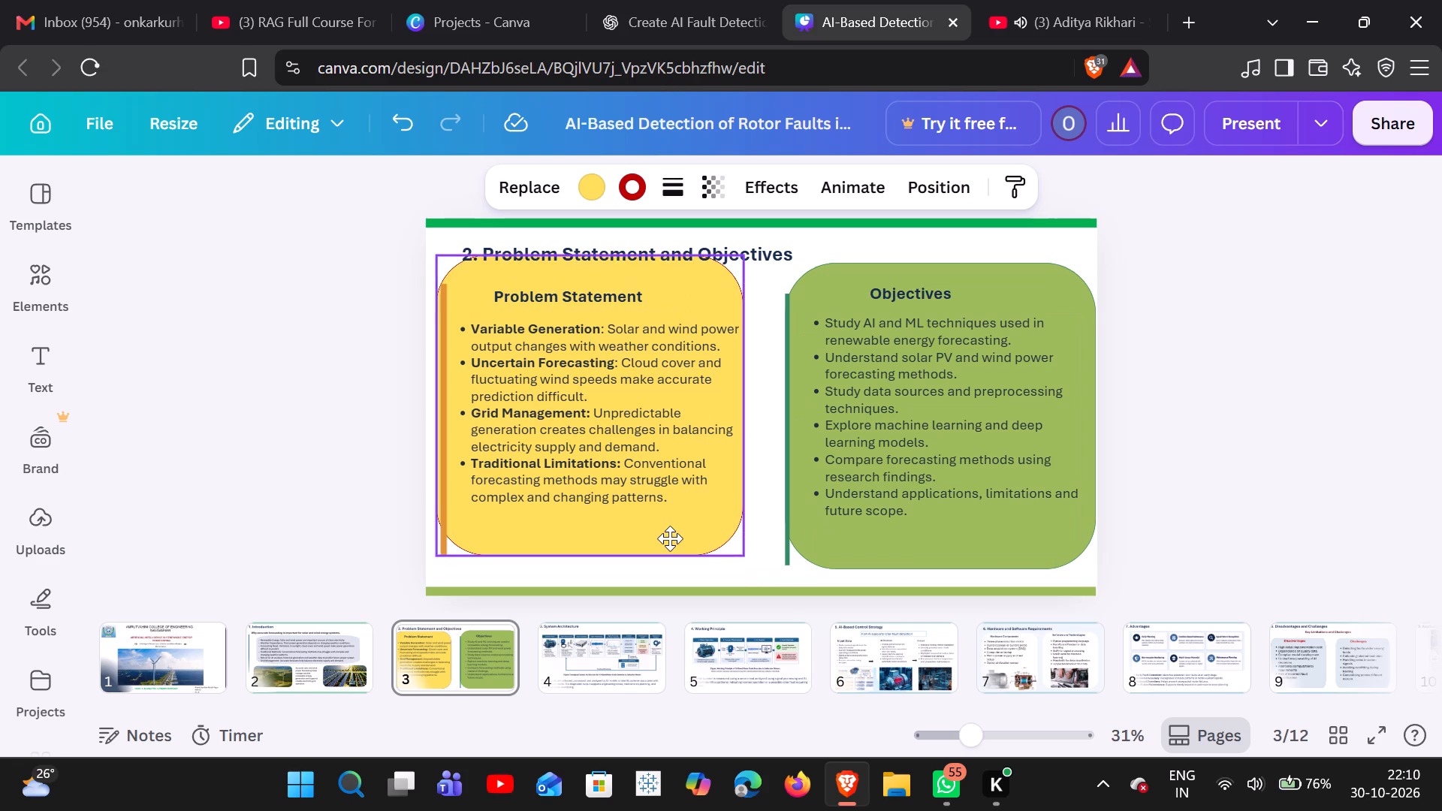
{"action": "left_click_drag", "start_coordinate": [670, 538], "coordinate": [674, 554]}
Change the colour of the horizontal bar at the slide's bottom edge to teal.
{"action": "left_click", "coordinate": [888, 594]}
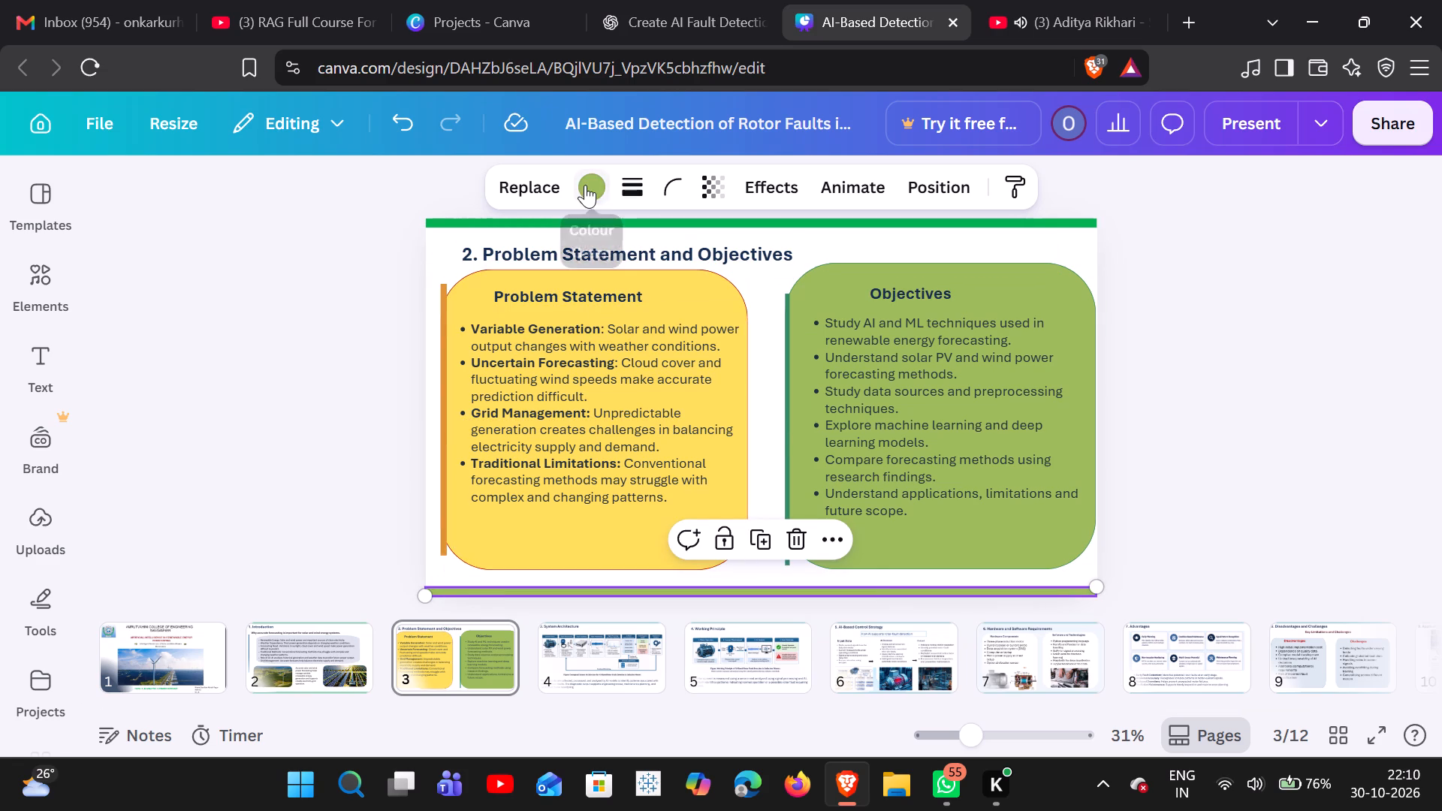
{"action": "left_click", "coordinate": [585, 185]}
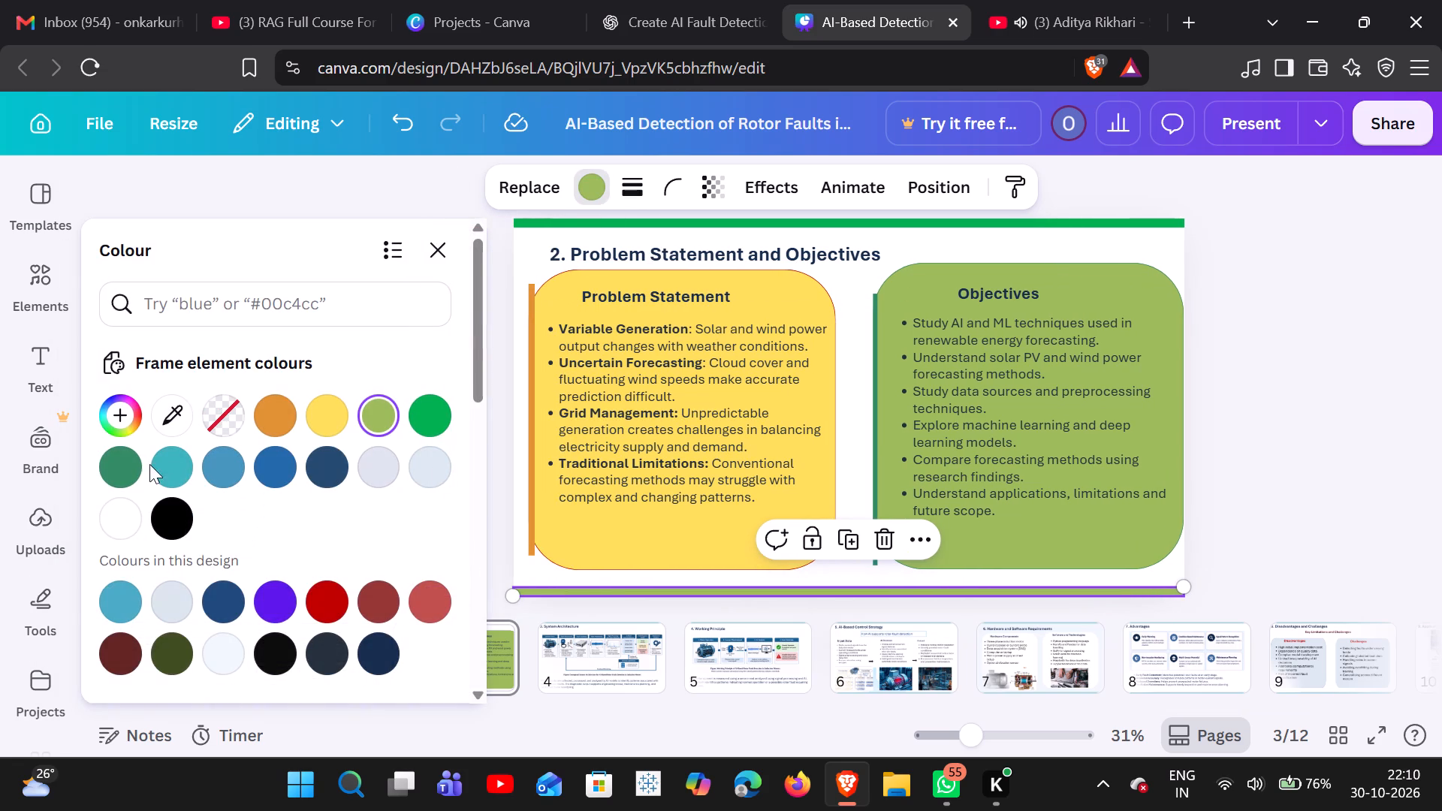
{"action": "left_click", "coordinate": [170, 474]}
{"action": "left_click", "coordinate": [857, 273]}
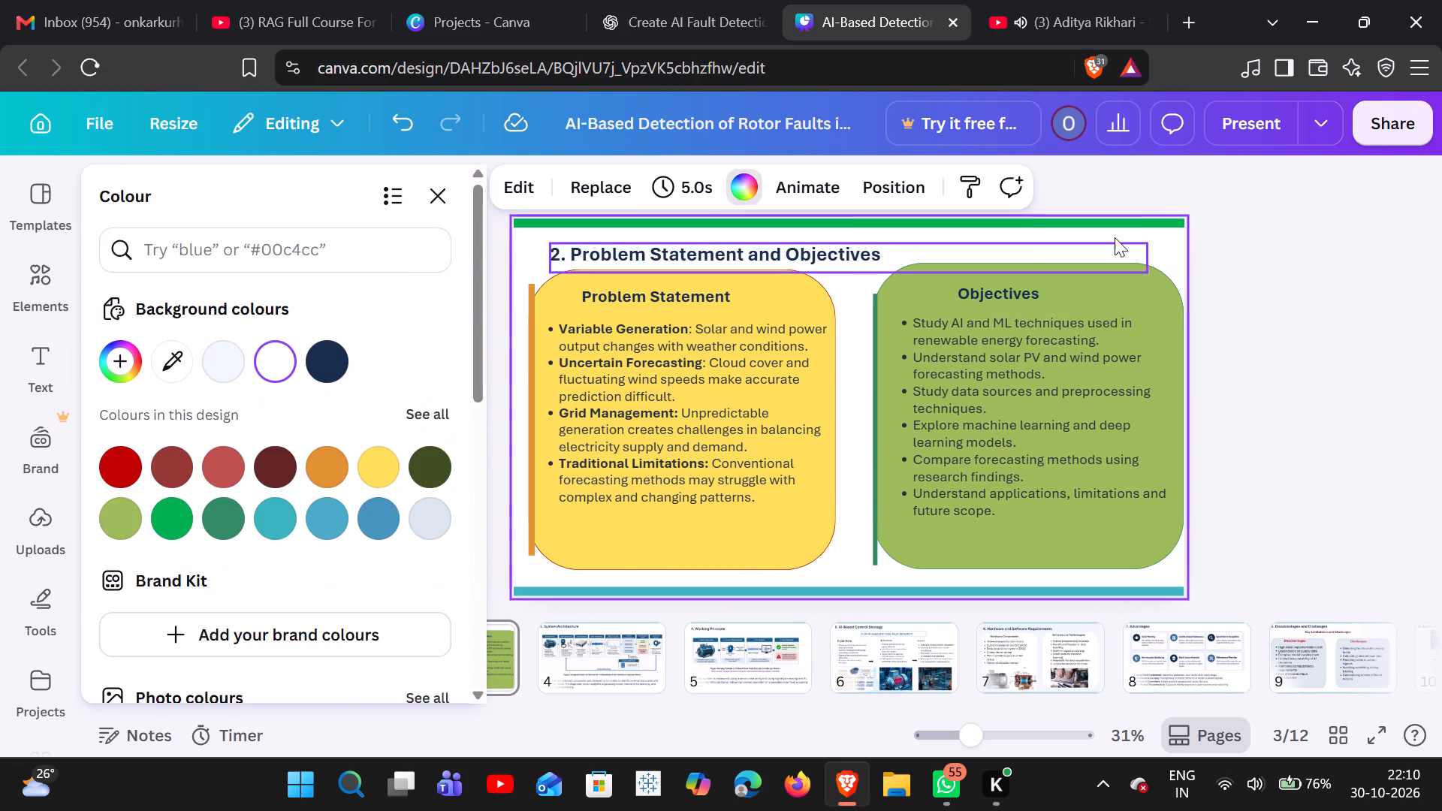
{"action": "left_click", "coordinate": [1441, 265]}
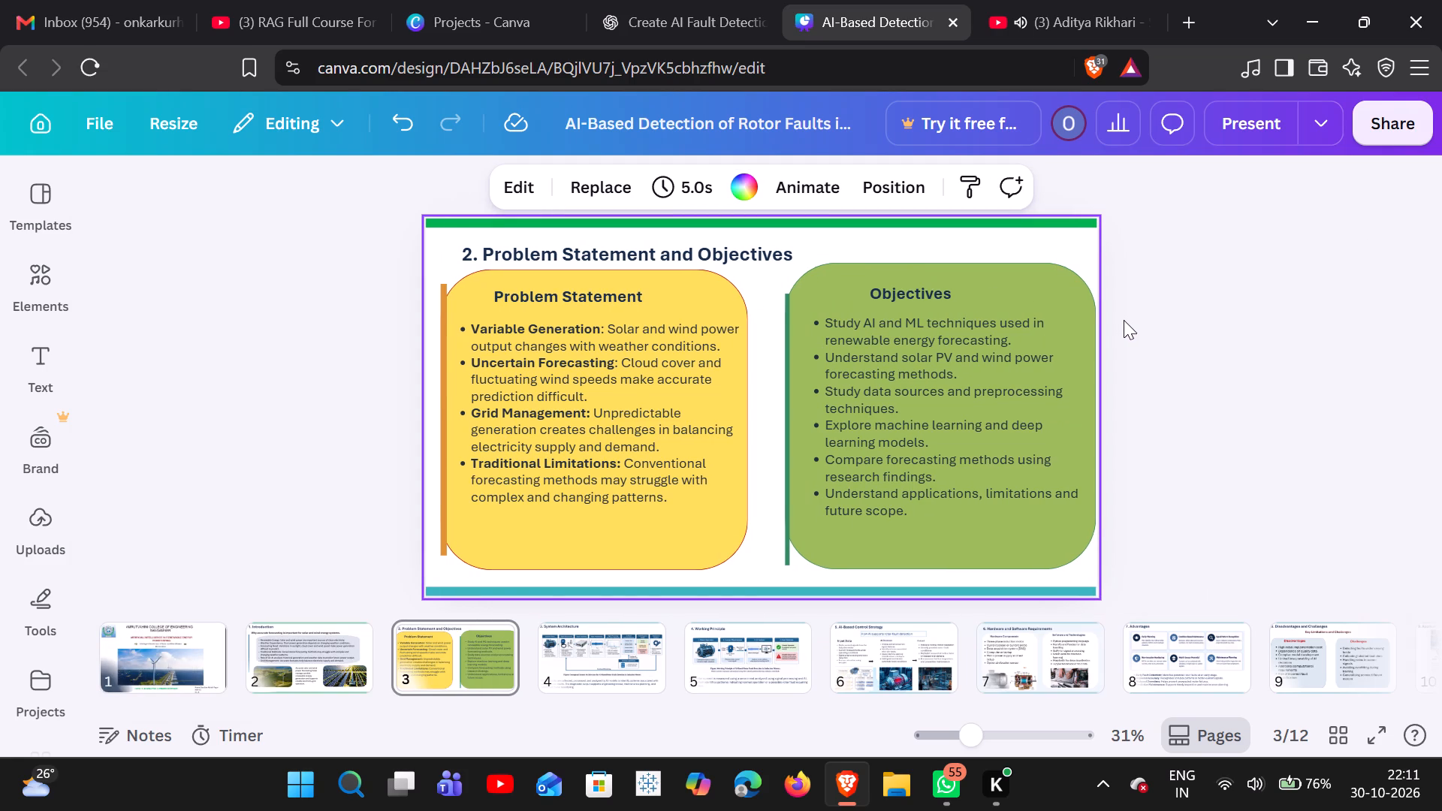
Set the fill of the Problem Statement card to pale blue.
{"action": "left_click", "coordinate": [614, 553]}
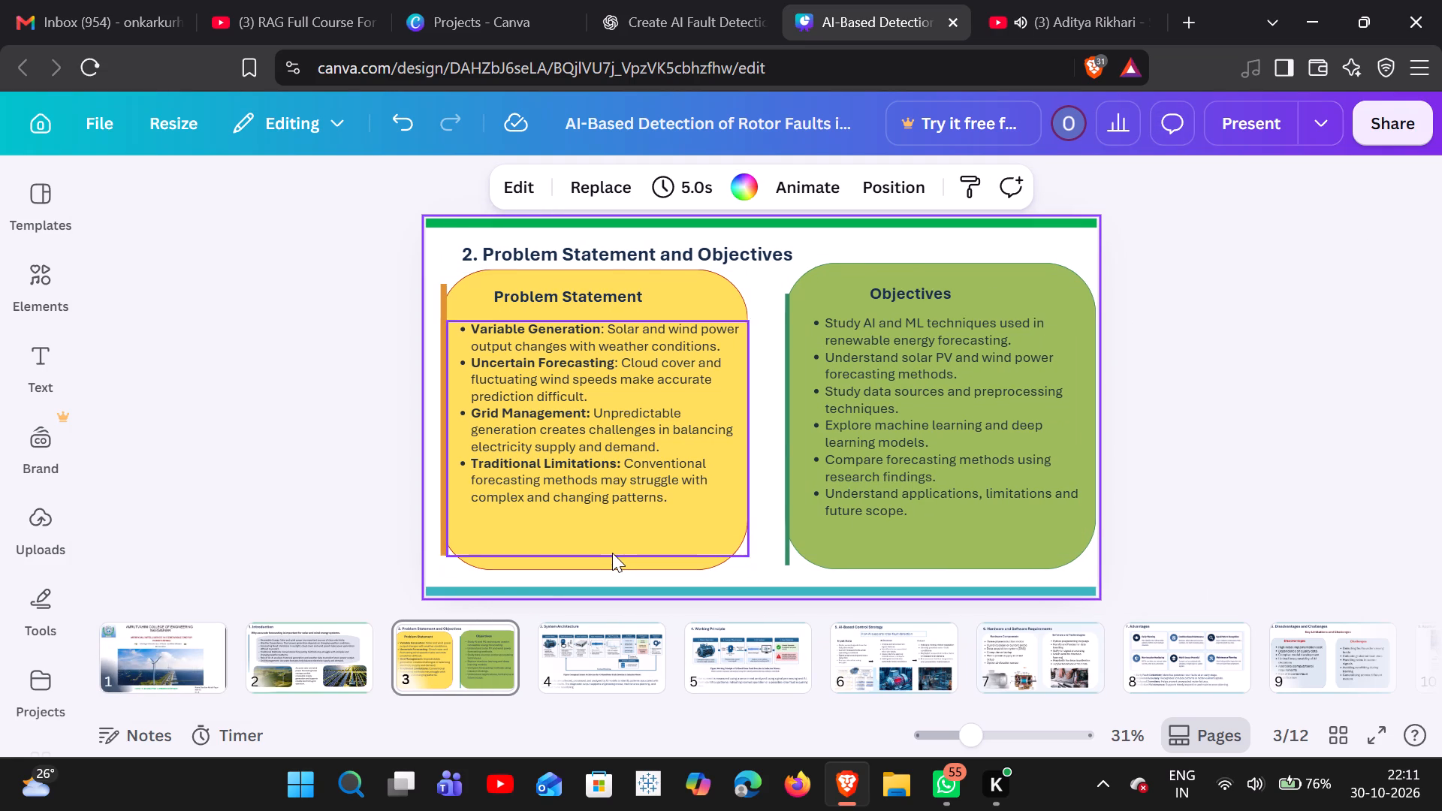
{"action": "left_click", "coordinate": [616, 559]}
{"action": "left_click", "coordinate": [592, 182]}
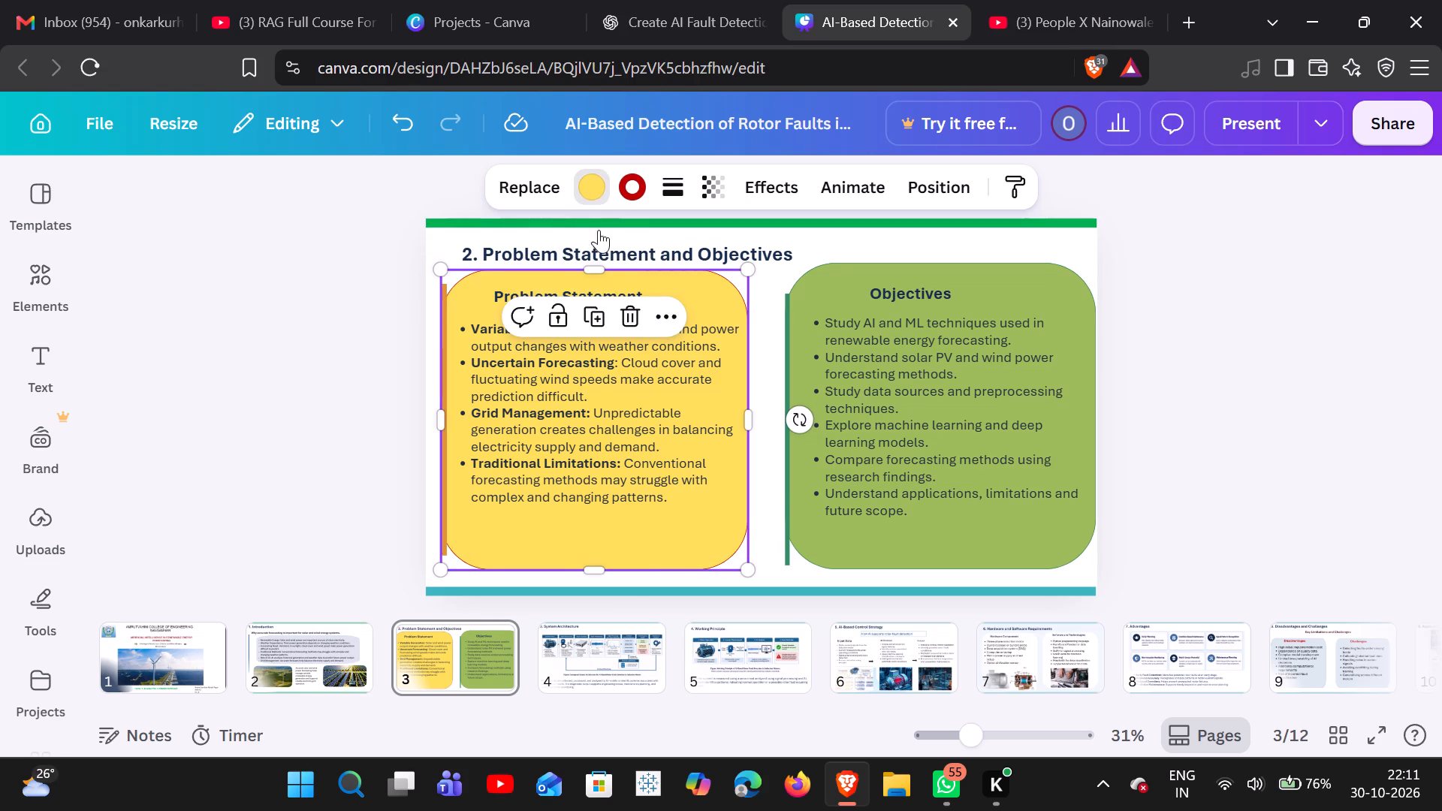
{"action": "left_click", "coordinate": [424, 470]}
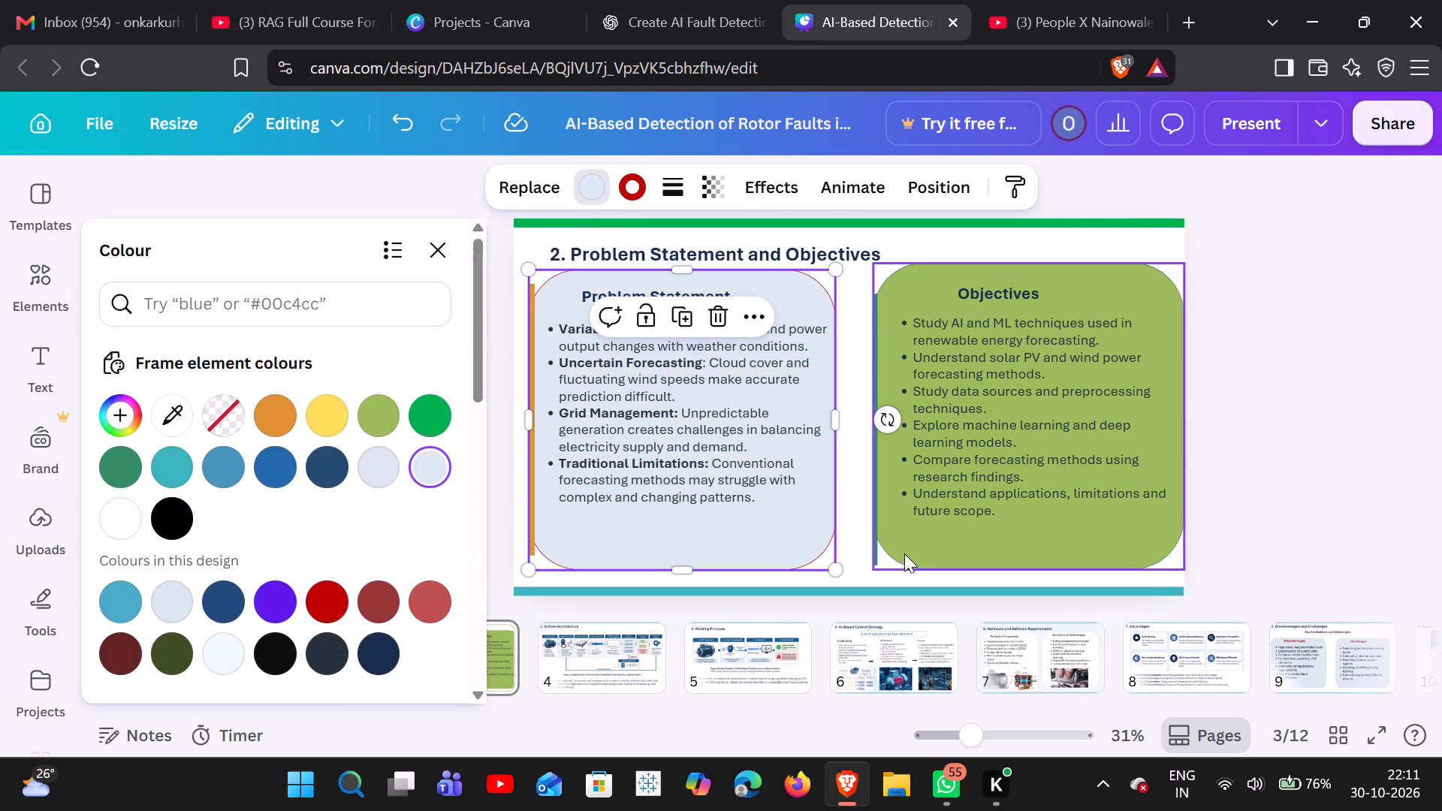
{"action": "left_click", "coordinate": [855, 496]}
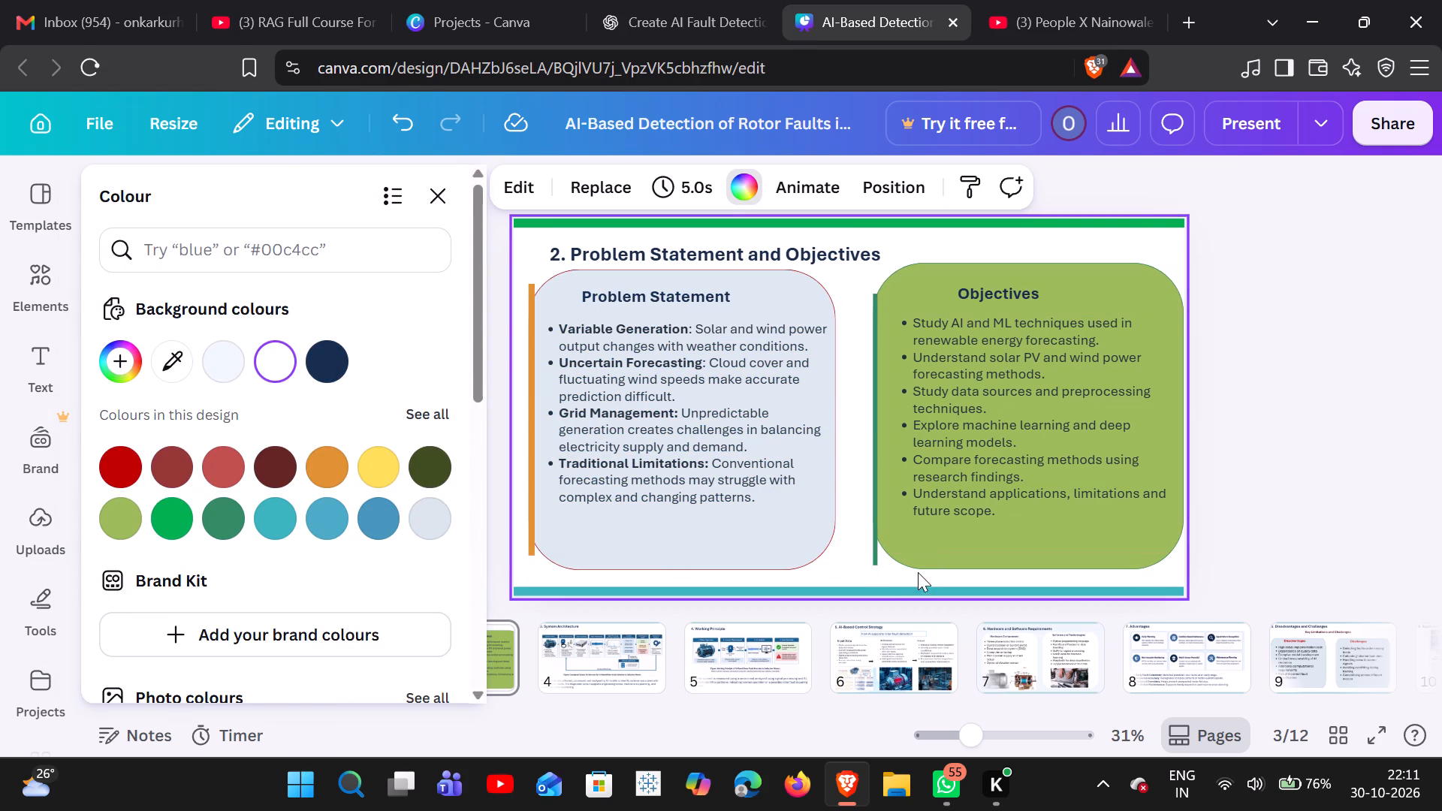
Try light blue #dde3ed on the Objectives card and set its fill to the same pale blue as the Problem Statement card.
{"action": "left_click", "coordinate": [909, 553]}
{"action": "left_click", "coordinate": [913, 555]}
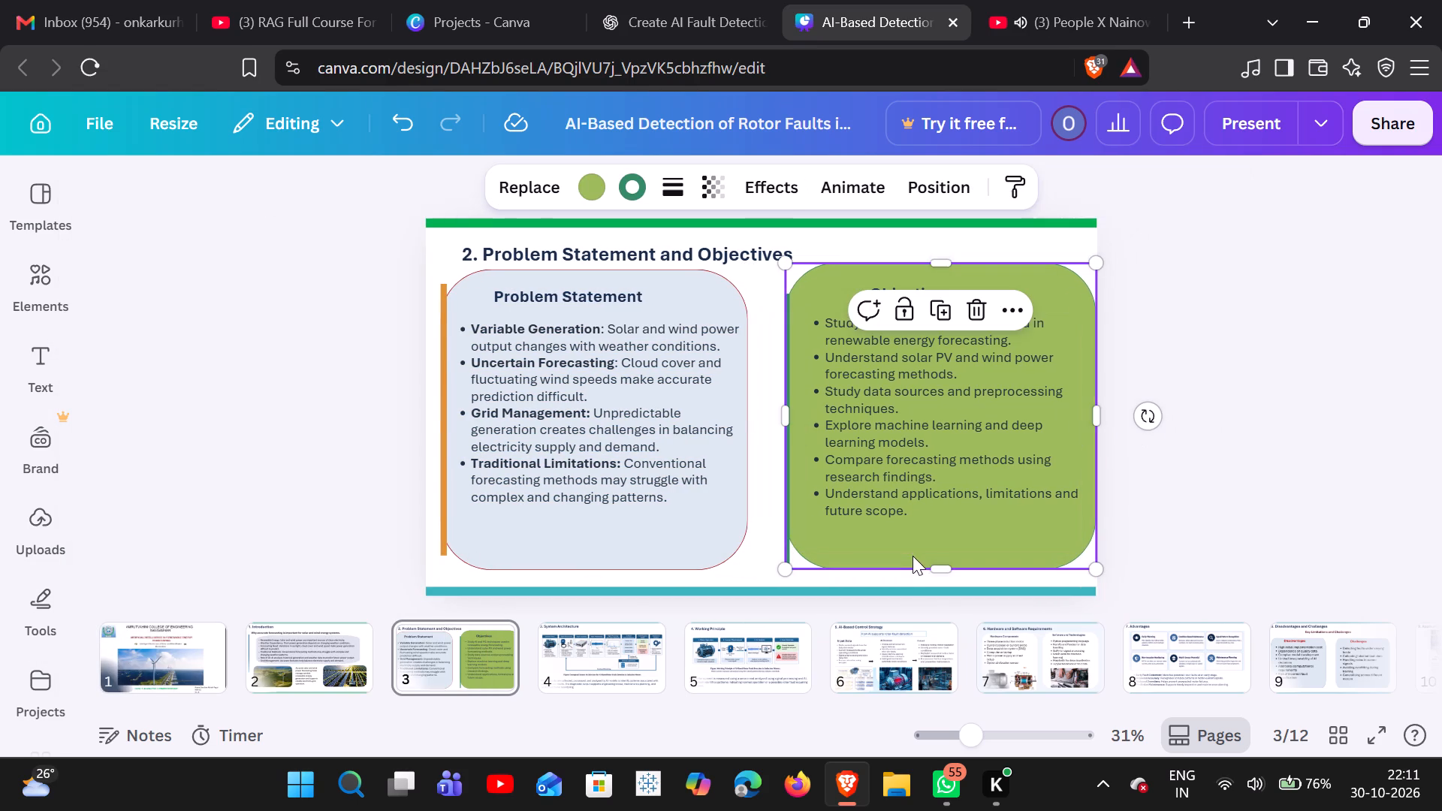
{"action": "left_click", "coordinate": [602, 189]}
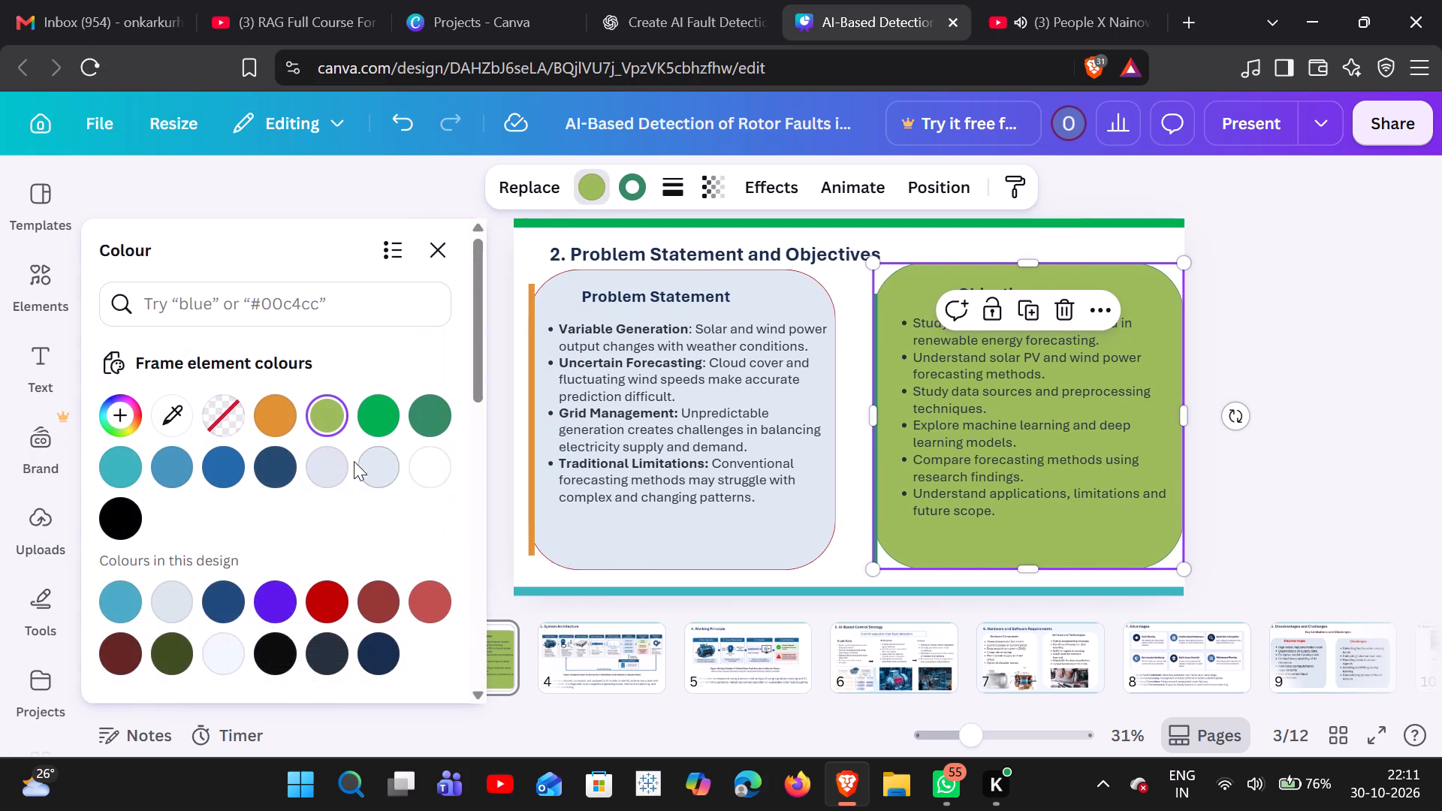
{"action": "left_click", "coordinate": [339, 463]}
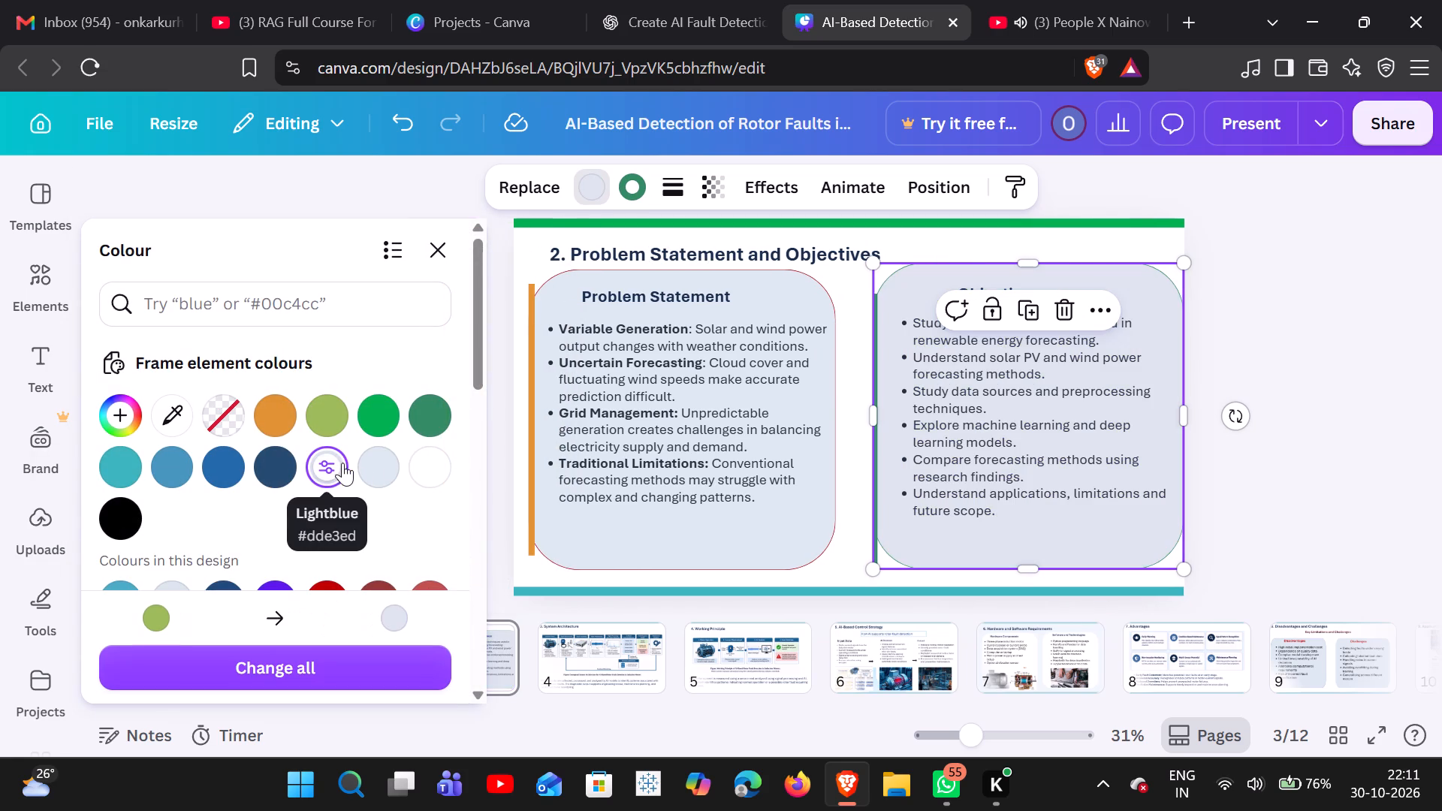
{"action": "left_click", "coordinate": [391, 474]}
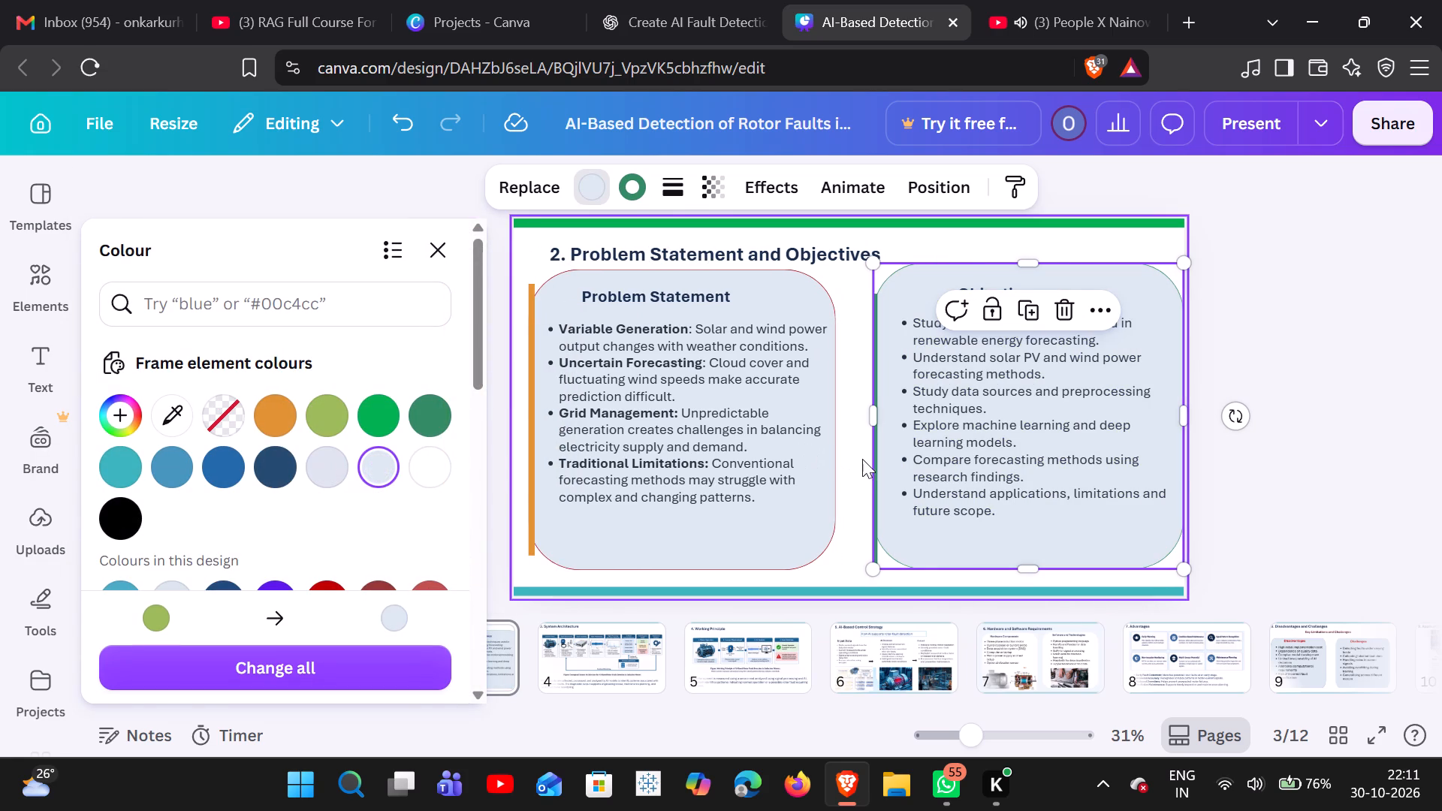
{"action": "left_click", "coordinate": [860, 458]}
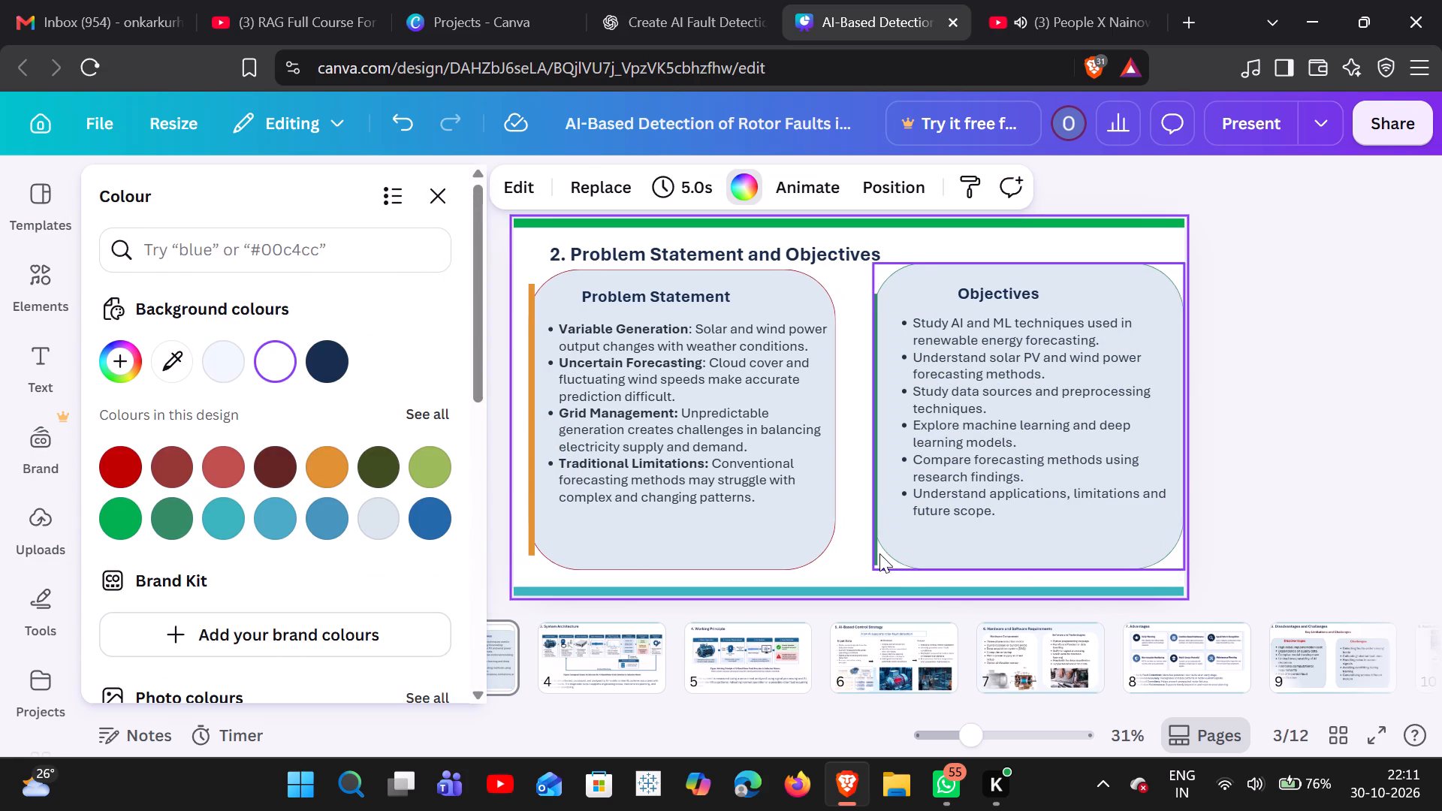
Enlarge the Objectives card and its green accent bar together from their lower-left corner, to a card height of about 894.
{"action": "left_click_drag", "start_coordinate": [872, 540], "coordinate": [886, 494]}
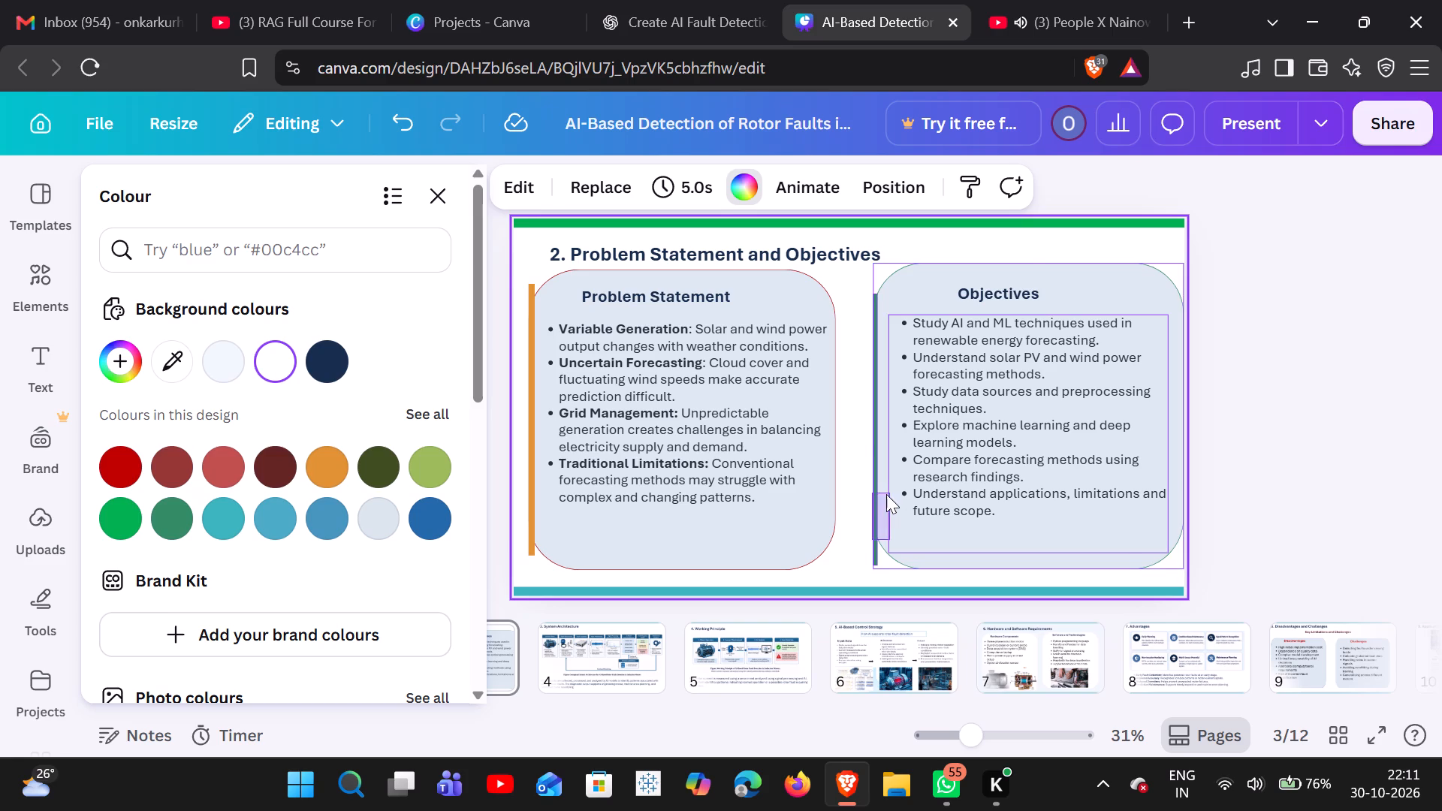
{"action": "left_click_drag", "start_coordinate": [886, 494], "coordinate": [882, 500]}
{"action": "left_click", "coordinate": [879, 549]}
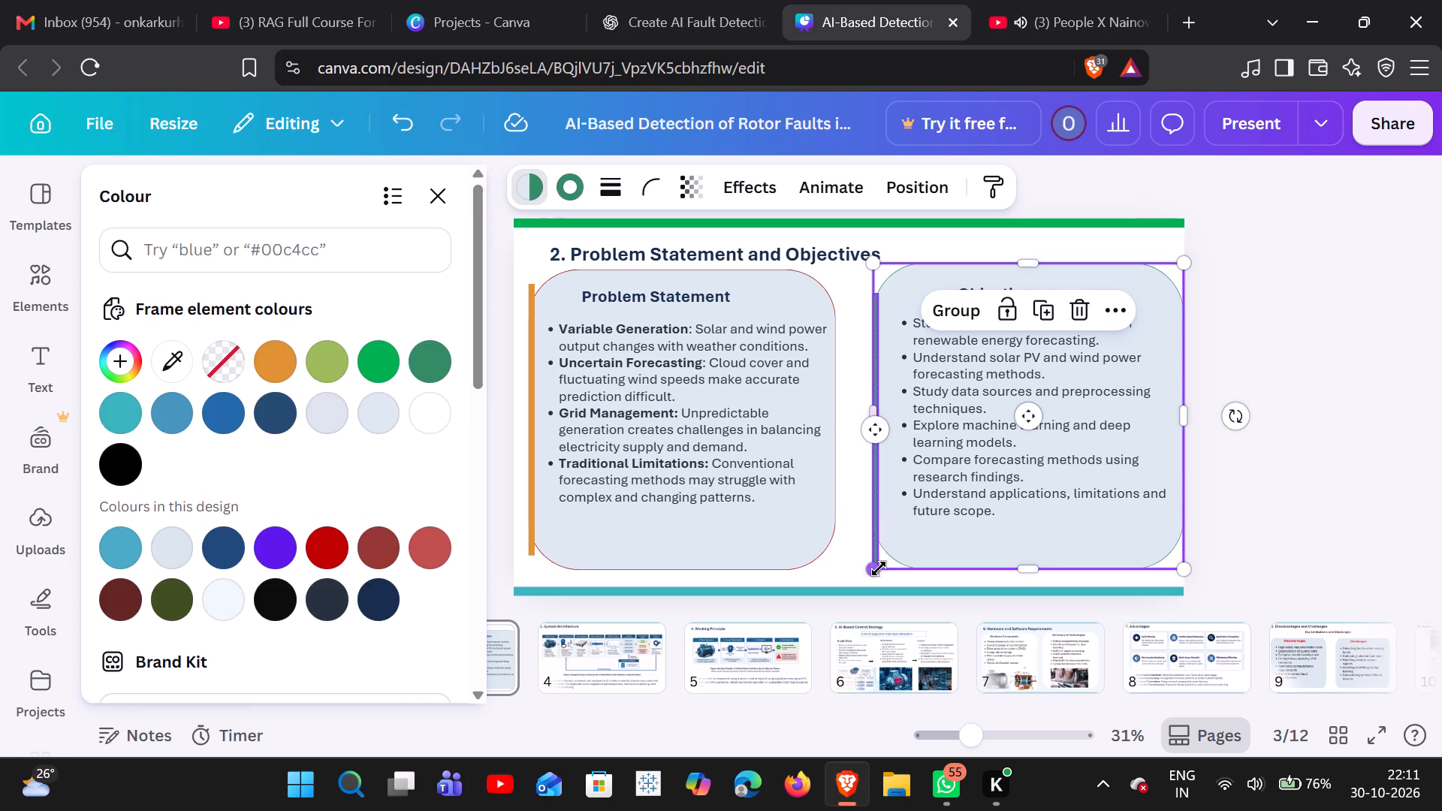
{"action": "left_click_drag", "start_coordinate": [879, 568], "coordinate": [906, 587]}
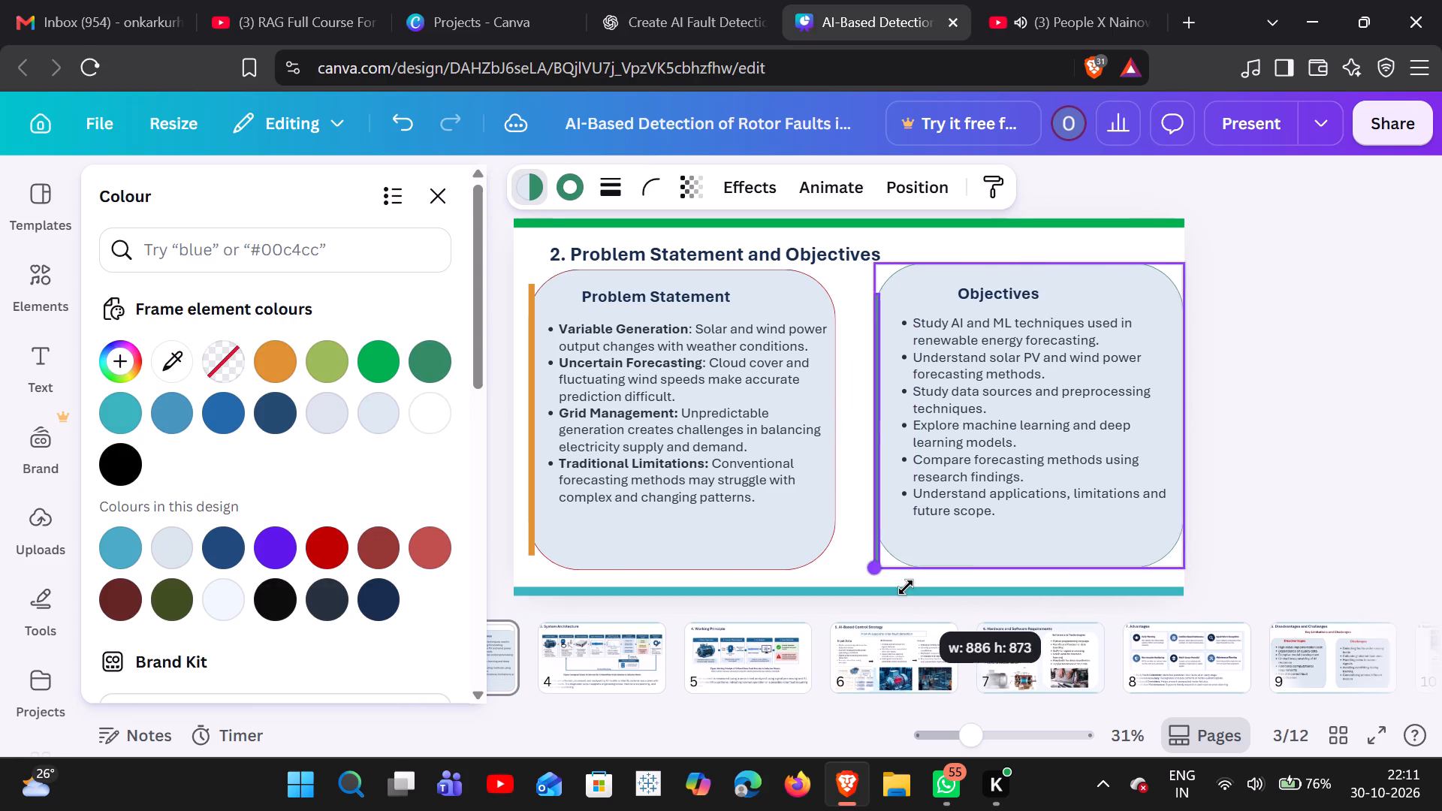
{"action": "left_click_drag", "start_coordinate": [906, 587], "coordinate": [899, 601]}
{"action": "left_click", "coordinate": [867, 513]}
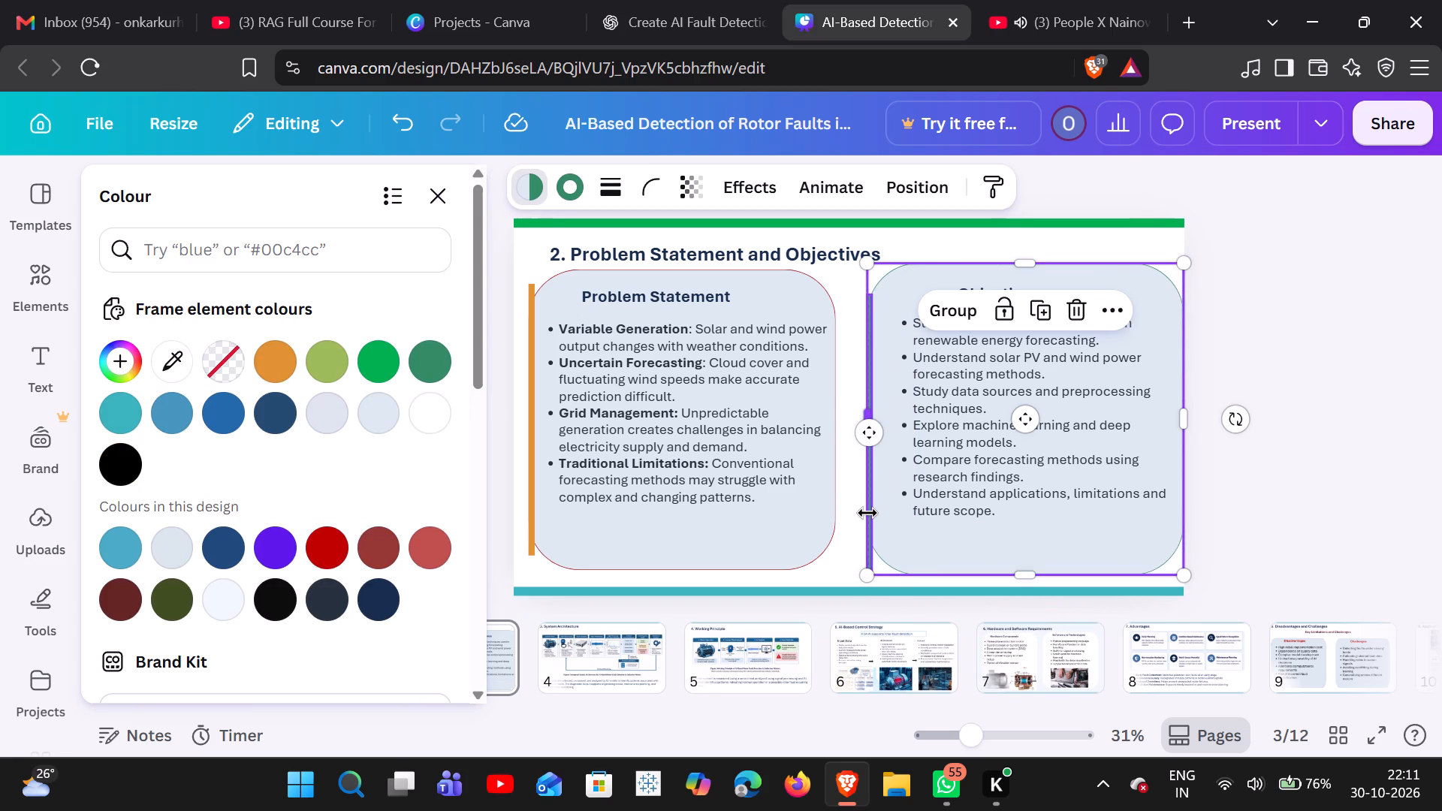
Nudge the Objectives card slightly right and move its green accent bar up against the card's left edge, level with the orange bar's lower end.
{"action": "left_click", "coordinate": [815, 591]}
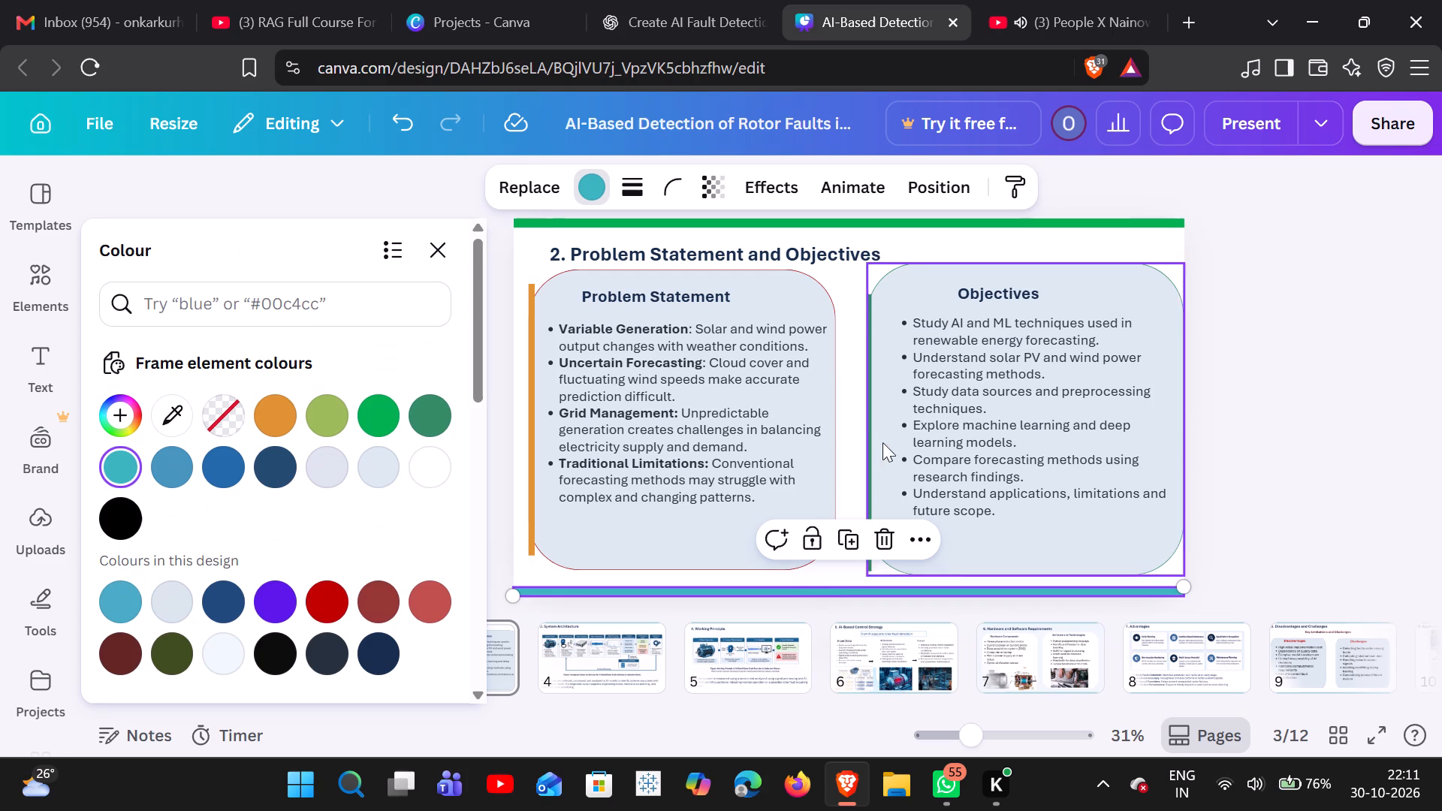
{"action": "left_click", "coordinate": [874, 309]}
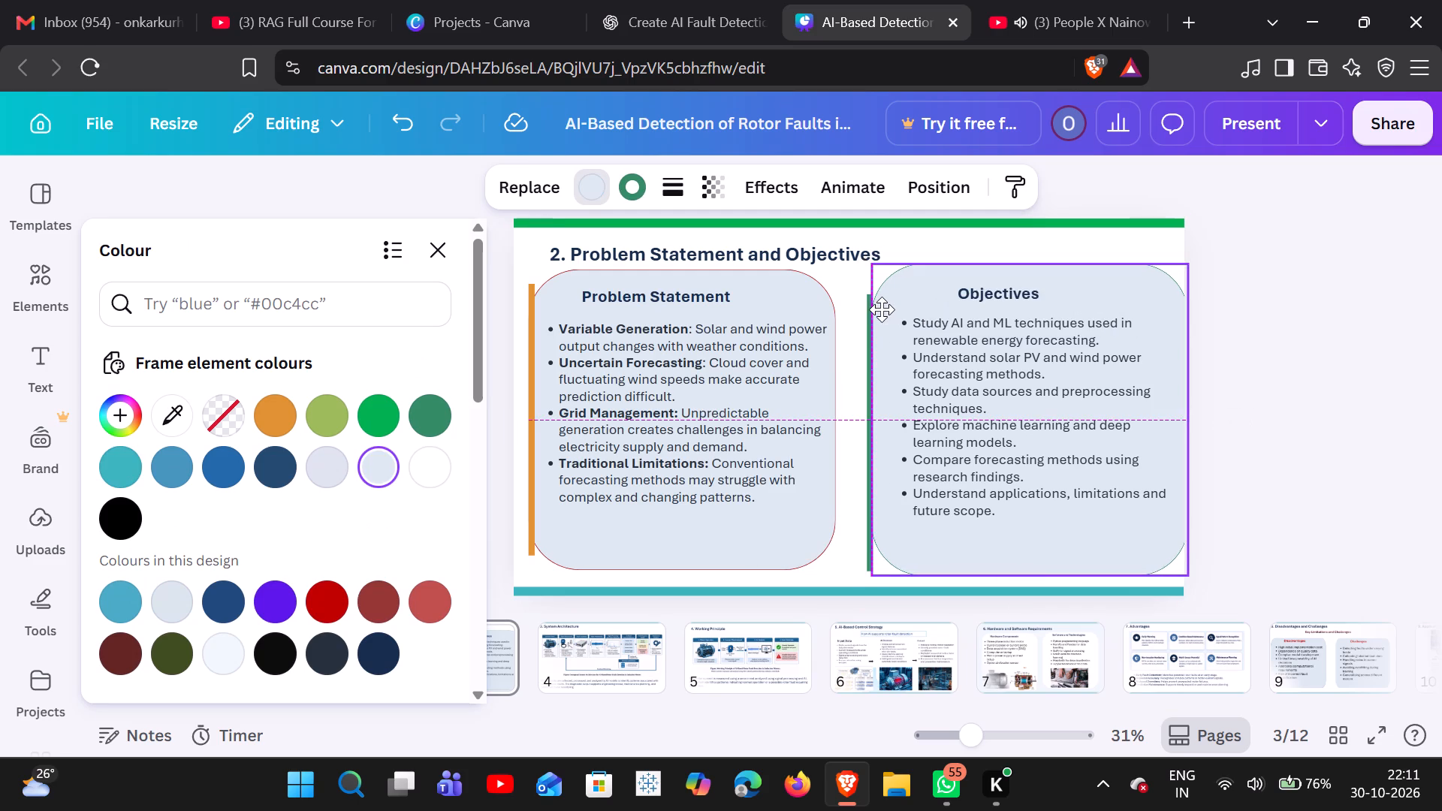
{"action": "left_click", "coordinate": [860, 290]}
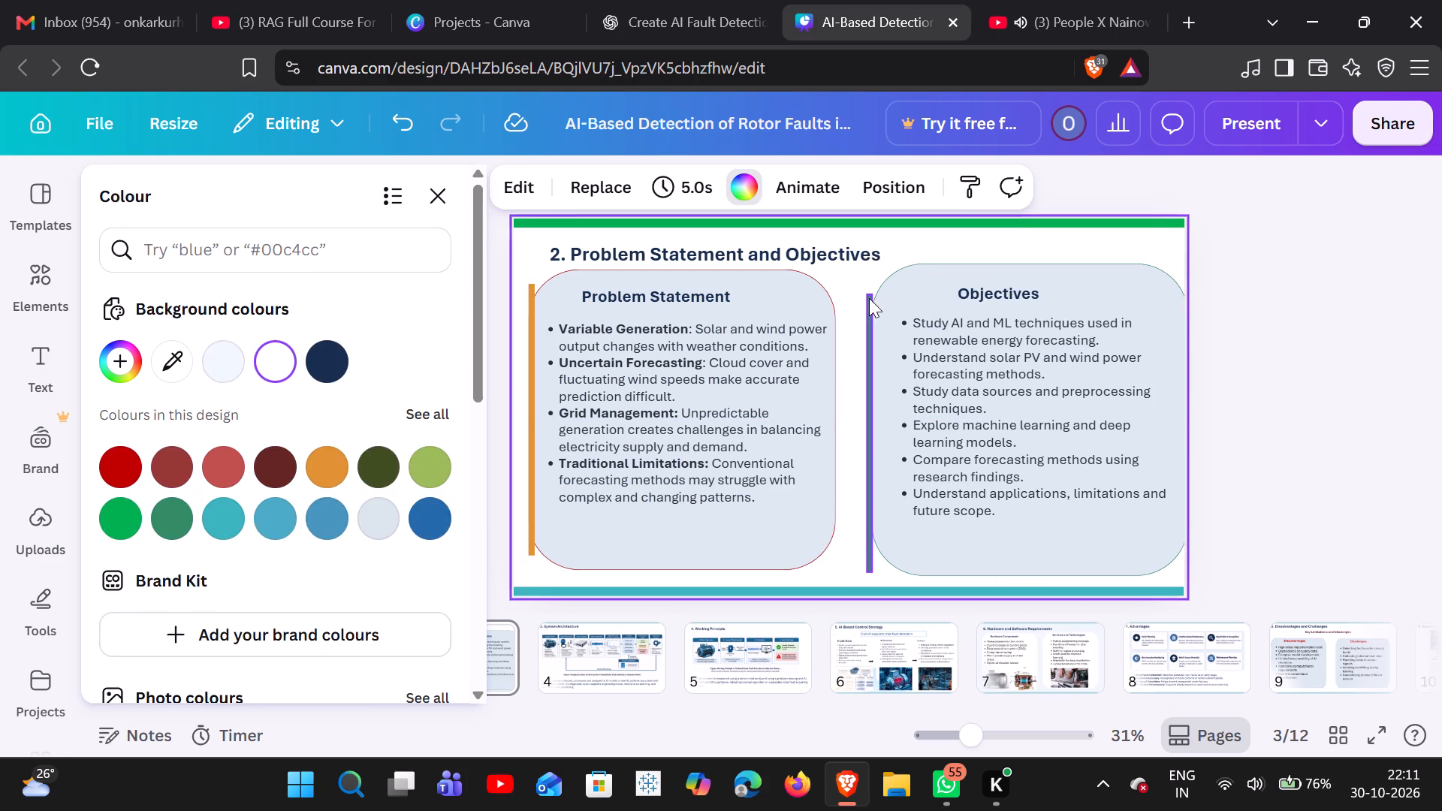
{"action": "left_click_drag", "start_coordinate": [869, 301], "coordinate": [878, 291]}
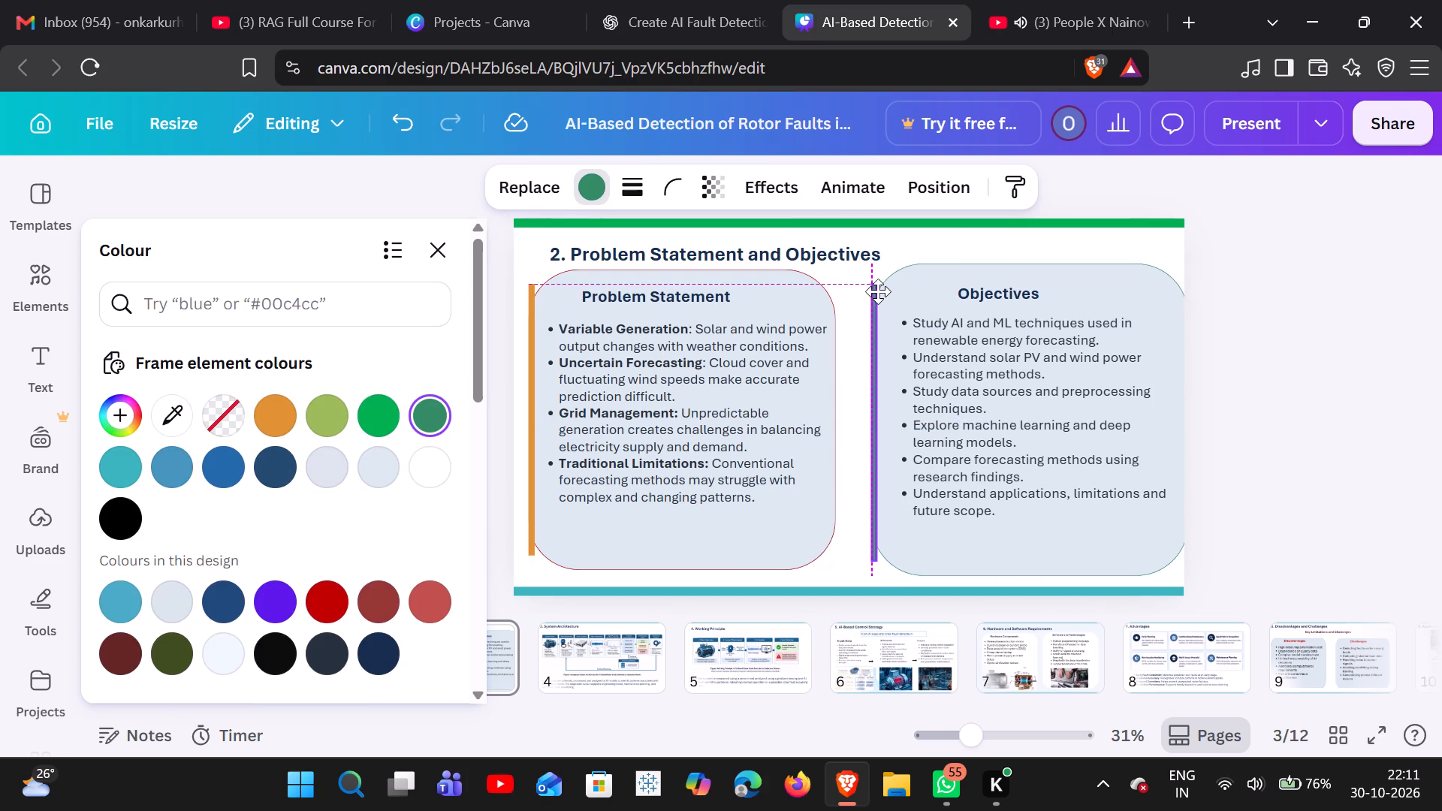
{"action": "left_click_drag", "start_coordinate": [878, 291], "coordinate": [874, 285]}
{"action": "left_click", "coordinate": [838, 503]}
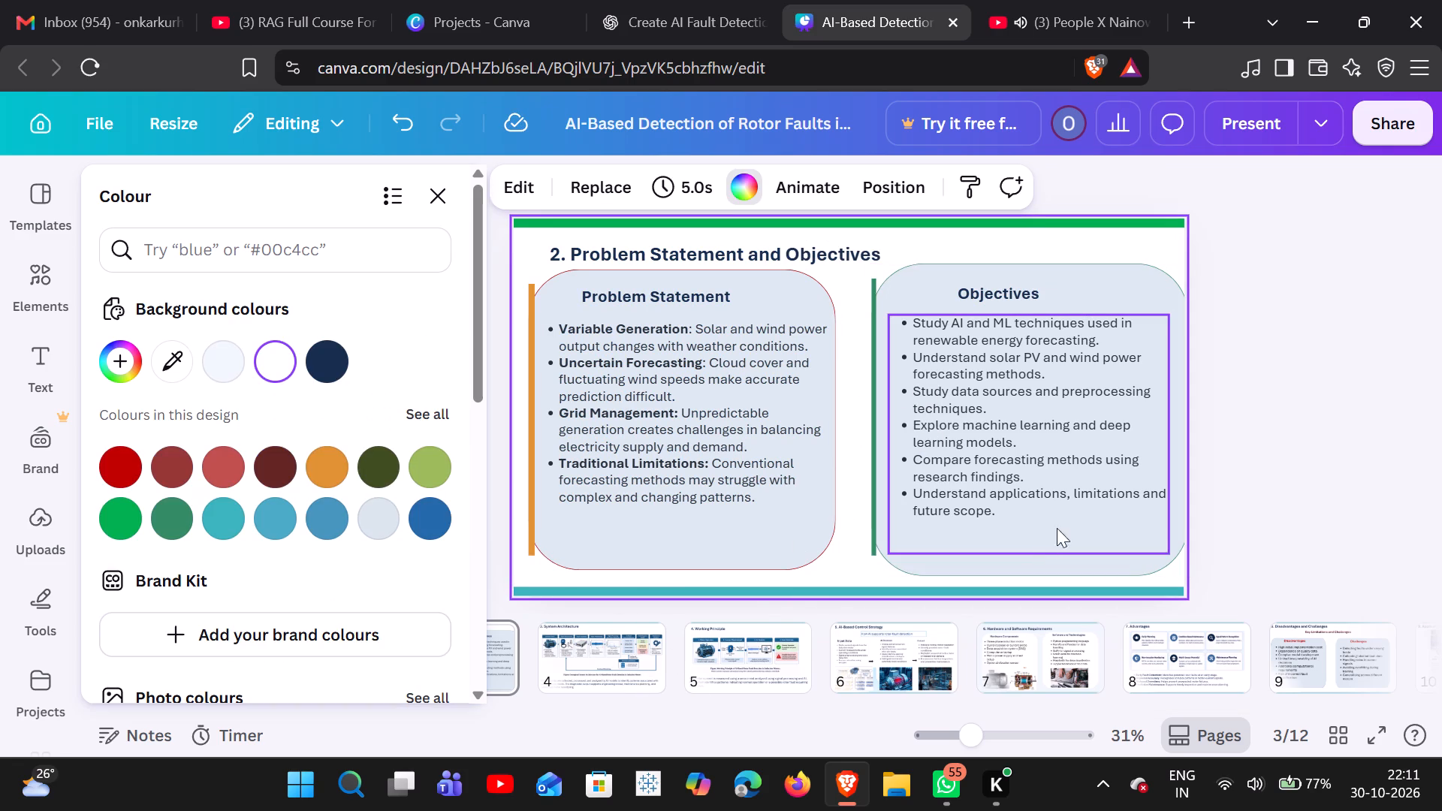
Narrow the Objectives card from its right edge to a width of about 850 so it stays within the slide.
{"action": "left_click", "coordinate": [1192, 387]}
{"action": "left_click", "coordinate": [1173, 390]}
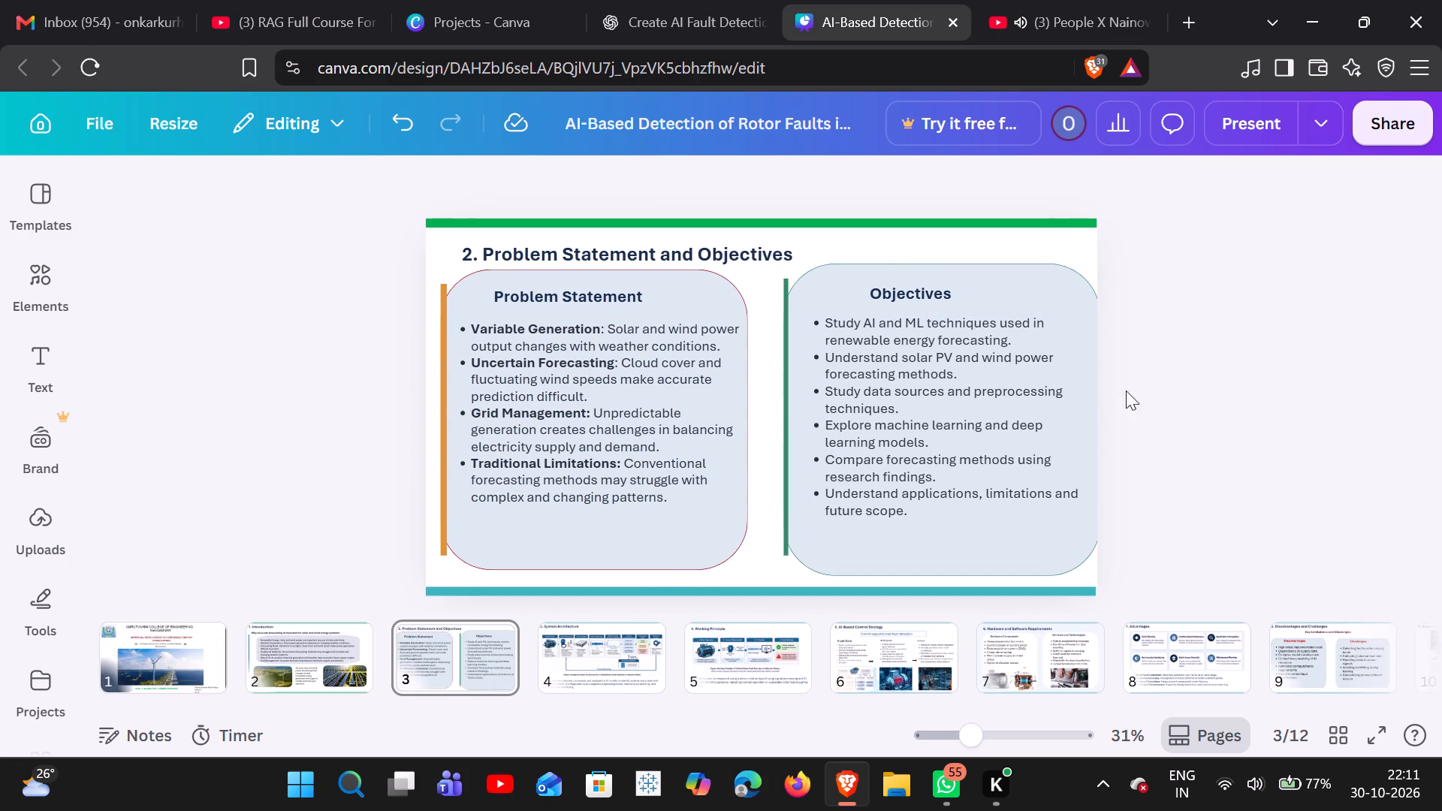
{"action": "left_click", "coordinate": [1100, 390]}
{"action": "left_click", "coordinate": [1084, 390]}
{"action": "left_click_drag", "start_coordinate": [1107, 410], "coordinate": [1091, 412]}
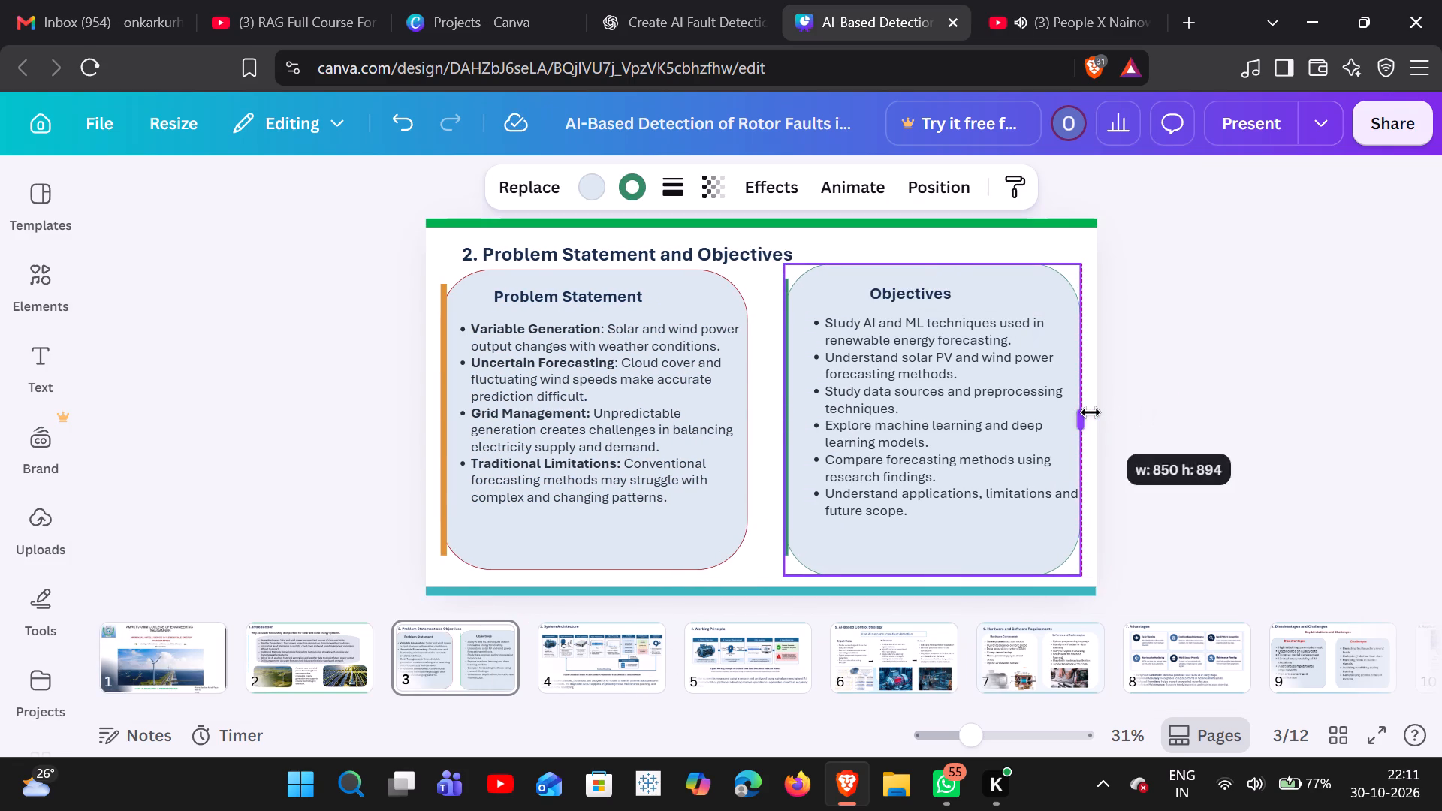
{"action": "left_click_drag", "start_coordinate": [1091, 412], "coordinate": [1094, 414]}
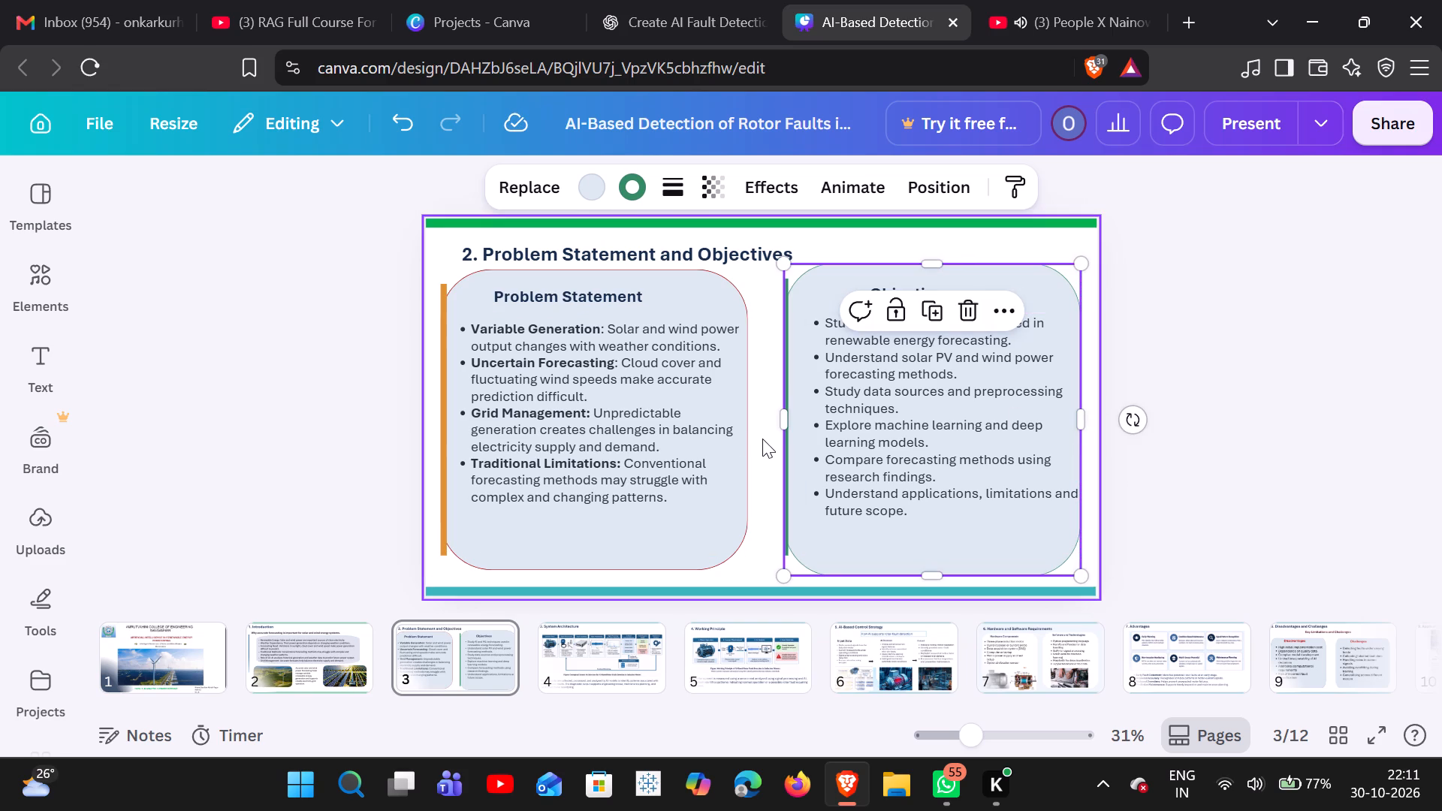
Move the "2. Problem Statement and Objectives" title slightly up and left so it sits clear above the two cards.
{"action": "left_click", "coordinate": [762, 439]}
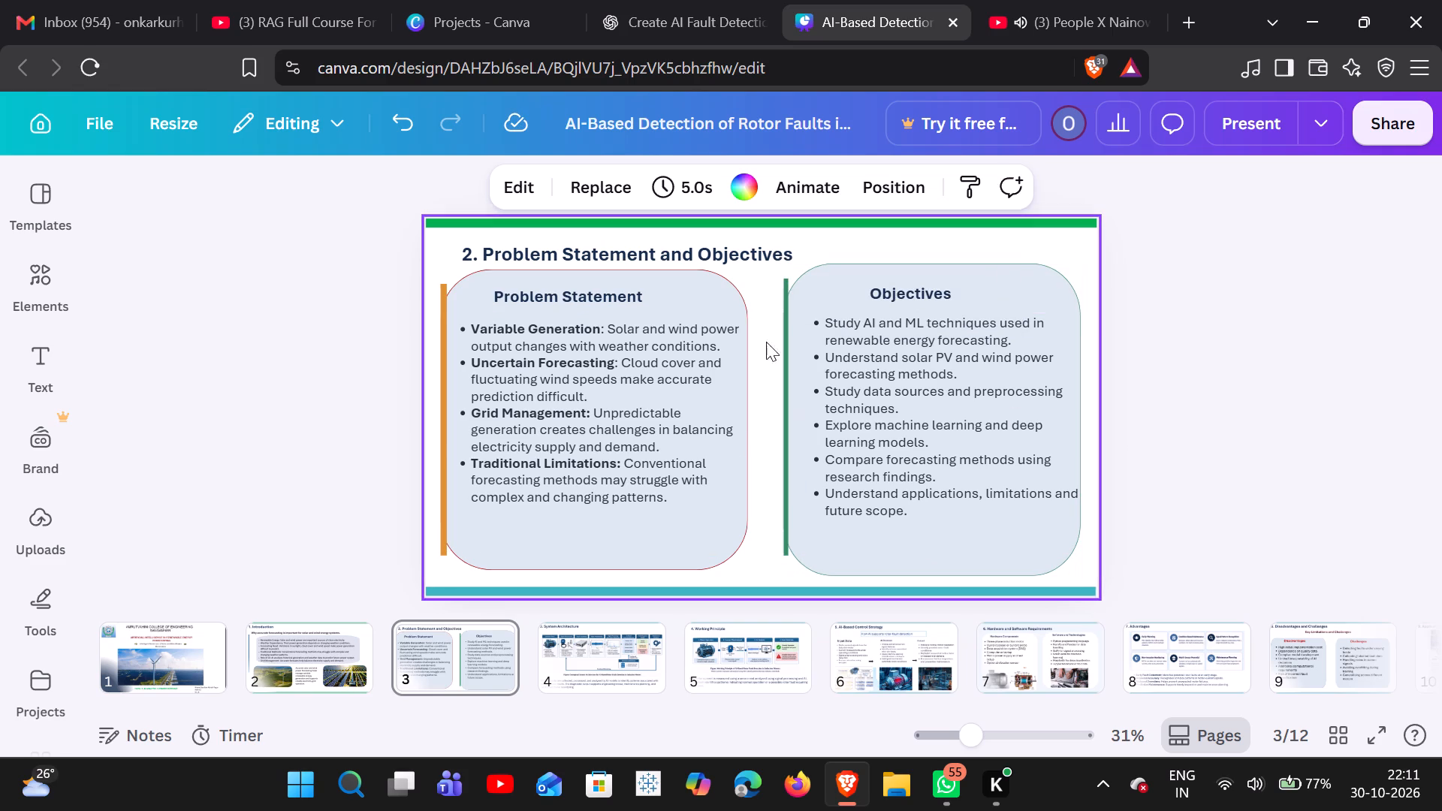
{"action": "left_click_drag", "start_coordinate": [641, 263], "coordinate": [631, 255]}
{"action": "triple_click", "coordinate": [793, 250]}
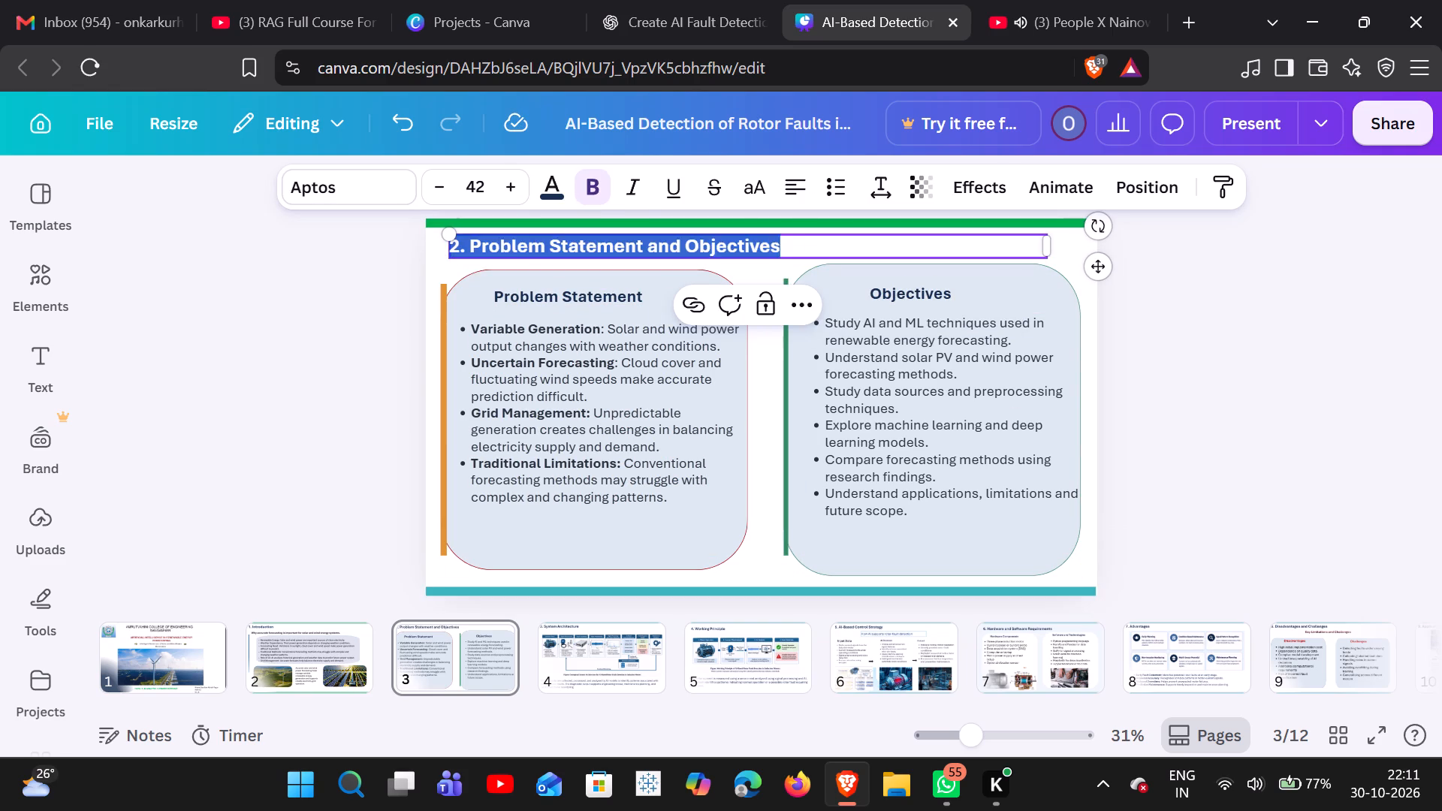
{"action": "double_click", "coordinate": [789, 249]}
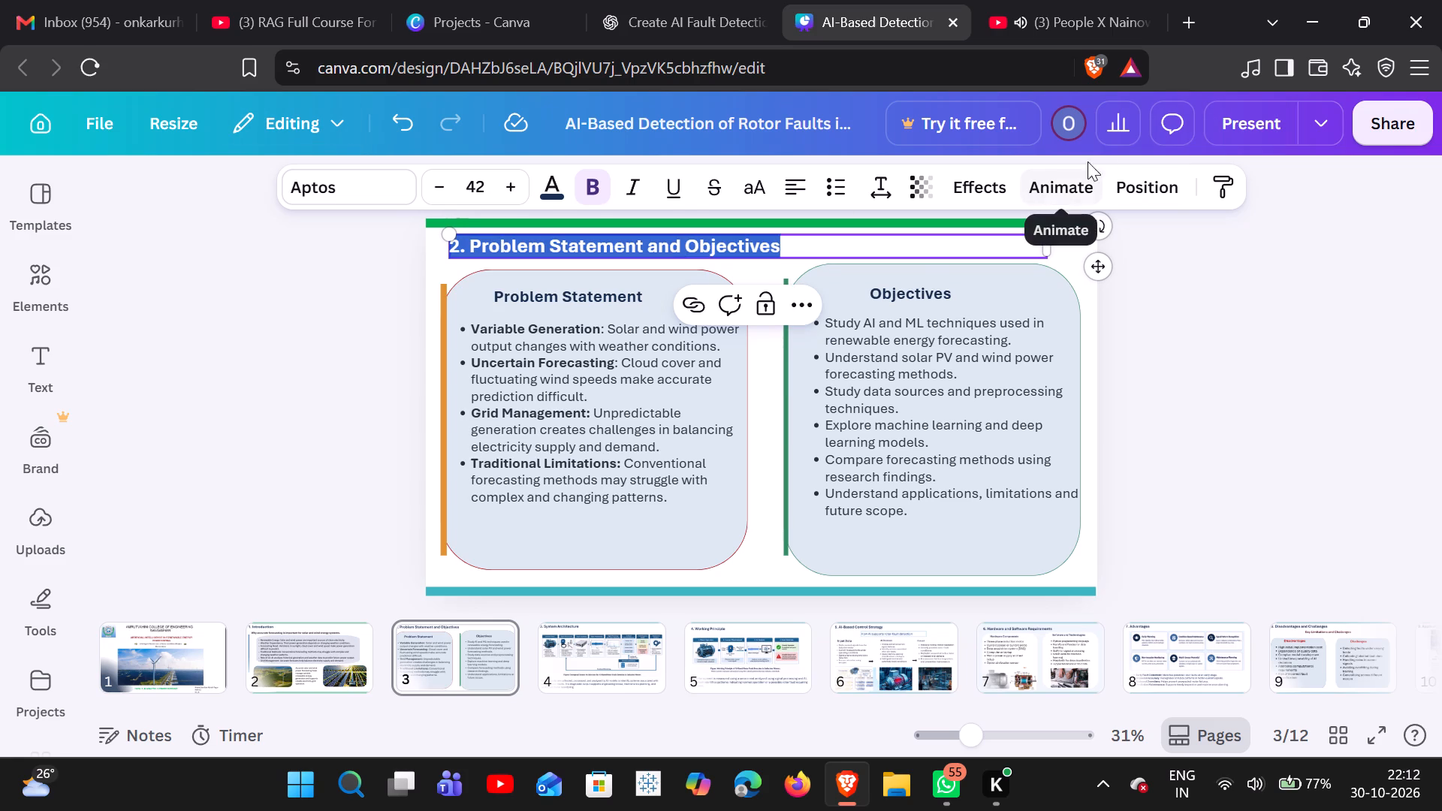
{"action": "left_click", "coordinate": [1253, 104]}
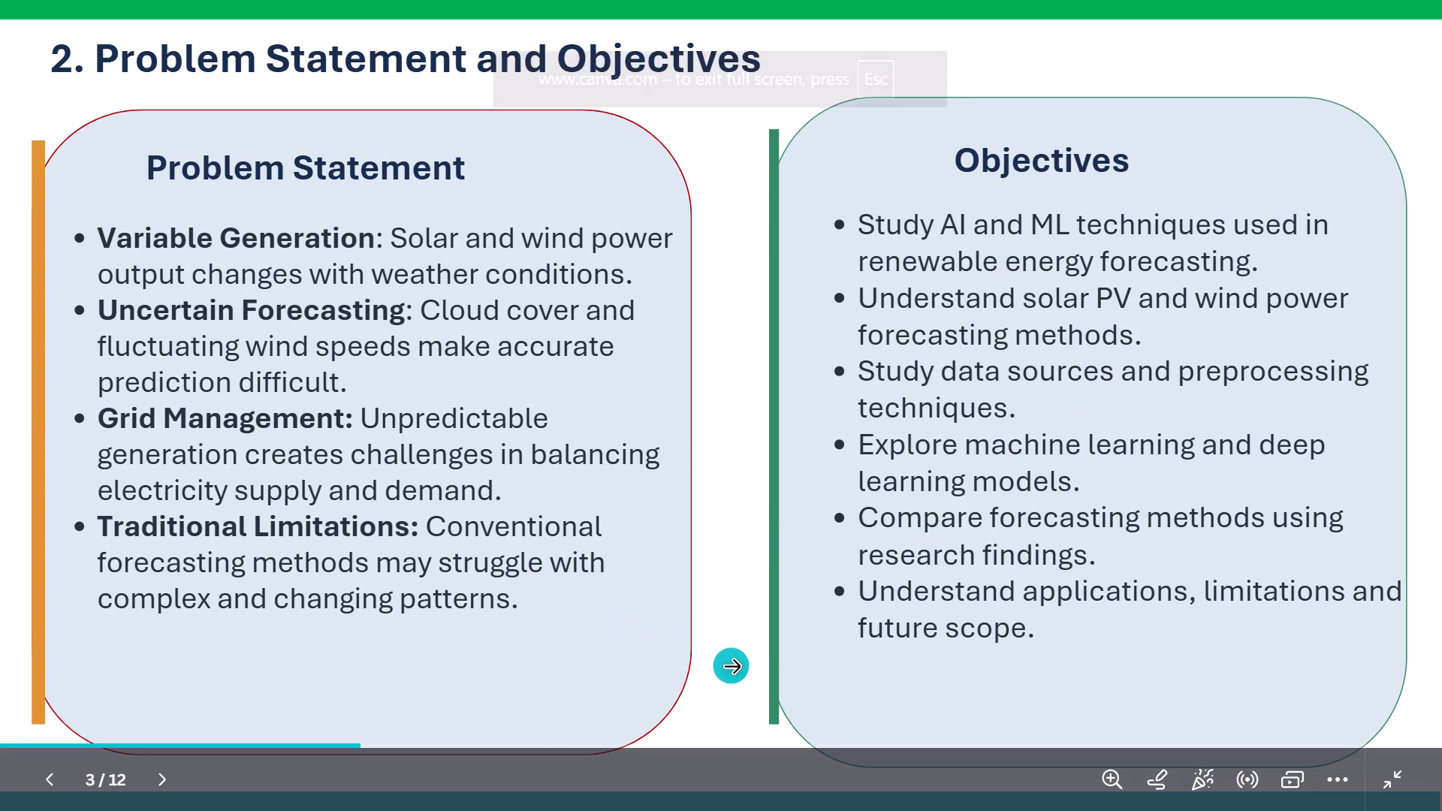
{"action": "left_click", "coordinate": [732, 666]}
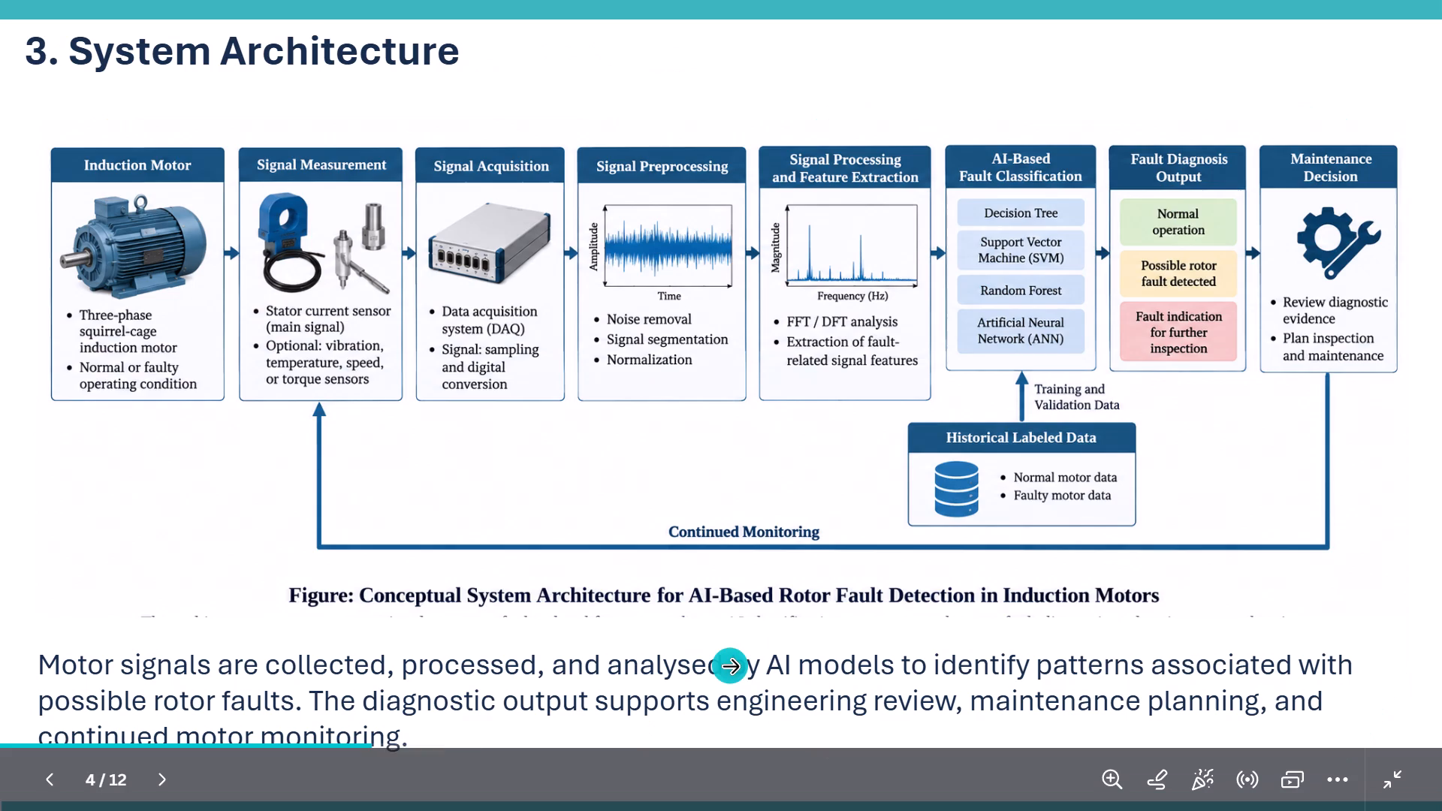